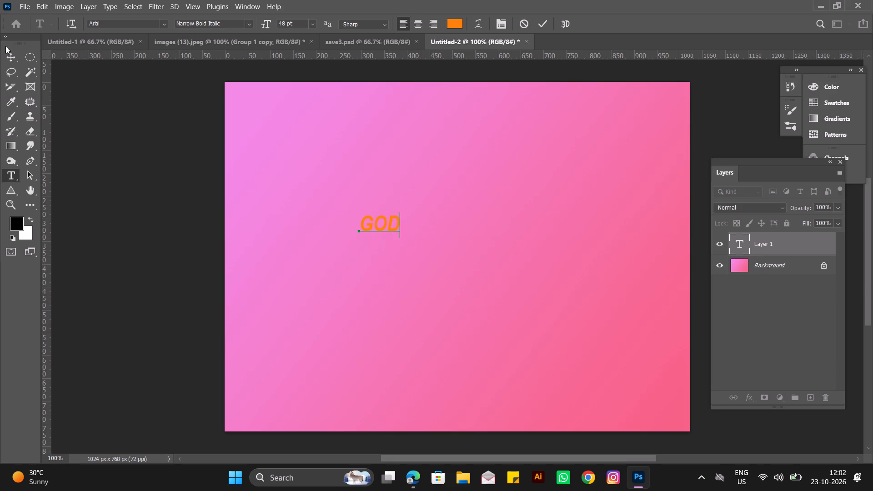
# Recolour all of the orange GOD text to a very light off-white.
pyautogui.moveTo(397, 227); pyautogui.dragTo(398, 227)
pyautogui.moveTo(398, 227); pyautogui.dragTo(354, 222)
pyautogui.click(455, 21)
pyautogui.click(97, 251)
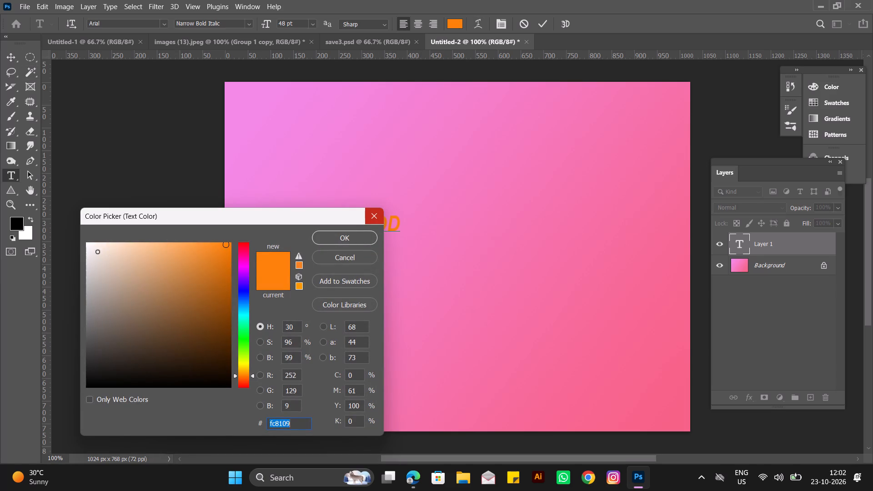
pyautogui.click(335, 236)
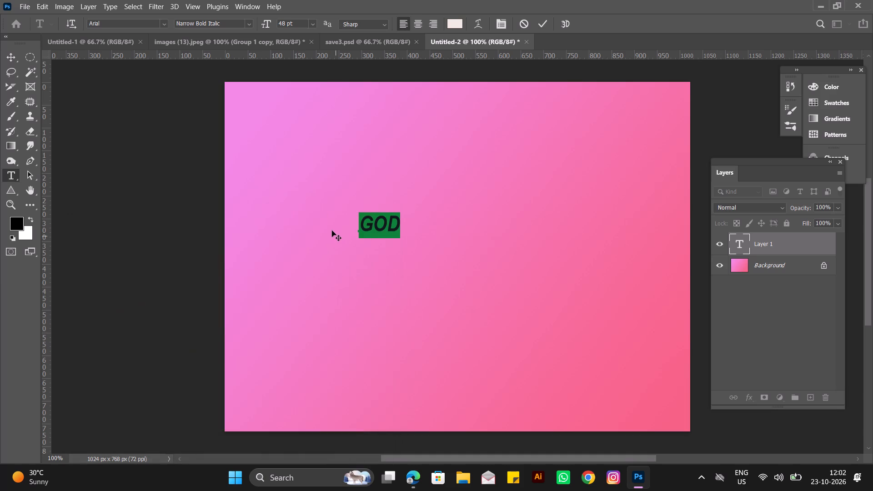
# Enlarge the GOD text to about 847% width and 568% height and place it near the middle of the canvas.
pyautogui.click(11, 55)
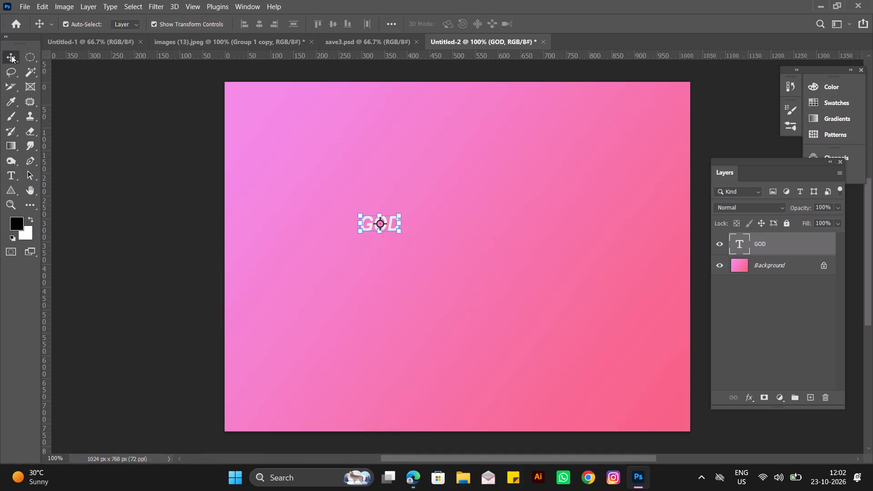
pyautogui.moveTo(402, 231); pyautogui.dragTo(562, 330)
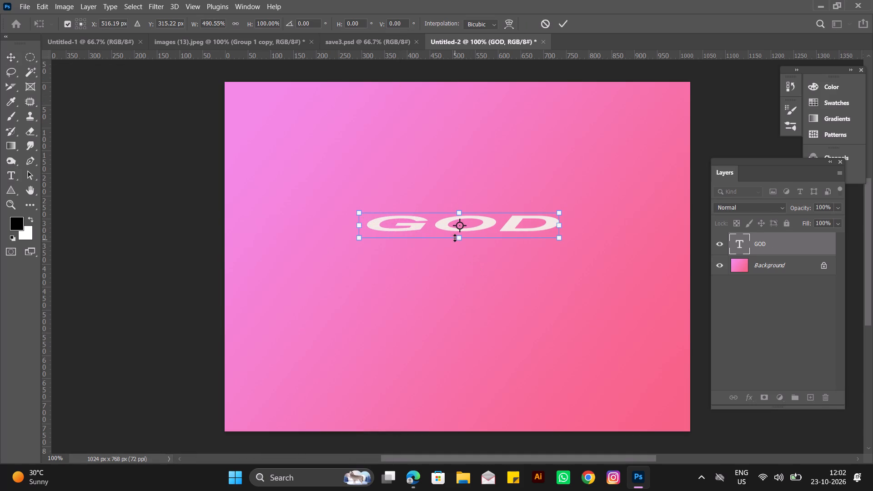
pyautogui.moveTo(455, 238); pyautogui.dragTo(462, 332)
pyautogui.moveTo(562, 275); pyautogui.dragTo(575, 277)
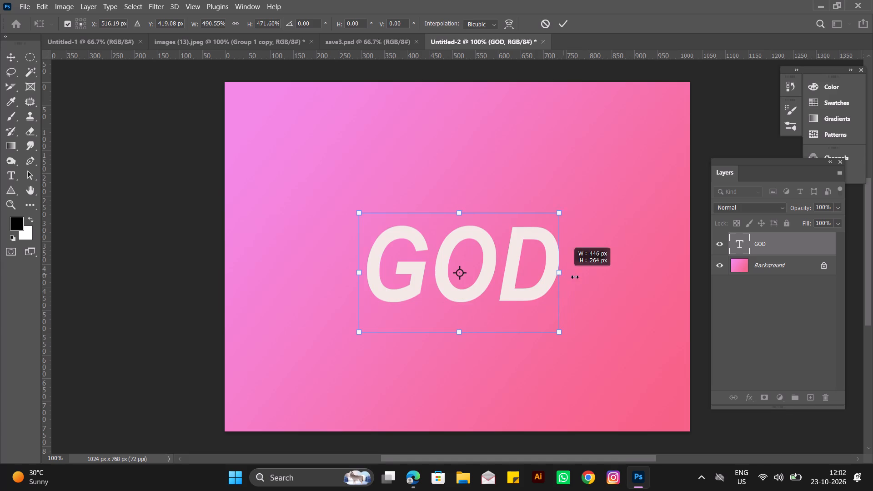
pyautogui.moveTo(575, 277); pyautogui.dragTo(651, 286)
pyautogui.moveTo(534, 285); pyautogui.dragTo(528, 281)
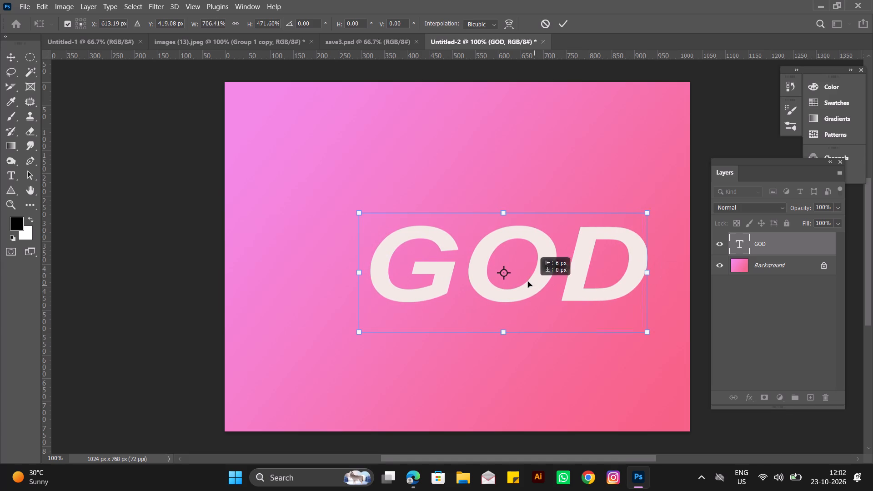
pyautogui.moveTo(528, 281); pyautogui.dragTo(481, 243)
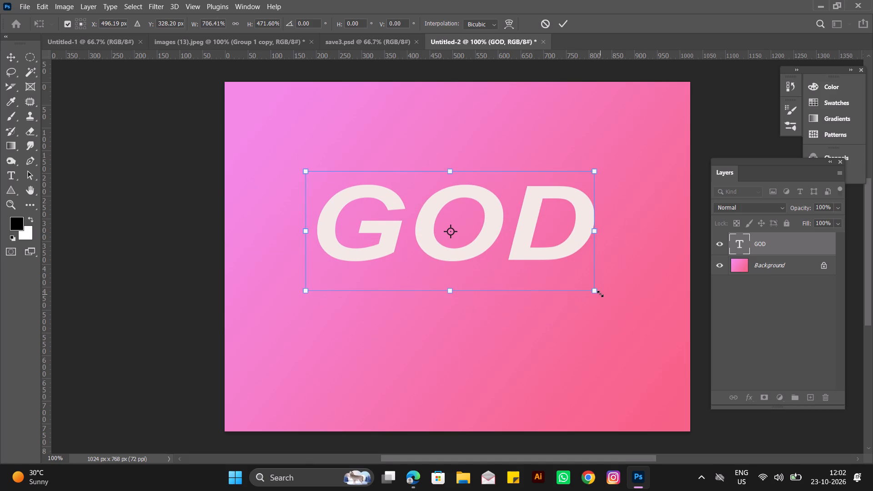
pyautogui.moveTo(596, 291); pyautogui.dragTo(653, 316)
pyautogui.moveTo(562, 271); pyautogui.dragTo(558, 272)
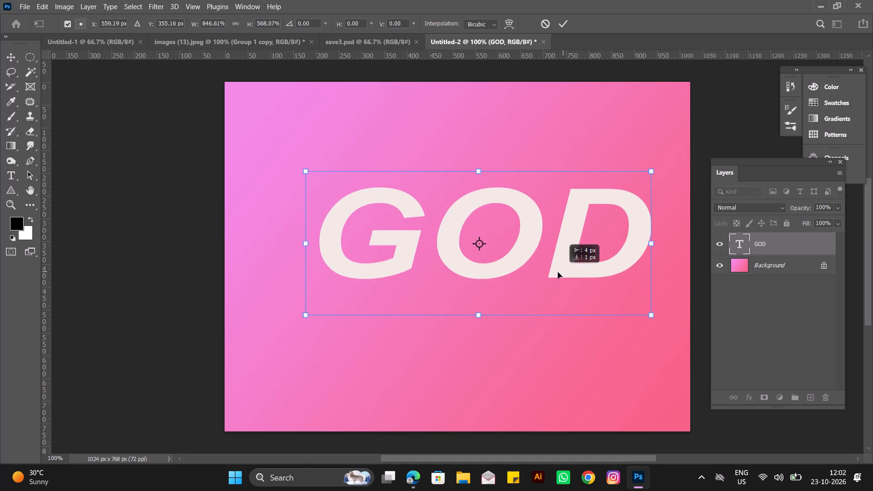
pyautogui.moveTo(558, 272); pyautogui.dragTo(539, 279)
pyautogui.click(566, 26)
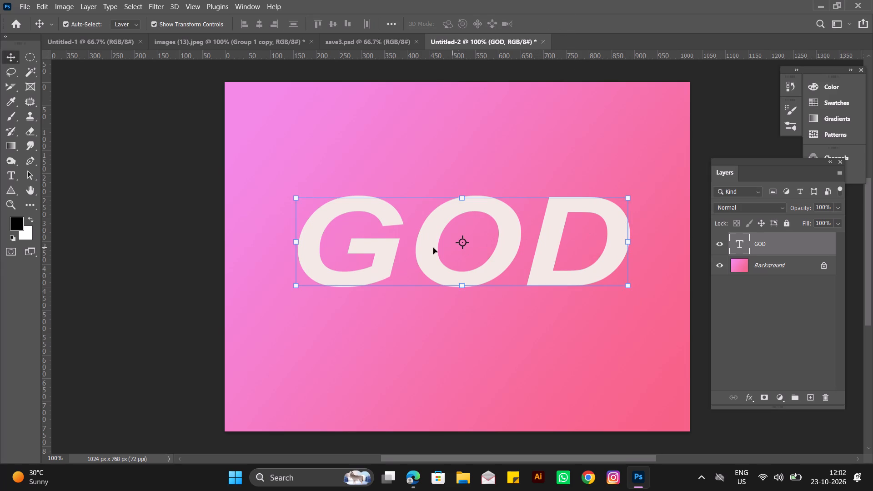
# Stretch the GOD text by about 121% in width and 111% in height, and reposition it across the canvas's middle.
pyautogui.click(190, 244)
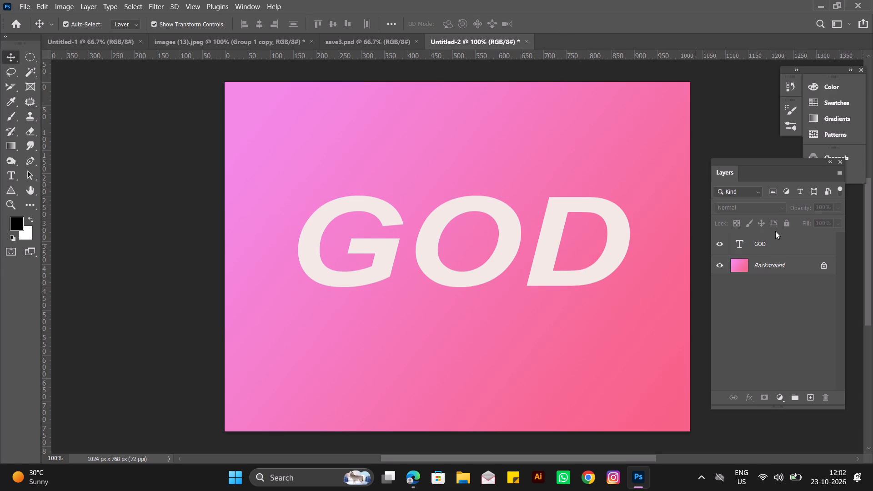
pyautogui.click(780, 240)
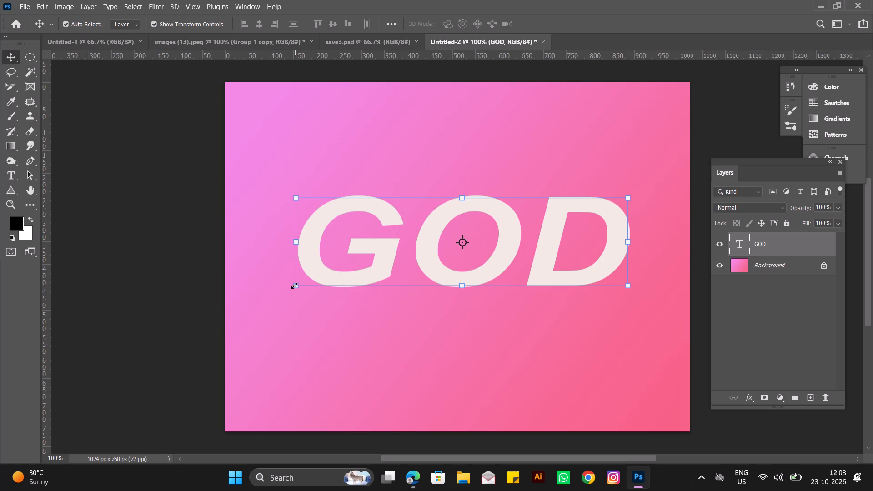
pyautogui.moveTo(296, 290); pyautogui.dragTo(289, 294)
pyautogui.click(199, 250)
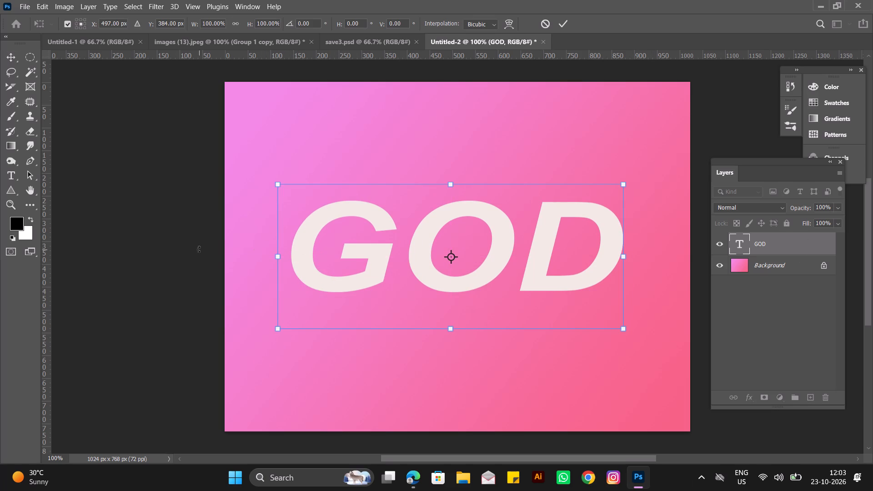
pyautogui.click(566, 23)
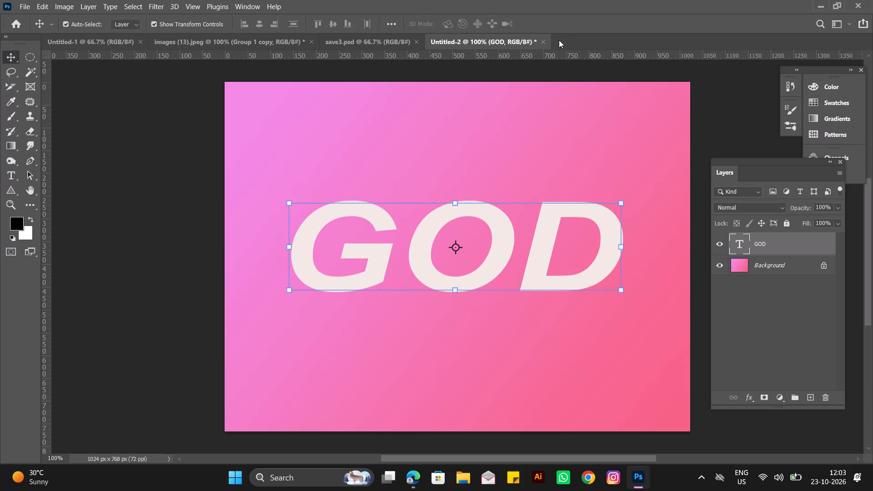
pyautogui.moveTo(627, 292); pyautogui.dragTo(660, 329)
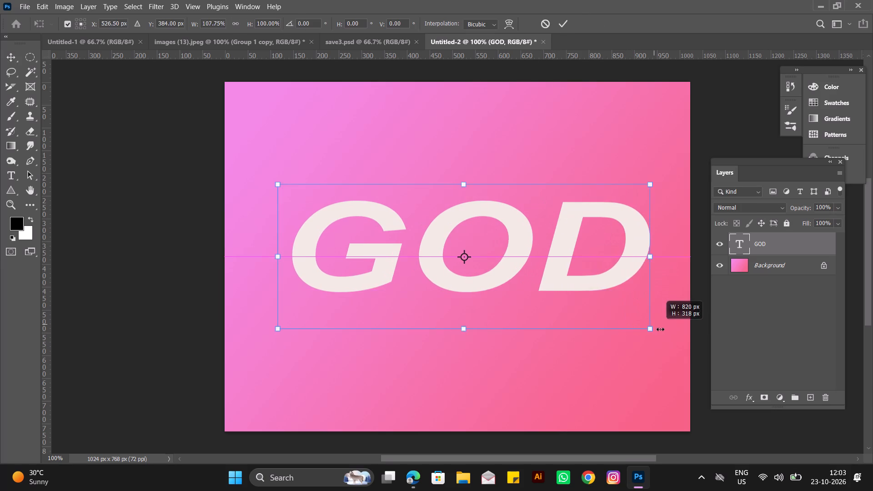
pyautogui.moveTo(660, 329); pyautogui.dragTo(676, 333)
pyautogui.moveTo(276, 330); pyautogui.dragTo(273, 331)
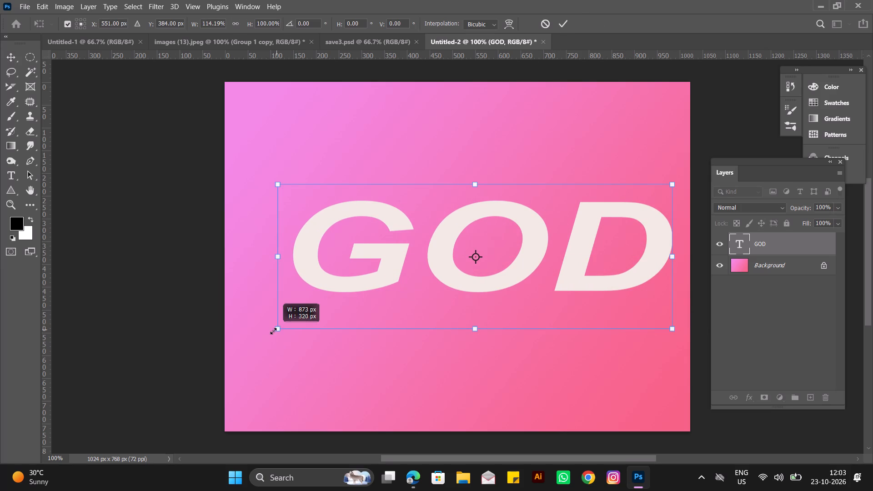
pyautogui.moveTo(273, 331); pyautogui.dragTo(251, 346)
pyautogui.moveTo(346, 298); pyautogui.dragTo(336, 299)
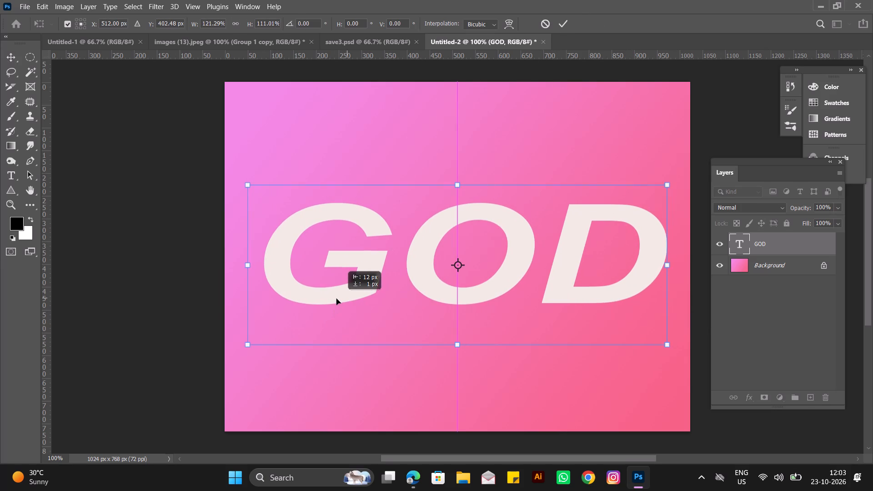
pyautogui.moveTo(336, 299); pyautogui.dragTo(330, 298)
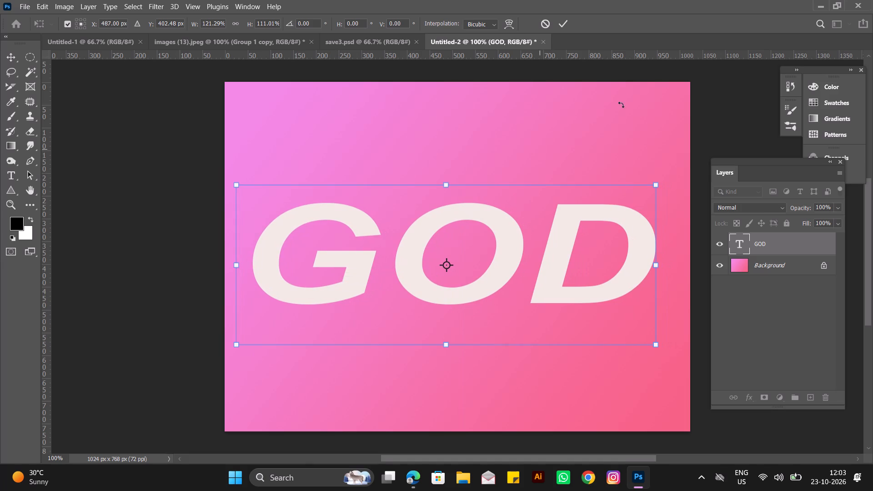
pyautogui.click(573, 23)
pyautogui.click(568, 23)
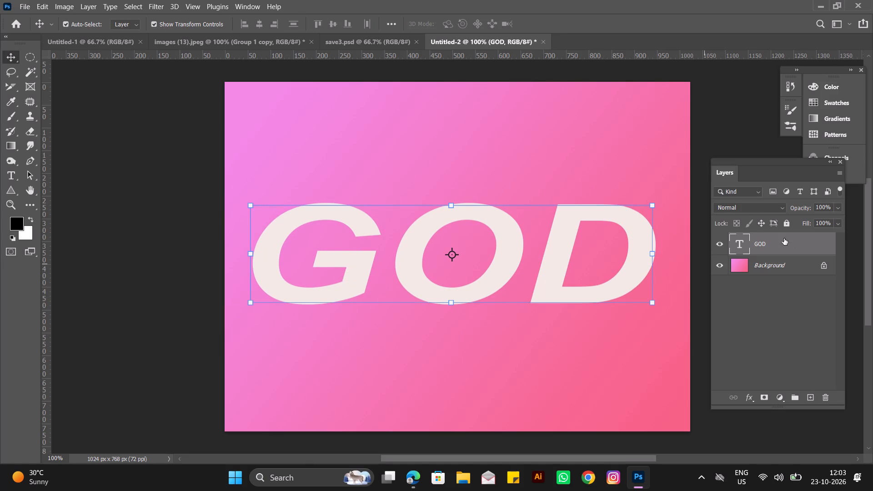
# Rasterize the GOD type layer.
pyautogui.rightClick(806, 240)
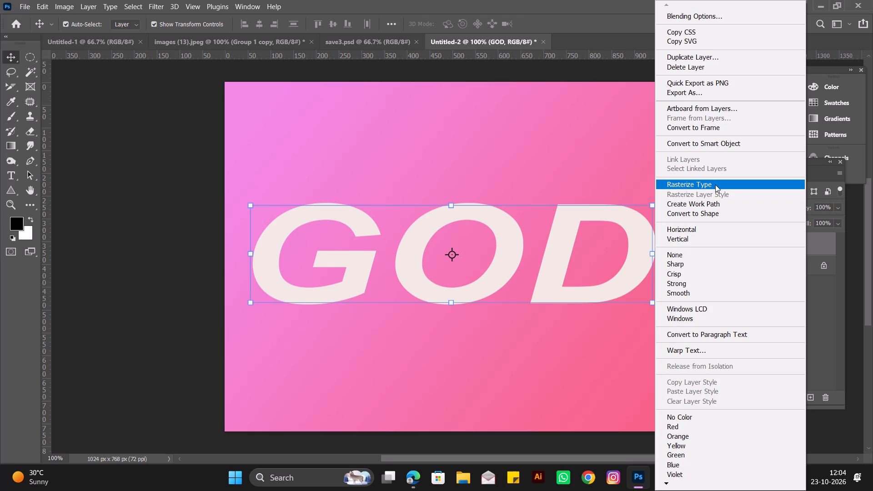
pyautogui.click(715, 185)
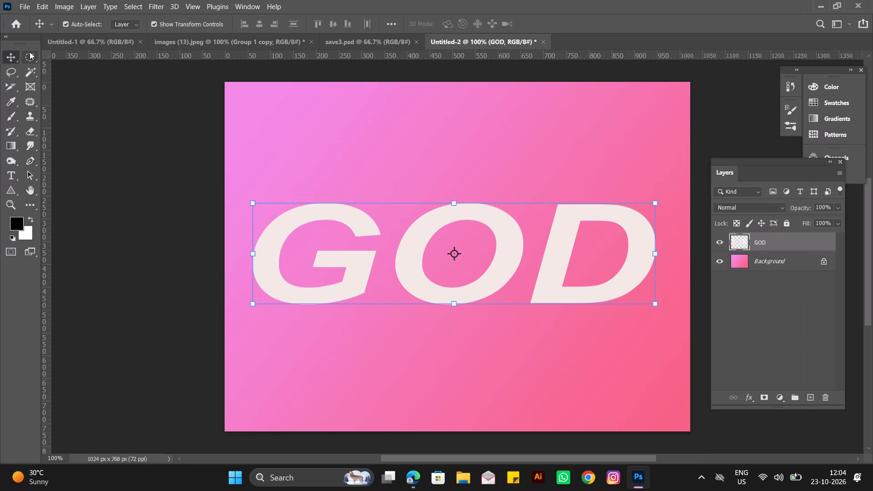
# Cut the letters G and O out of the GOD layer onto a new layer using a rectangular marquee selection.
pyautogui.moveTo(30, 52); pyautogui.dragTo(73, 57)
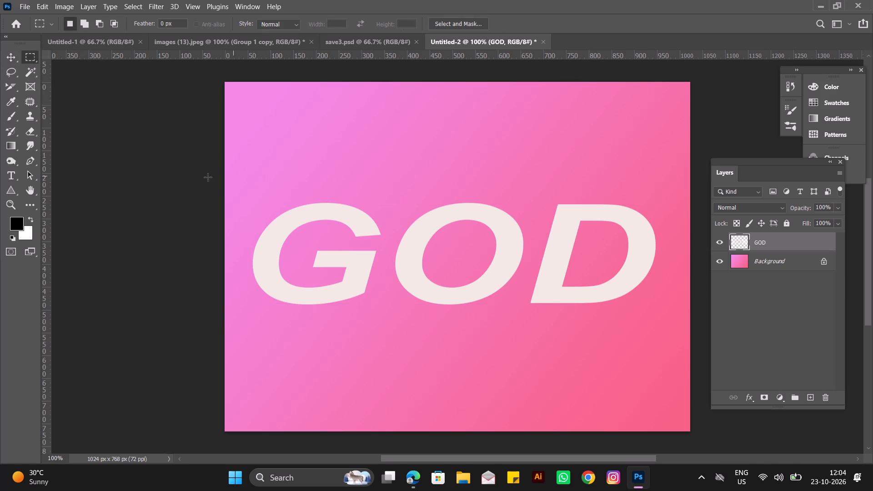
pyautogui.moveTo(207, 177); pyautogui.dragTo(505, 346)
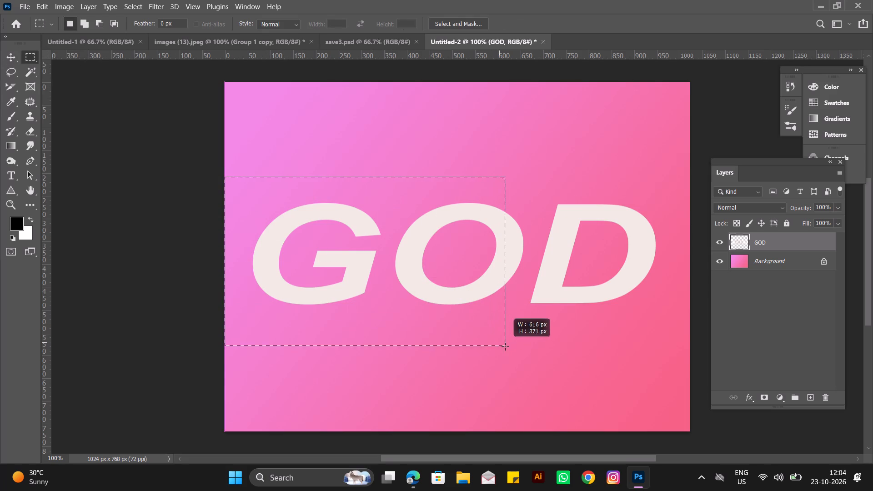
pyautogui.moveTo(505, 346); pyautogui.dragTo(527, 359)
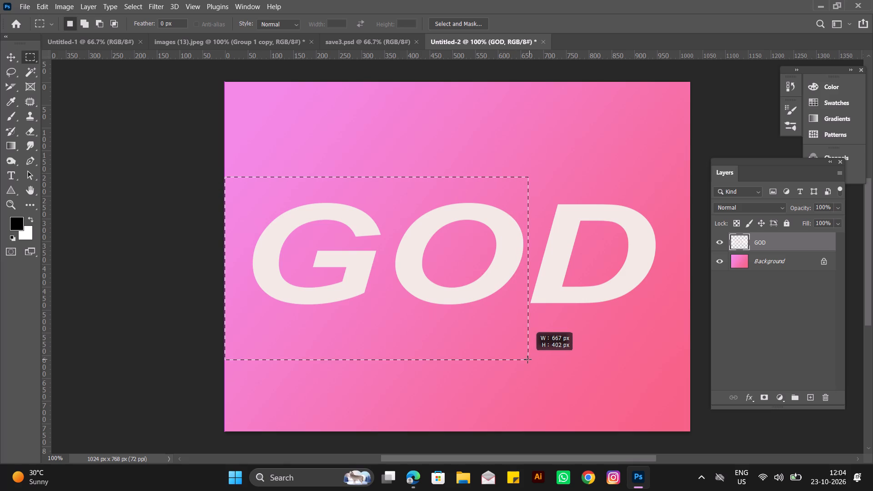
pyautogui.moveTo(527, 359); pyautogui.dragTo(526, 360)
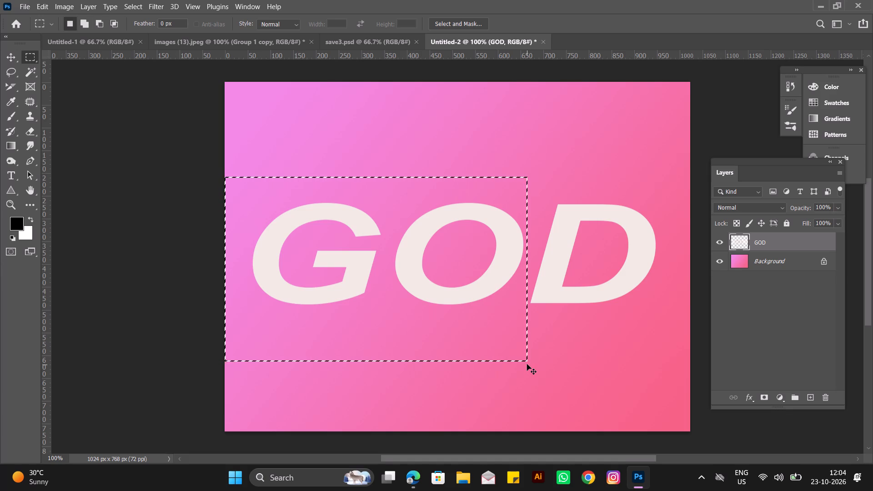
pyautogui.hotkey('ctrl', 'shift', 'j')
# Hide the GOD layer and check Layer 1's contents by toggling its visibility, leaving Layer 1 shown.
pyautogui.click(716, 242)
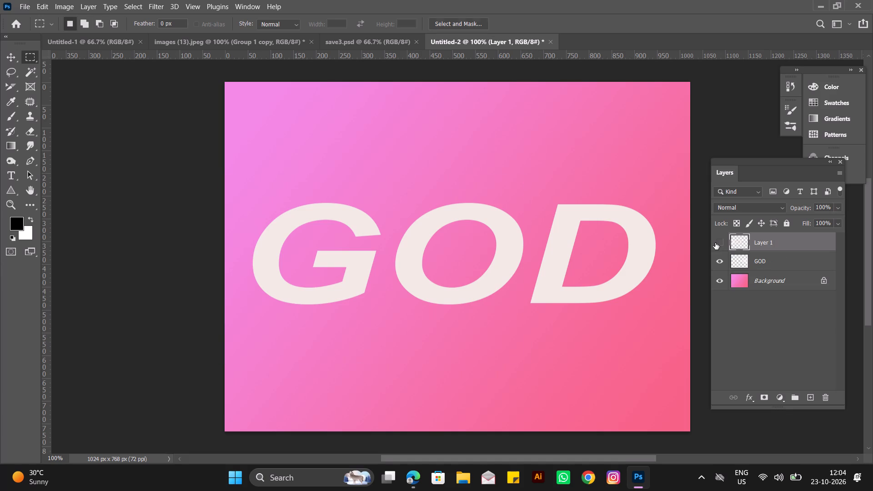
pyautogui.click(715, 243)
pyautogui.click(715, 243)
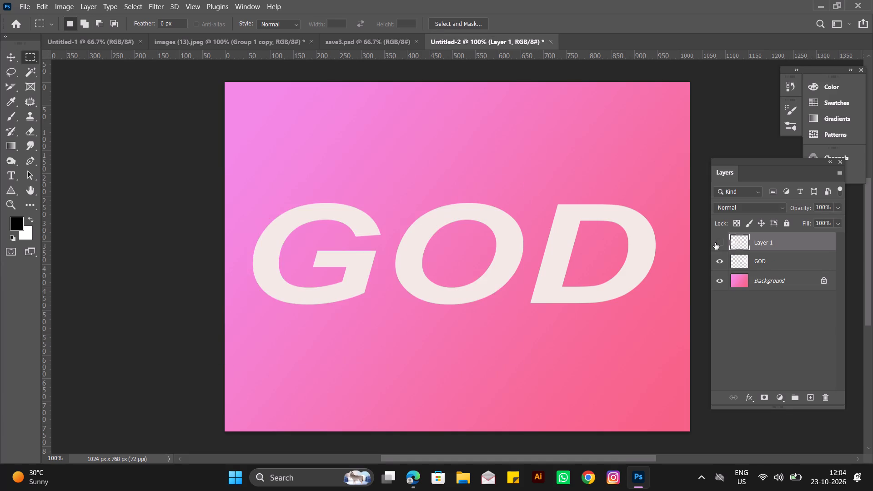
pyautogui.click(716, 243)
pyautogui.click(722, 265)
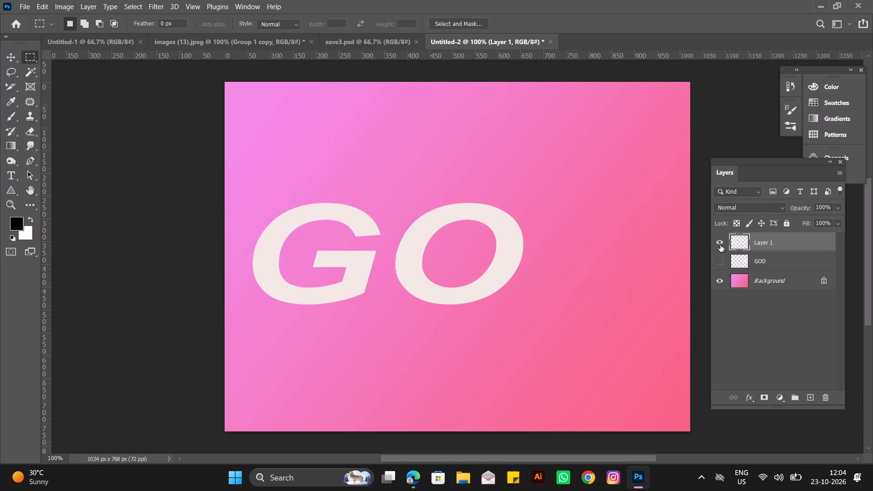
pyautogui.click(720, 245)
pyautogui.click(720, 245)
# Cut the letter G out of Layer 1 onto its own new layer using a rectangular marquee selection.
pyautogui.moveTo(145, 182); pyautogui.dragTo(367, 341)
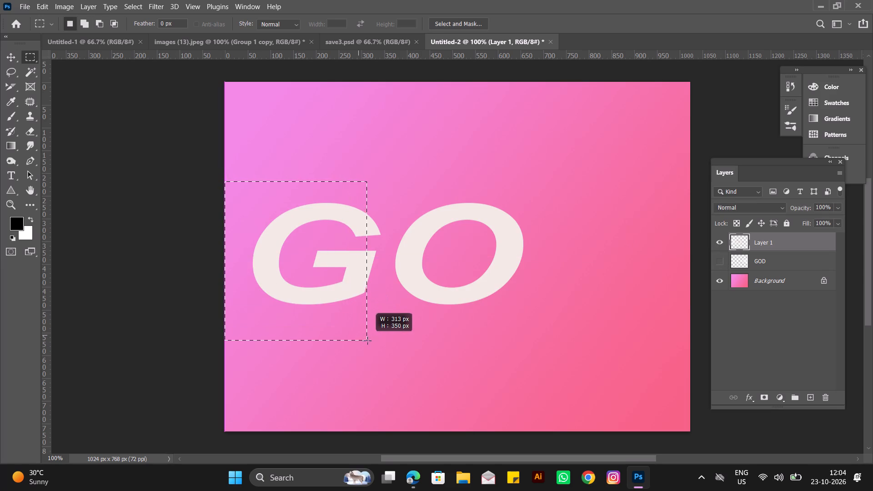
pyautogui.moveTo(367, 341); pyautogui.dragTo(389, 351)
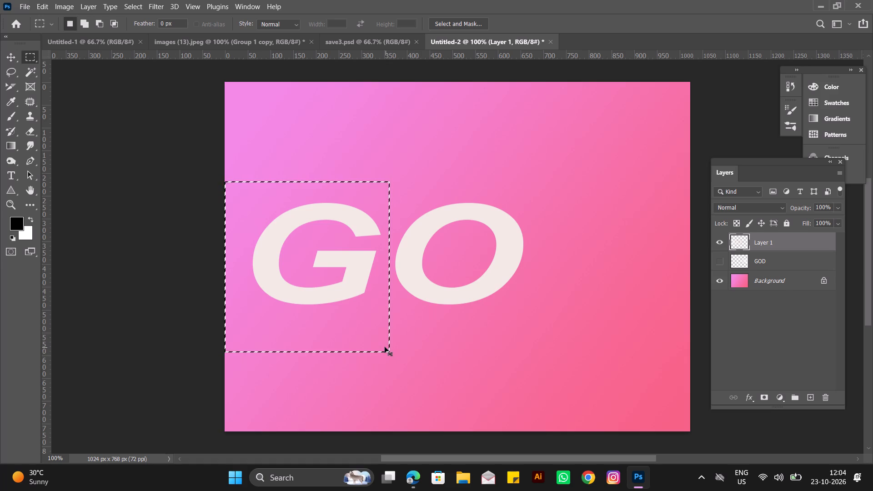
pyautogui.hotkey('ctrl', 'shift', 'j')
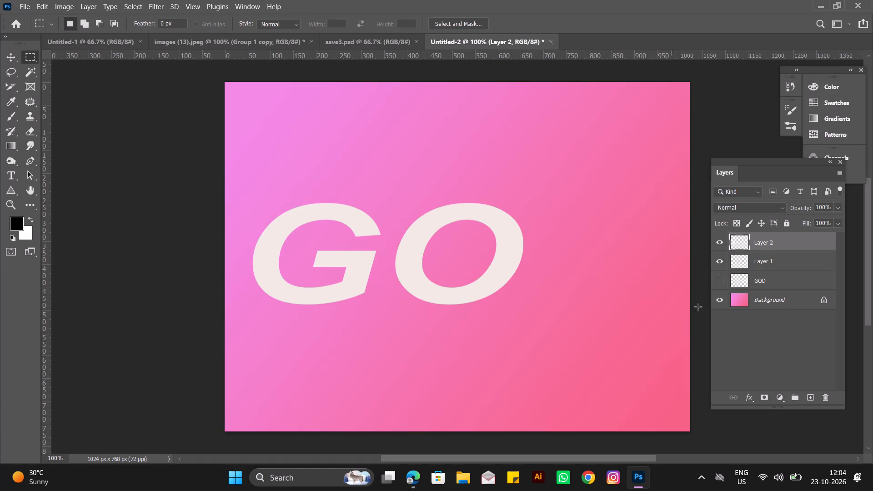
# Hide Layer 2 and Layer 1, and check the GOD layer's contents by toggling its visibility, leaving it hidden.
pyautogui.click(717, 244)
pyautogui.click(721, 266)
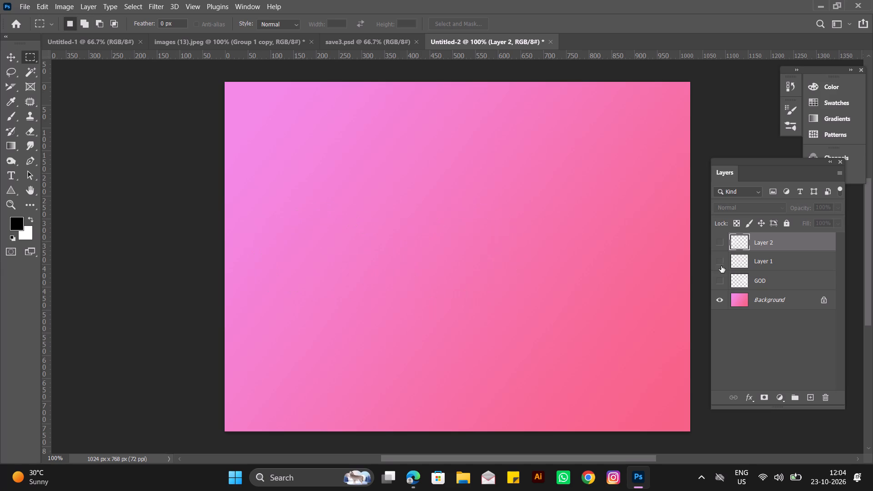
pyautogui.click(720, 278)
pyautogui.click(720, 278)
# Rename Layer 2 as G, Layer 1 as O and the GOD layer as D.
pyautogui.doubleClick(762, 243)
pyautogui.press('g')
pyautogui.doubleClick(763, 257)
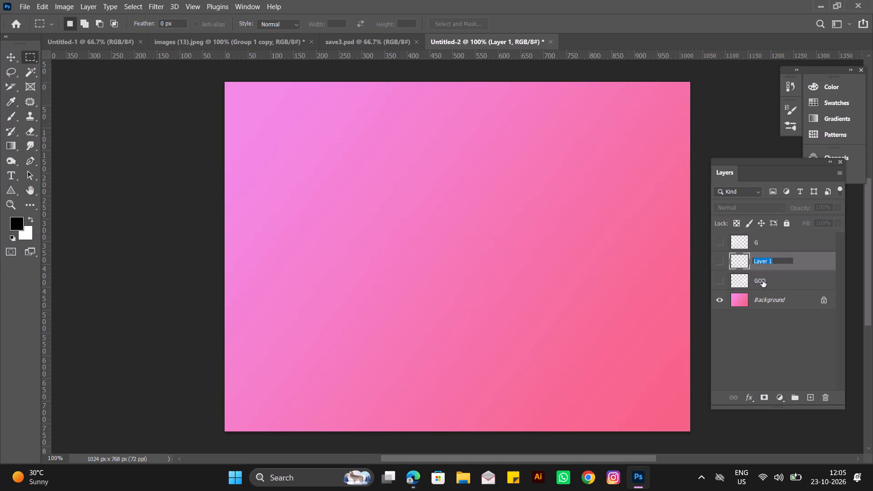
pyautogui.press('o')
pyautogui.doubleClick(758, 281)
pyautogui.press('d')
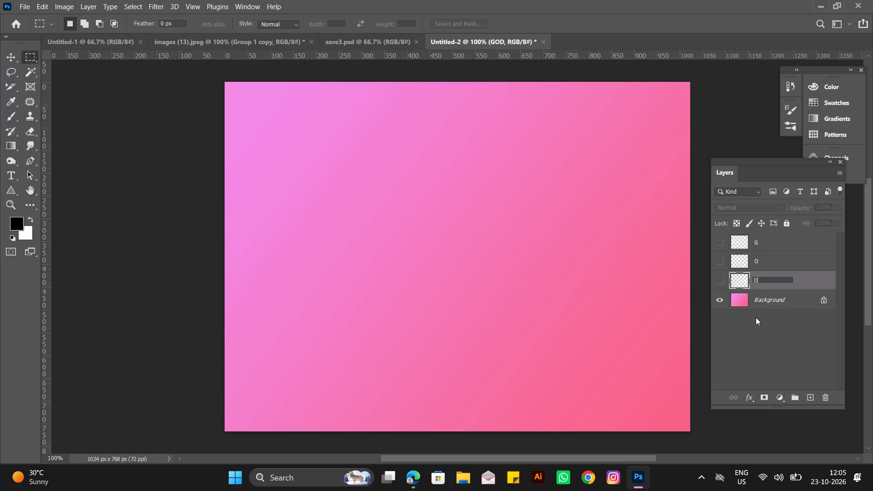
# Assign colour labels to the letter layers: green for G, violet for O and yellow for D.
pyautogui.click(763, 244)
pyautogui.rightClick(790, 240)
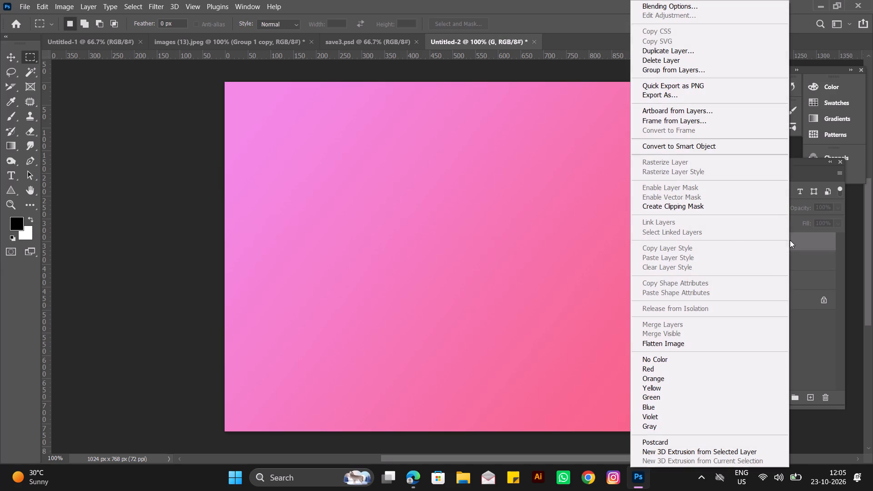
pyautogui.click(687, 394)
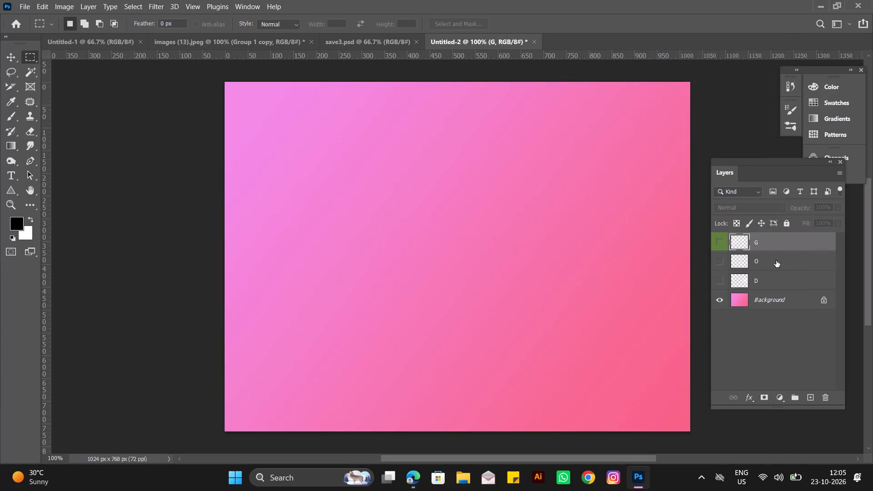
pyautogui.rightClick(776, 261)
pyautogui.click(689, 415)
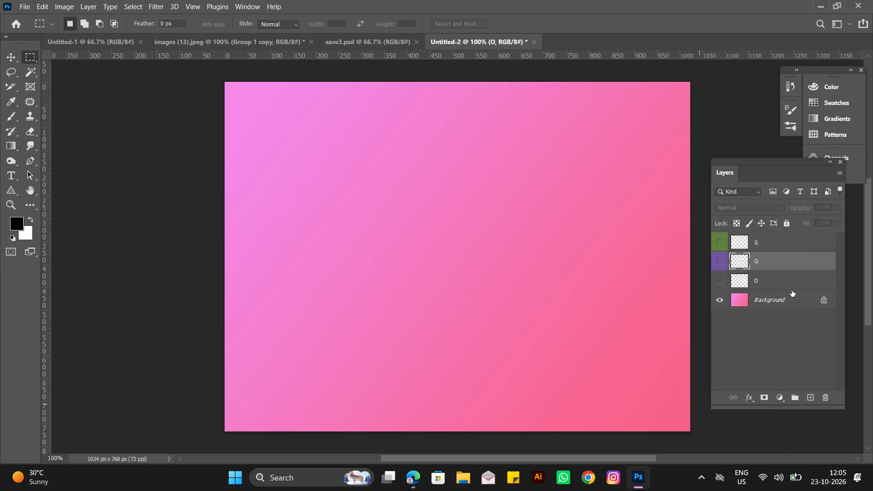
pyautogui.rightClick(787, 277)
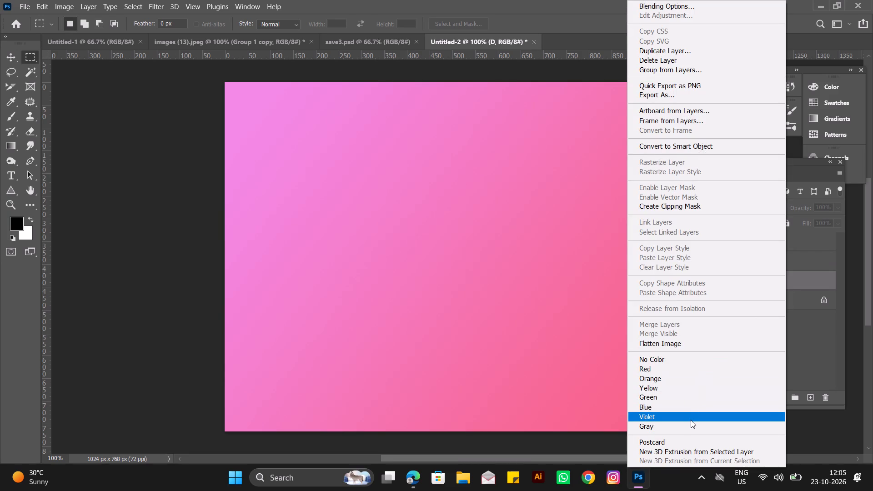
pyautogui.click(686, 387)
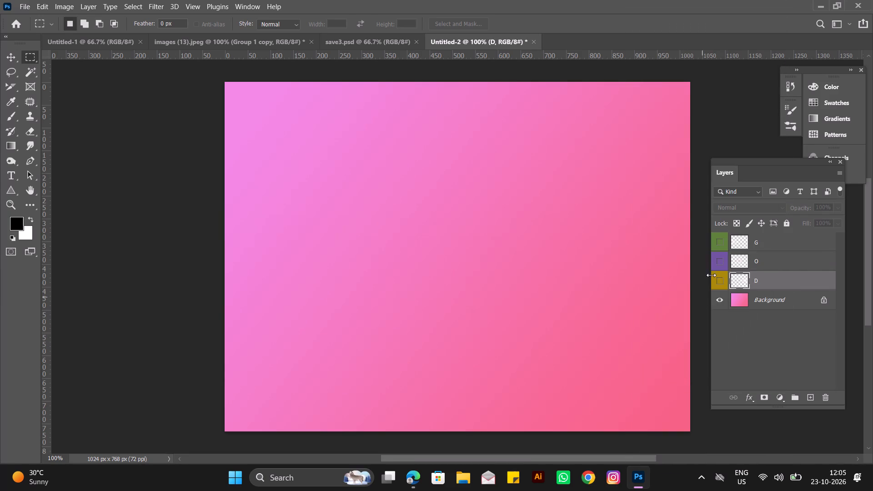
# Show the G layer, cut the letter's upper-right tip onto a new layer with a rectangular marquee, and hide that piece after checking it.
pyautogui.click(720, 243)
pyautogui.click(764, 240)
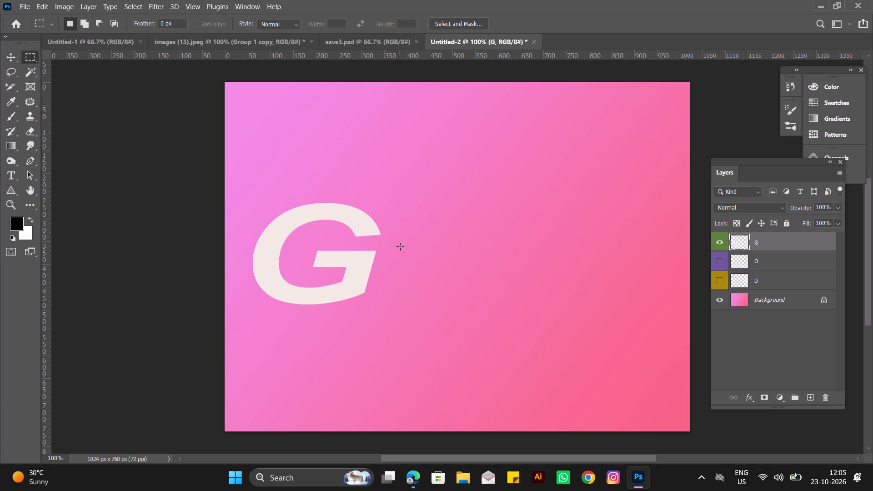
pyautogui.moveTo(400, 246); pyautogui.dragTo(343, 198)
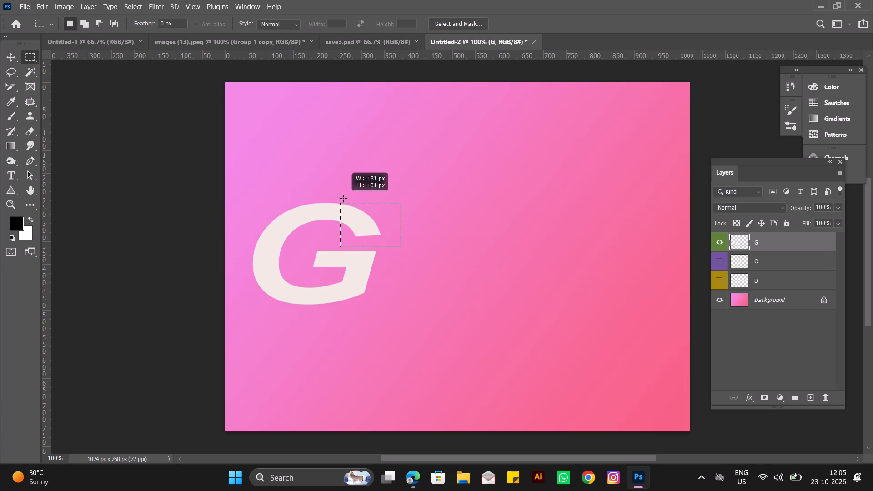
pyautogui.moveTo(343, 198); pyautogui.dragTo(343, 186)
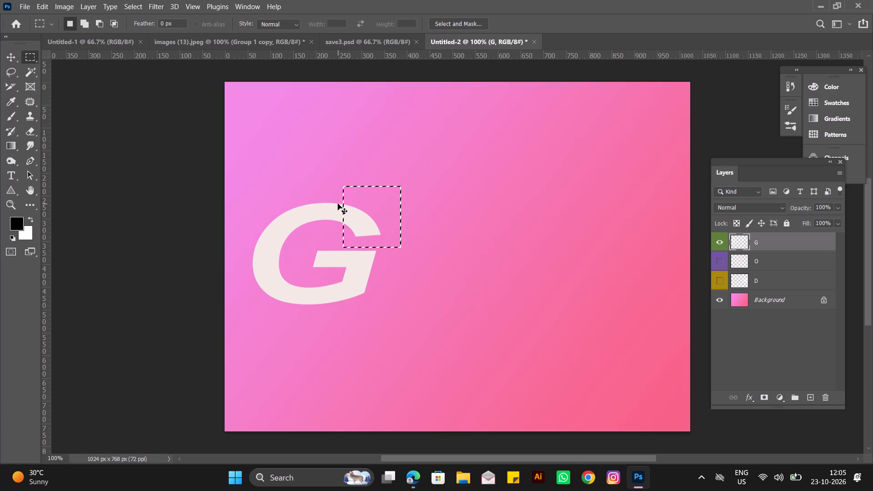
pyautogui.hotkey('ctrl', 'shift', 'j')
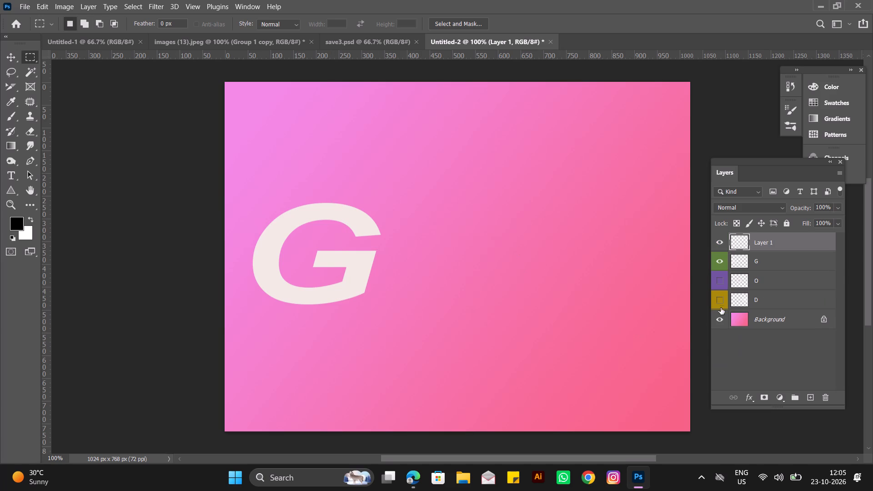
pyautogui.click(719, 265)
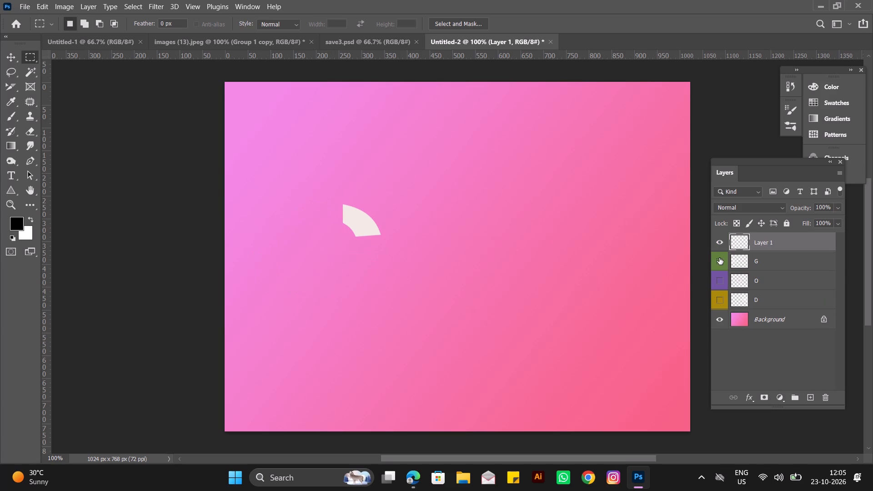
pyautogui.click(719, 258)
pyautogui.click(720, 245)
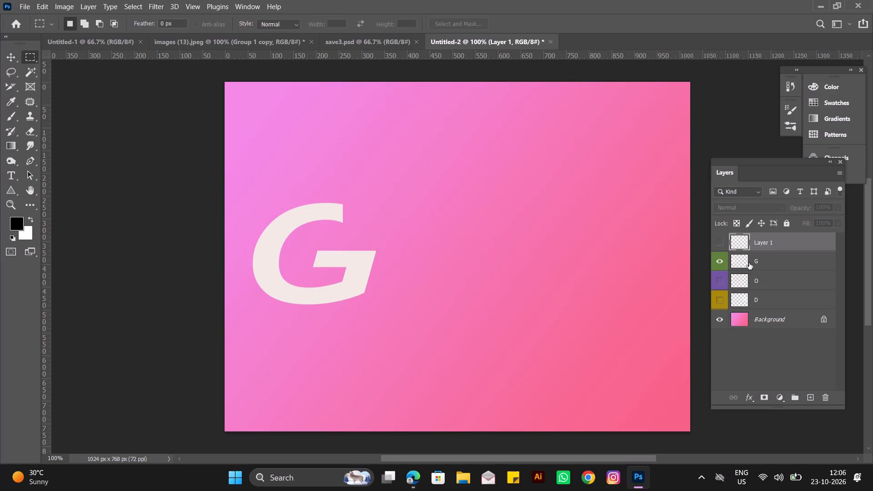
# Cut the top middle section of the G onto a new layer with a rectangular marquee and hide that piece.
pyautogui.click(758, 262)
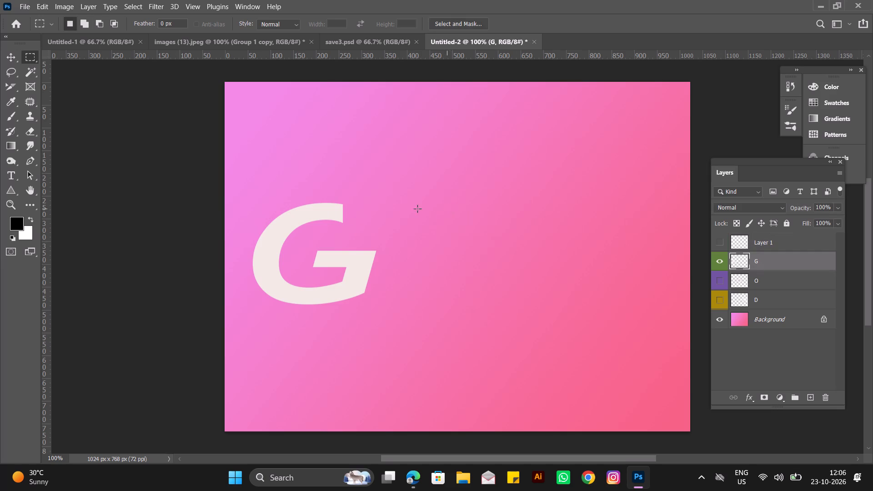
pyautogui.moveTo(397, 173); pyautogui.dragTo(313, 244)
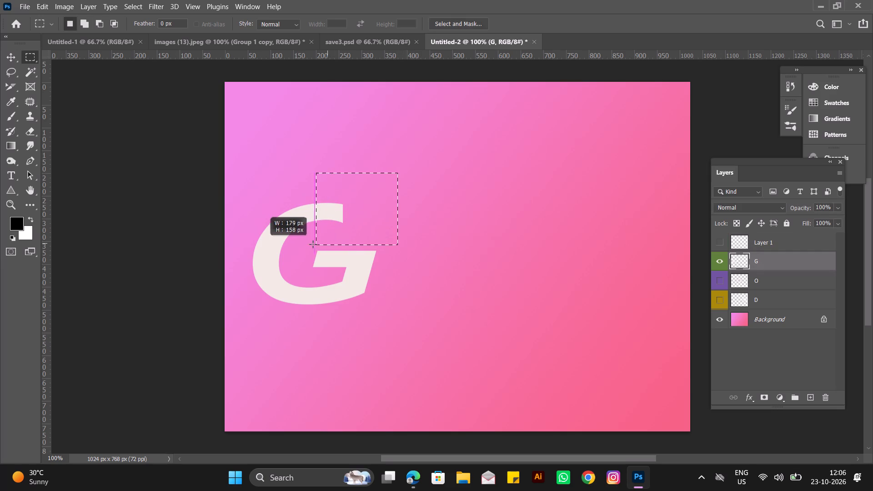
pyautogui.moveTo(313, 244); pyautogui.dragTo(302, 238)
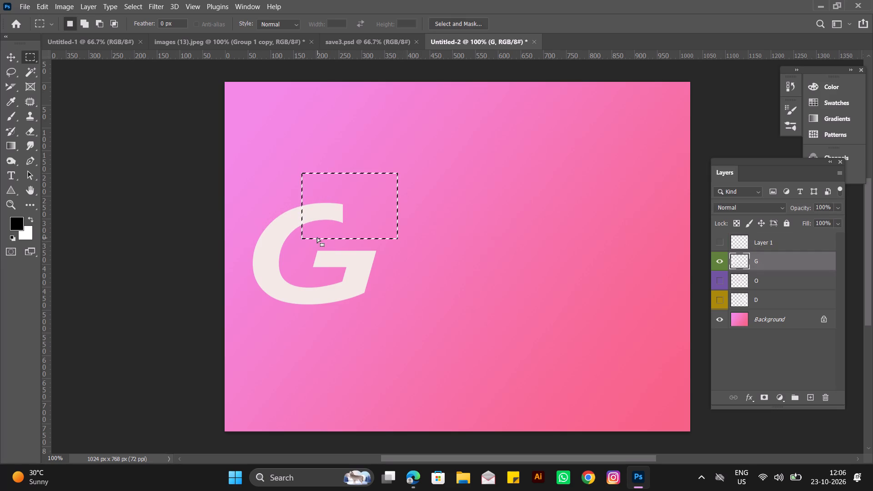
pyautogui.hotkey('ctrl', 'shift', 'j')
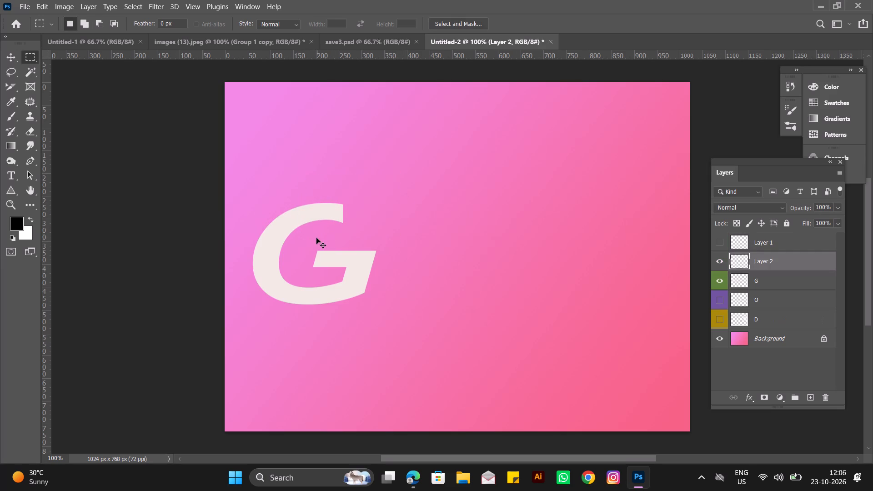
pyautogui.click(720, 264)
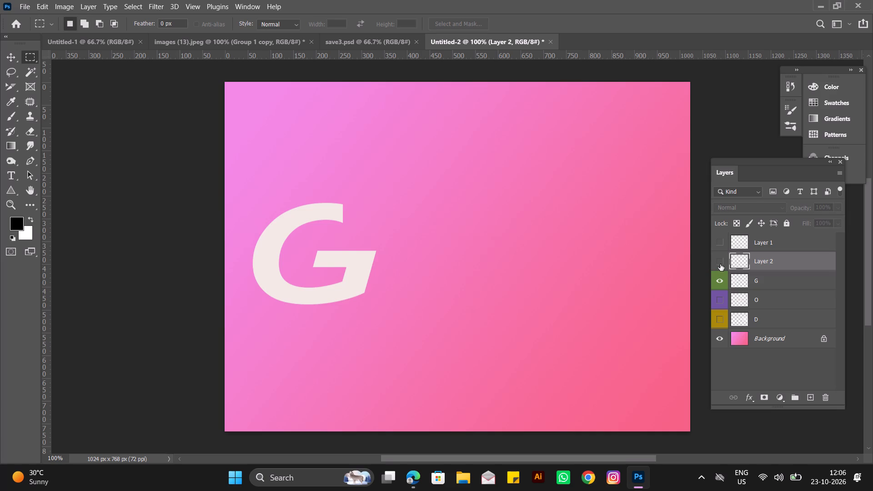
# Cut the upper-left curve of the G layer onto a new layer with a rectangular marquee and hide that piece.
pyautogui.click(756, 280)
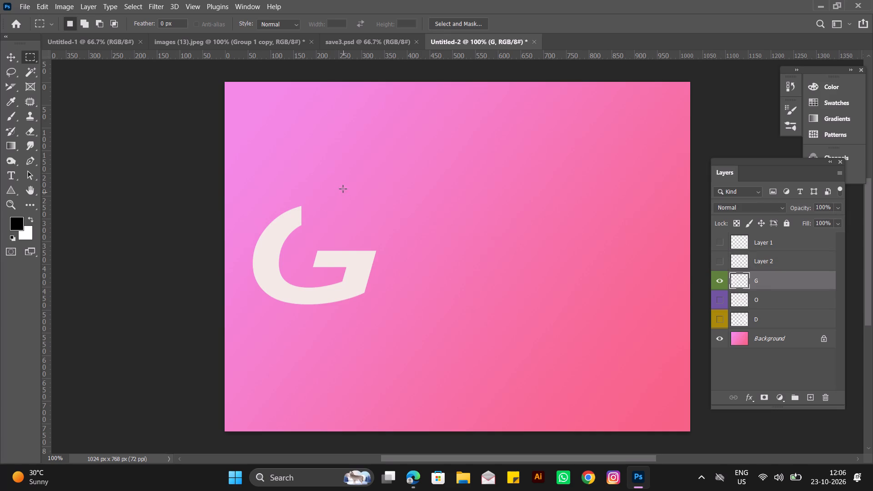
pyautogui.moveTo(344, 183); pyautogui.dragTo(242, 239)
pyautogui.hotkey('ctrl', 'shift', 'j')
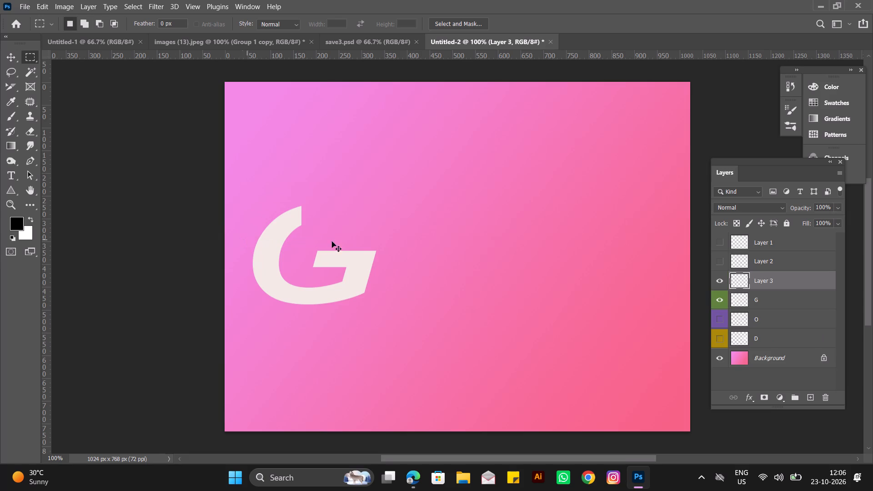
pyautogui.click(718, 284)
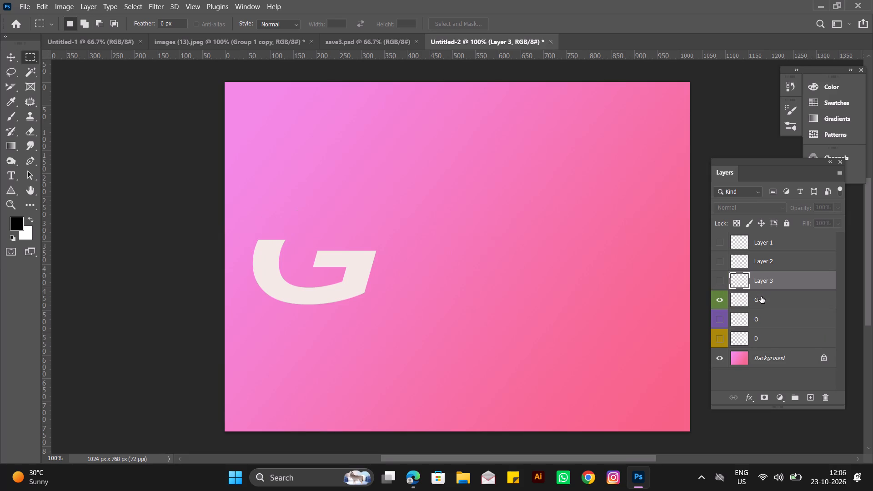
# Cut the lower-left curve of the G layer onto a new layer with a rectangular marquee and hide that piece.
pyautogui.click(762, 297)
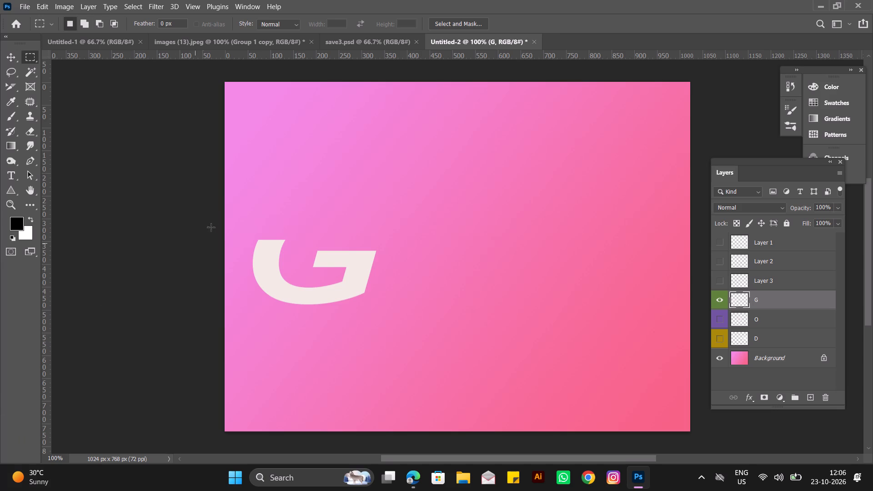
pyautogui.moveTo(239, 217); pyautogui.dragTo(292, 281)
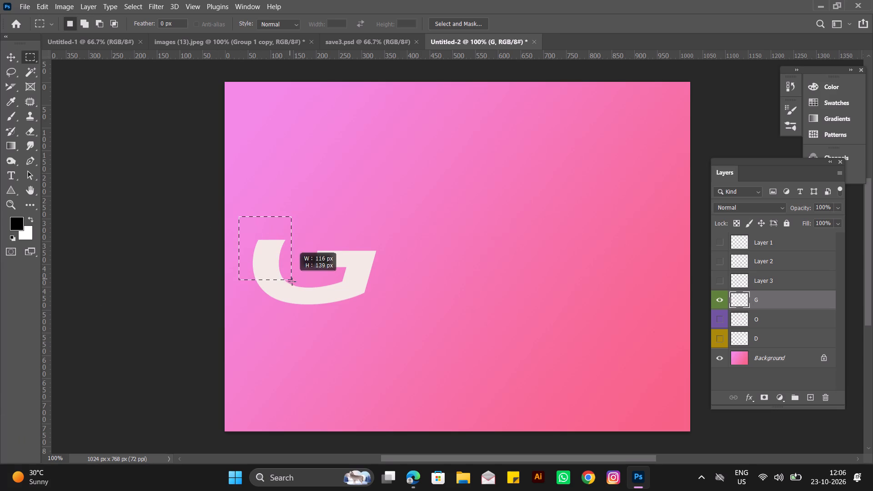
pyautogui.moveTo(292, 281); pyautogui.dragTo(305, 326)
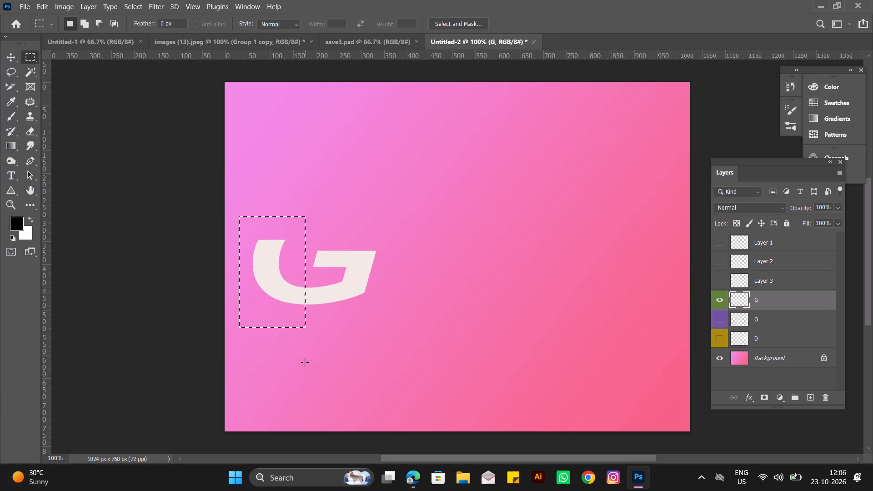
pyautogui.hotkey('ctrl', 'shift', 'j')
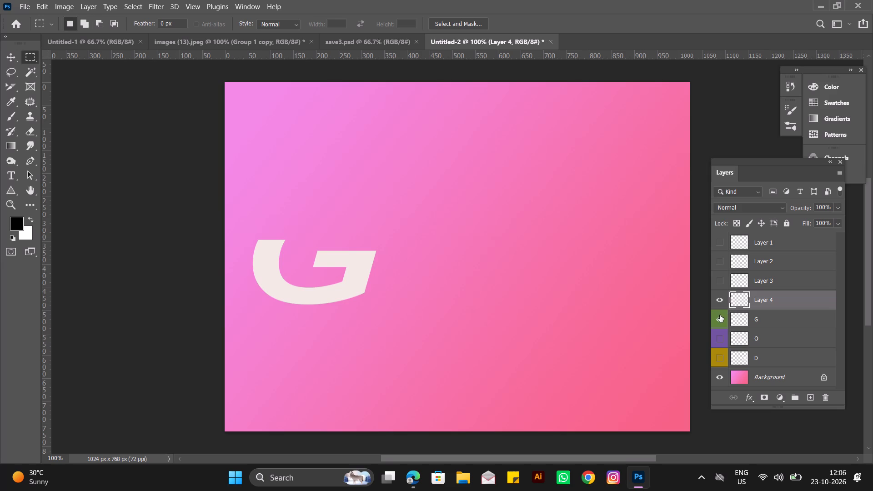
pyautogui.click(718, 301)
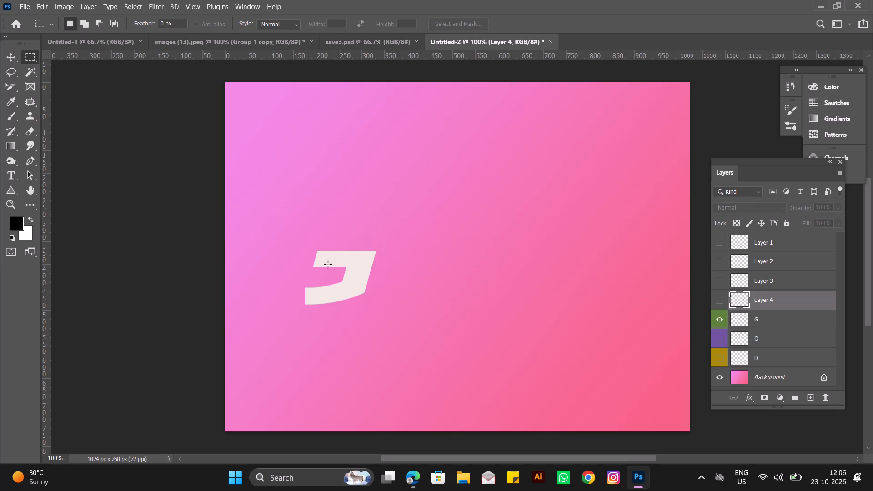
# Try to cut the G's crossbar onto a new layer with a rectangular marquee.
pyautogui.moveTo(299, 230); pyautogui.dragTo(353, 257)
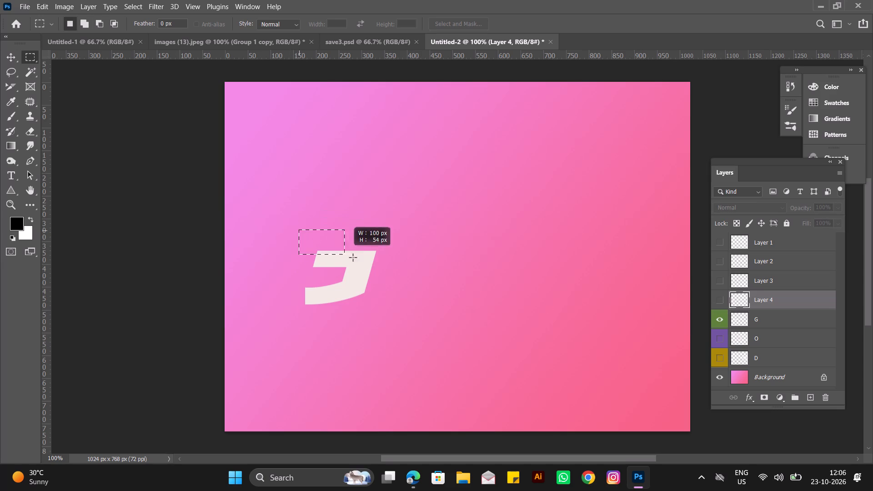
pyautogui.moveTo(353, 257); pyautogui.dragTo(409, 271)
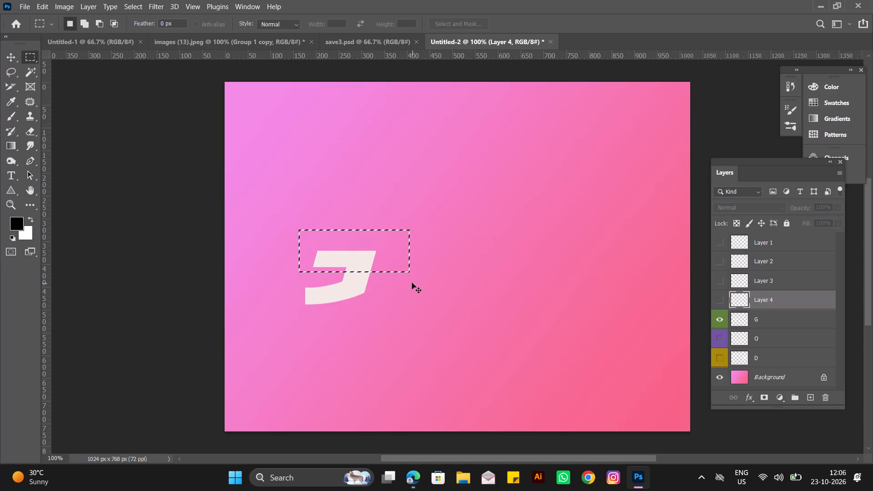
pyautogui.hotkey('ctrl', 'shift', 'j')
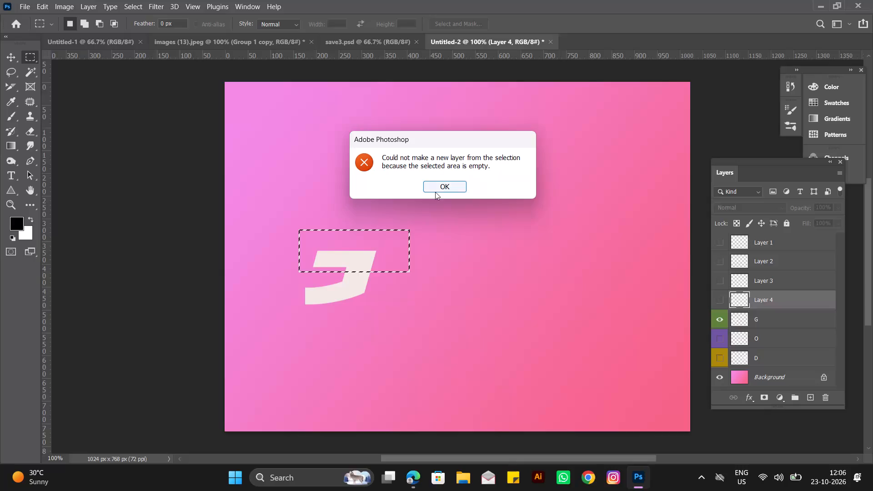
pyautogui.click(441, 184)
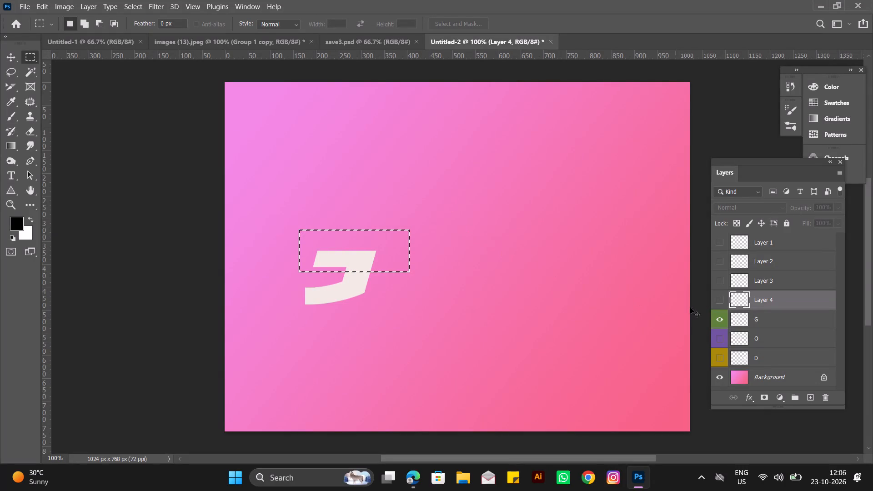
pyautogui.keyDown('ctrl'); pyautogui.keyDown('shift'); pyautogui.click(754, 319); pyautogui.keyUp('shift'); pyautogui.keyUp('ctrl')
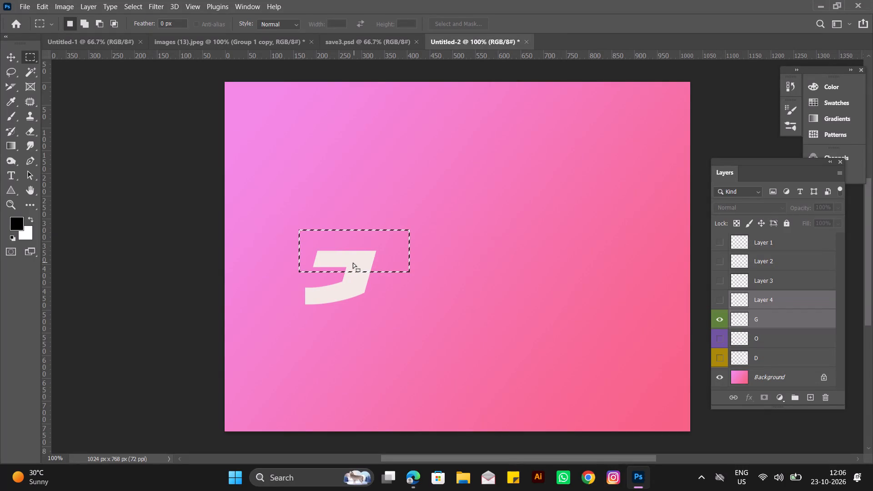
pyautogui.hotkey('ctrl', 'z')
# Cut the lower curve and lower-right part of the G layer, below the crossbar, onto a new layer with a rectangular marquee and hide that piece.
pyautogui.click(759, 300)
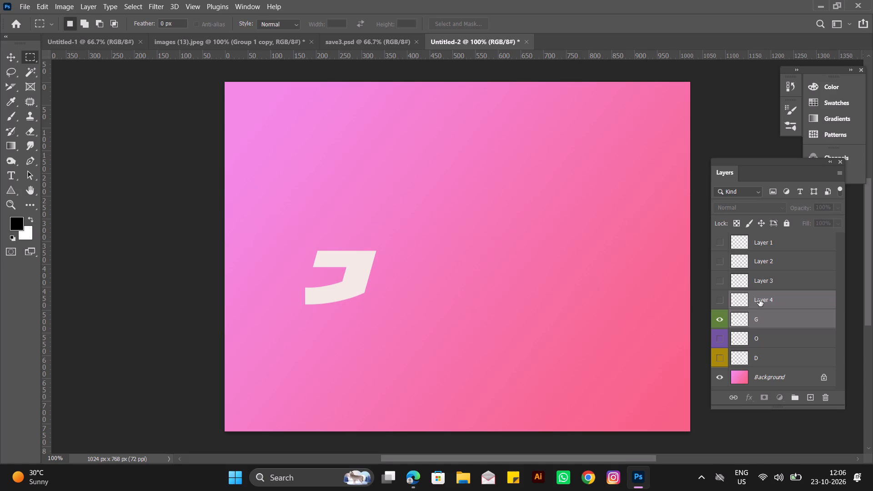
pyautogui.click(763, 314)
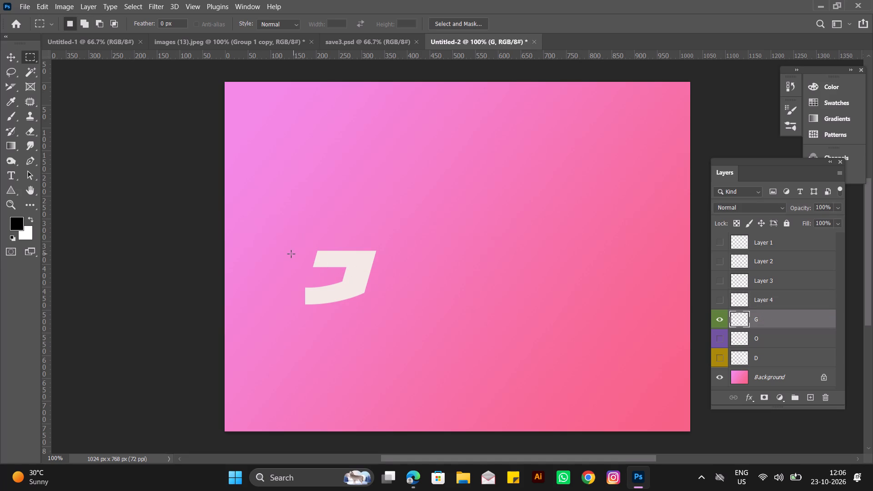
pyautogui.moveTo(278, 250); pyautogui.dragTo(368, 318)
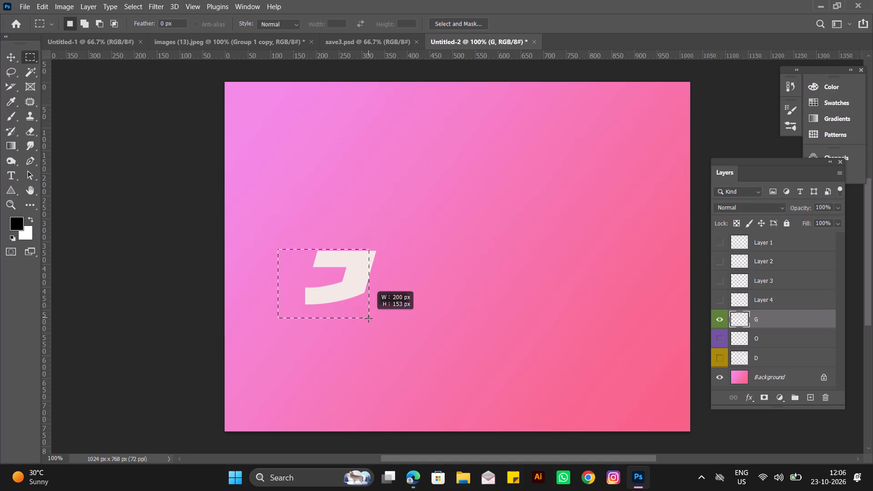
pyautogui.moveTo(368, 318); pyautogui.dragTo(325, 309)
pyautogui.hotkey('ctrl', 'z')
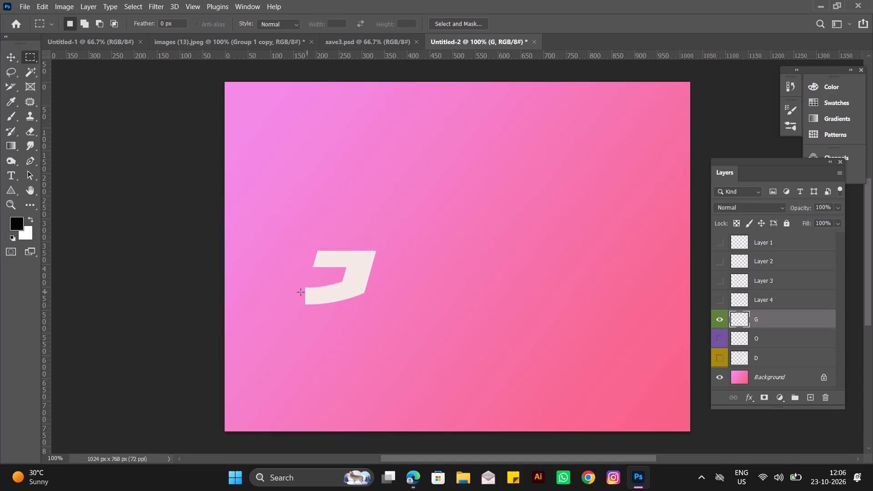
pyautogui.moveTo(272, 271); pyautogui.dragTo(371, 321)
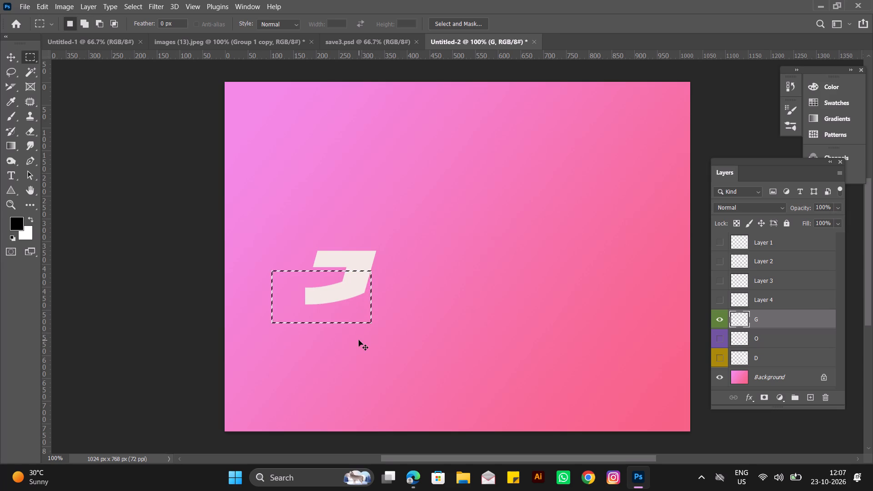
pyautogui.hotkey('ctrl', 'shift', 'j')
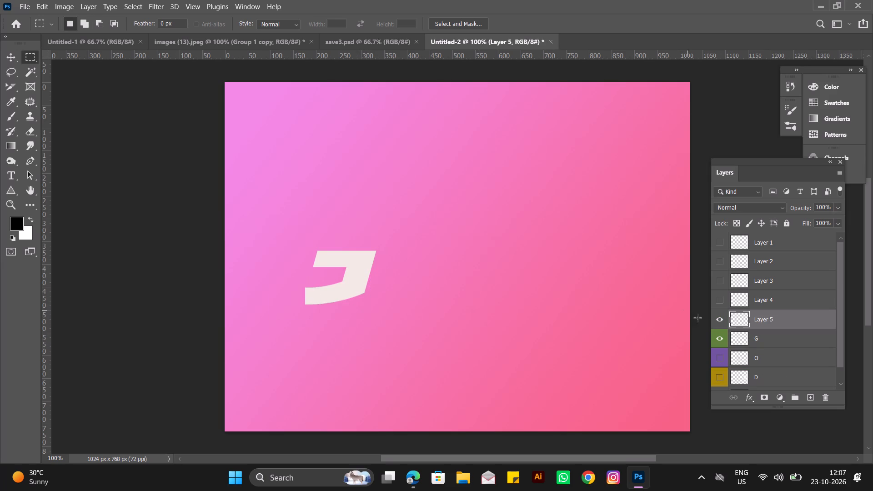
pyautogui.click(721, 322)
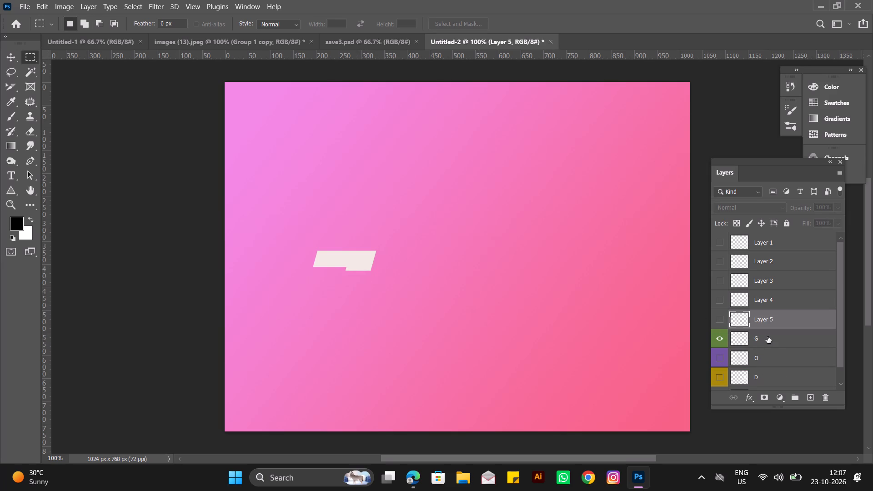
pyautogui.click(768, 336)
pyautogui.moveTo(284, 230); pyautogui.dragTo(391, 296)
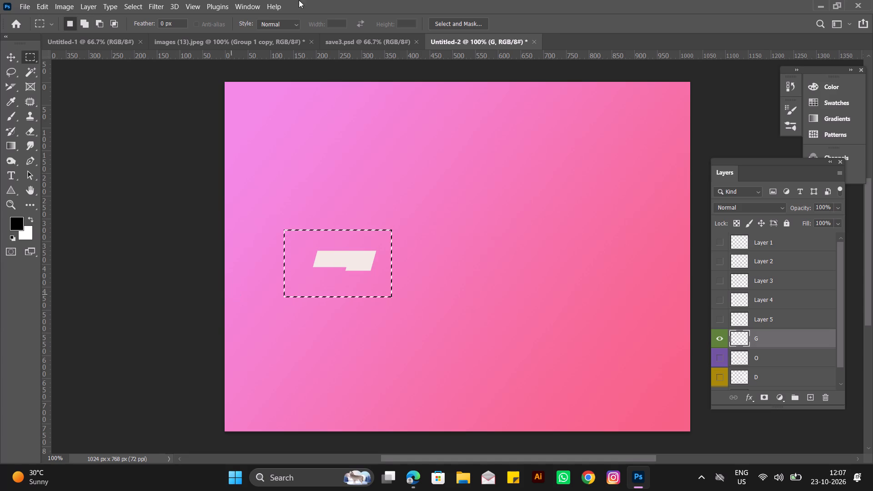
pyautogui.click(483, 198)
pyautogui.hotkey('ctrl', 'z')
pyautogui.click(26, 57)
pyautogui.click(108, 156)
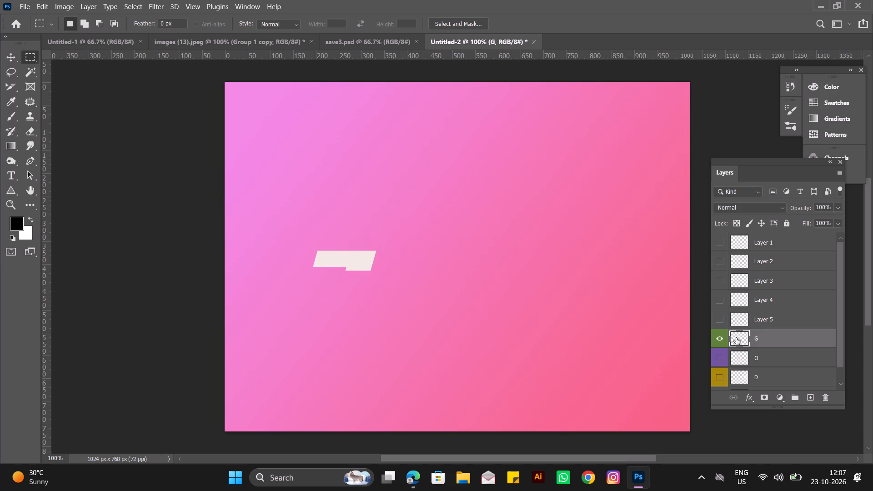
# Check how the G is divided by toggling the visibility of the G layer and Layers 3, 4 and 5, leaving only G shown.
pyautogui.click(721, 336)
pyautogui.click(721, 336)
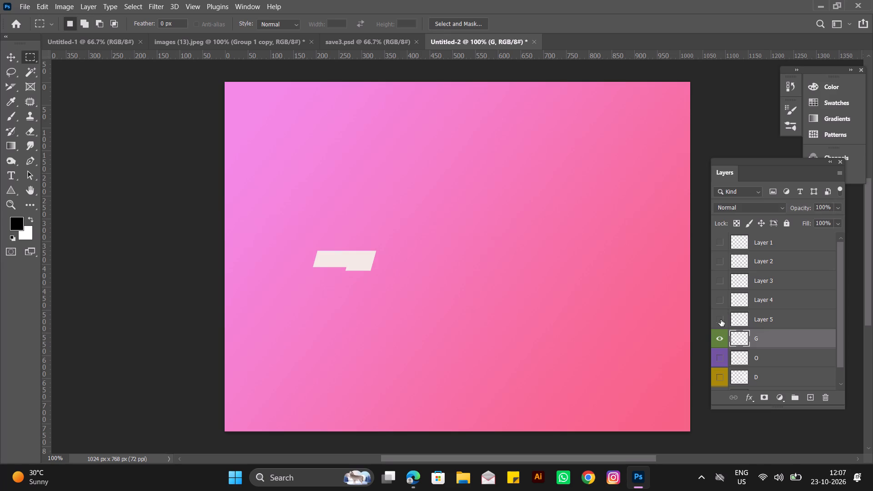
pyautogui.click(721, 320)
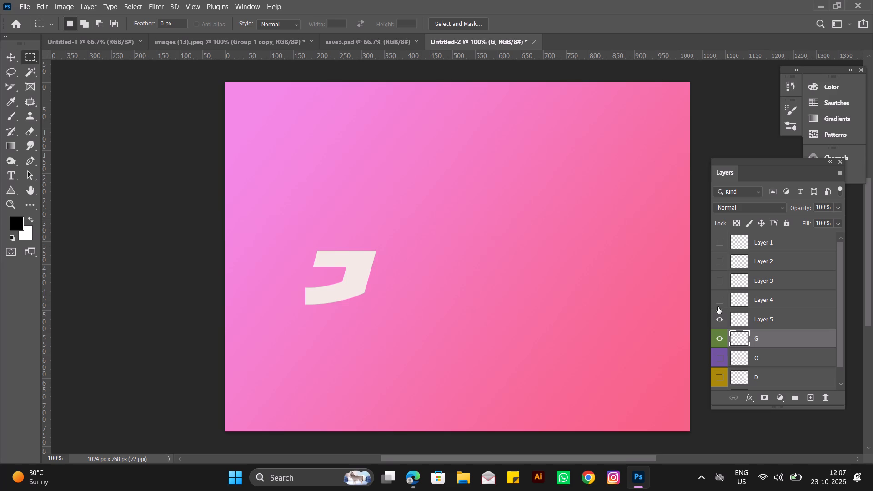
pyautogui.click(718, 307)
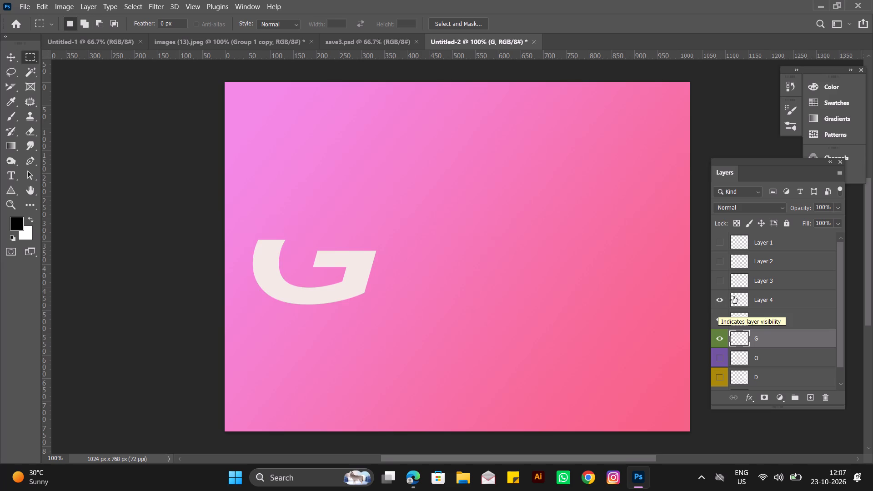
pyautogui.click(722, 286)
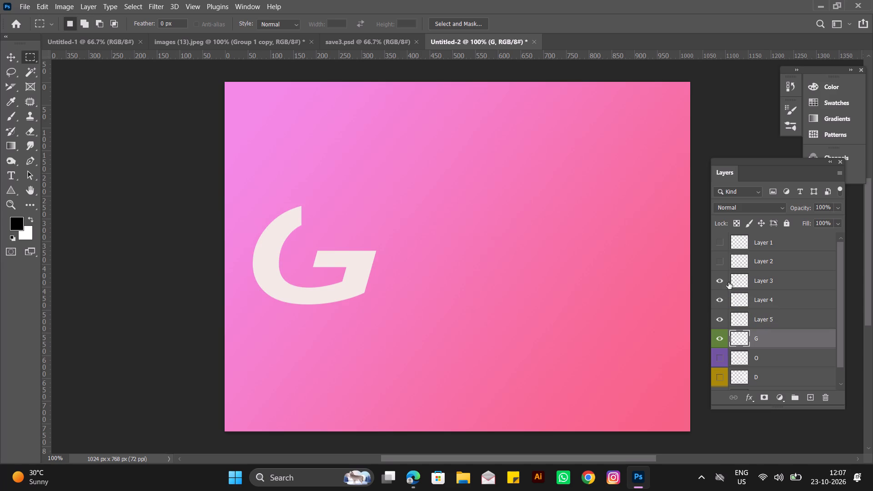
pyautogui.click(721, 281)
pyautogui.click(723, 302)
pyautogui.click(722, 302)
pyautogui.click(722, 302)
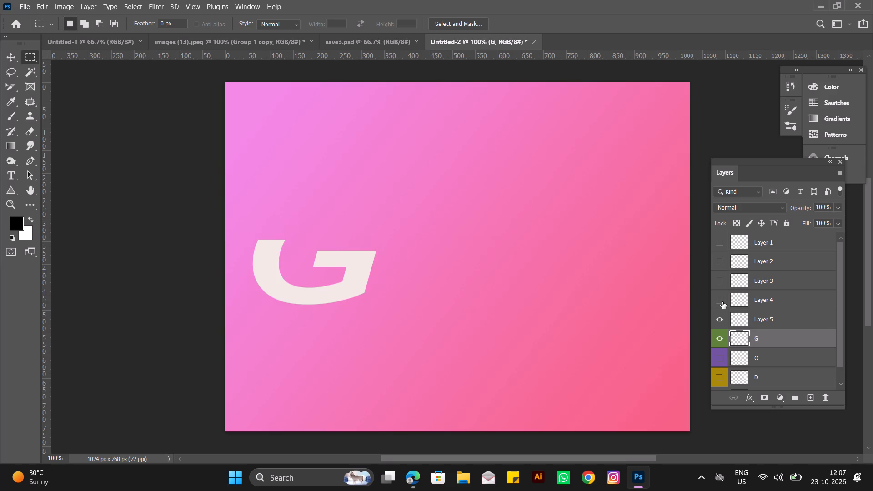
pyautogui.click(722, 302)
pyautogui.click(722, 302)
pyautogui.click(722, 302)
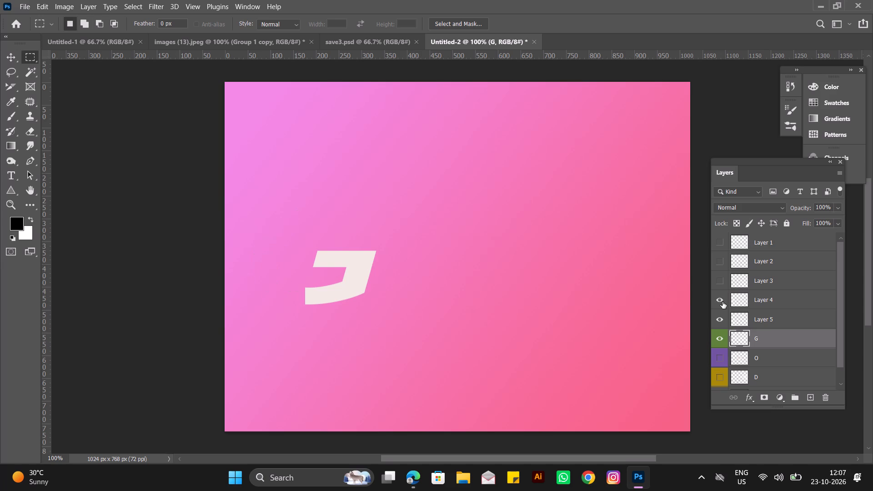
pyautogui.click(722, 302)
pyautogui.click(721, 317)
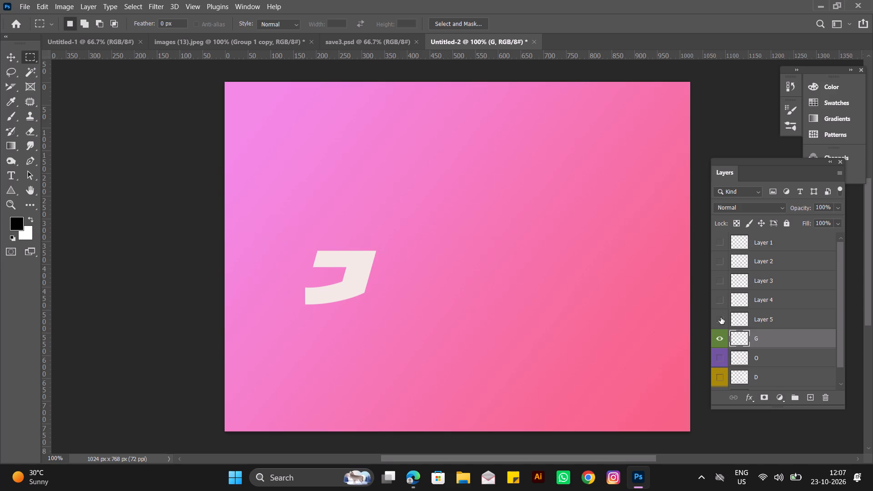
pyautogui.click(721, 317)
pyautogui.click(721, 317)
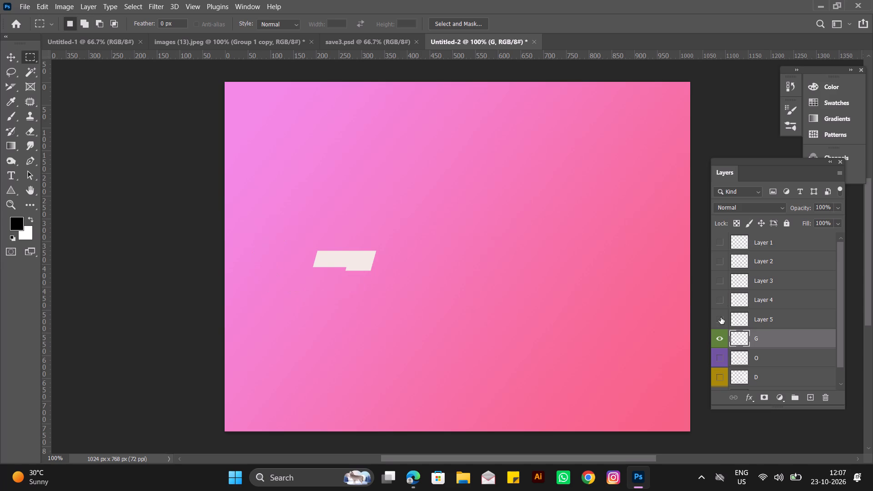
pyautogui.click(720, 340)
pyautogui.click(720, 340)
# Cut the right part of the G layer's crossbar onto a new layer with a rectangular marquee, and hide both that piece and the G layer.
pyautogui.click(752, 339)
pyautogui.moveTo(484, 195); pyautogui.dragTo(375, 307)
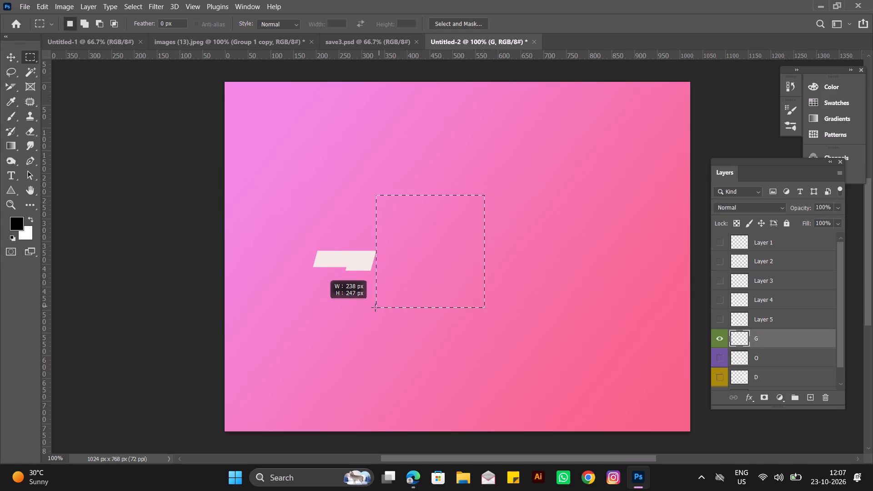
pyautogui.moveTo(375, 307); pyautogui.dragTo(344, 332)
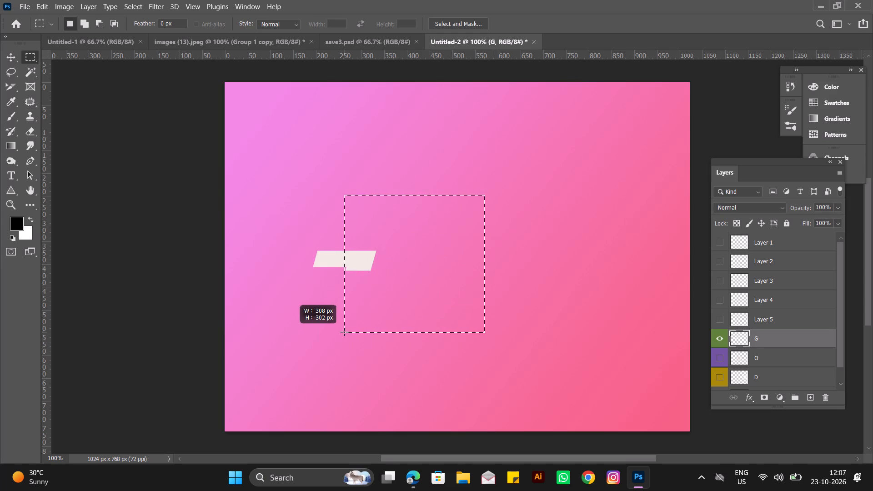
pyautogui.moveTo(344, 332); pyautogui.dragTo(344, 332)
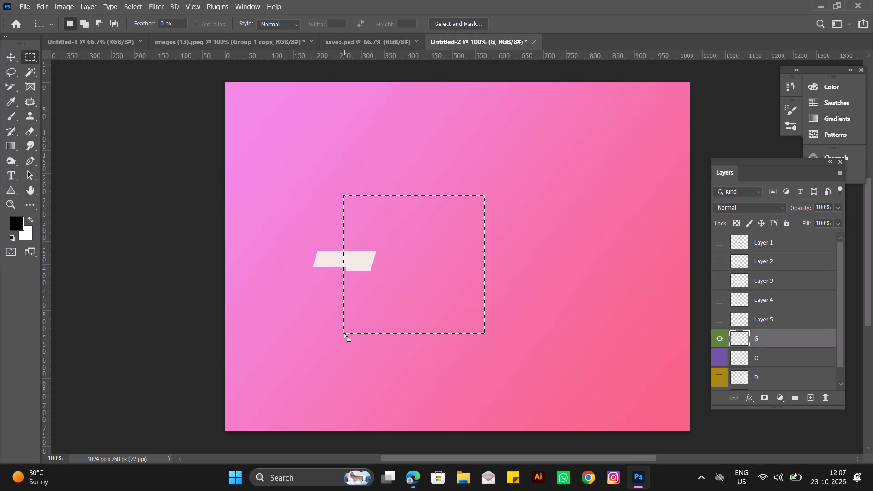
pyautogui.hotkey('ctrl', 'shift', 'j')
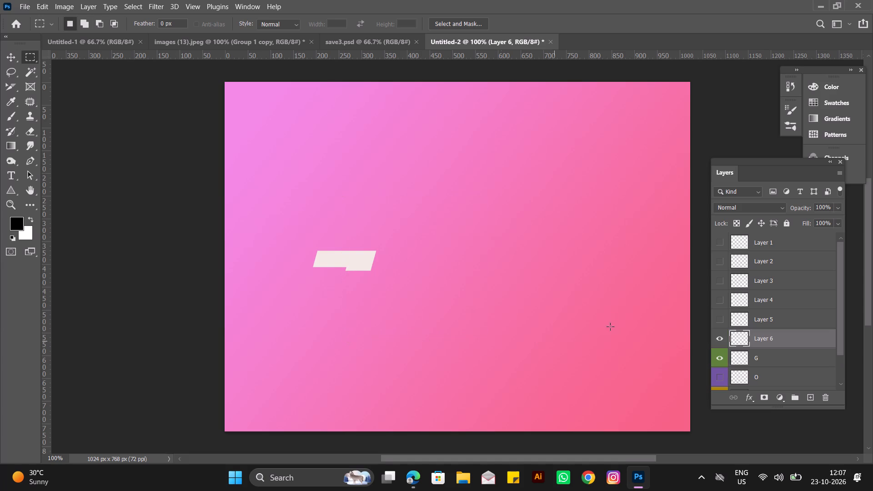
pyautogui.click(722, 338)
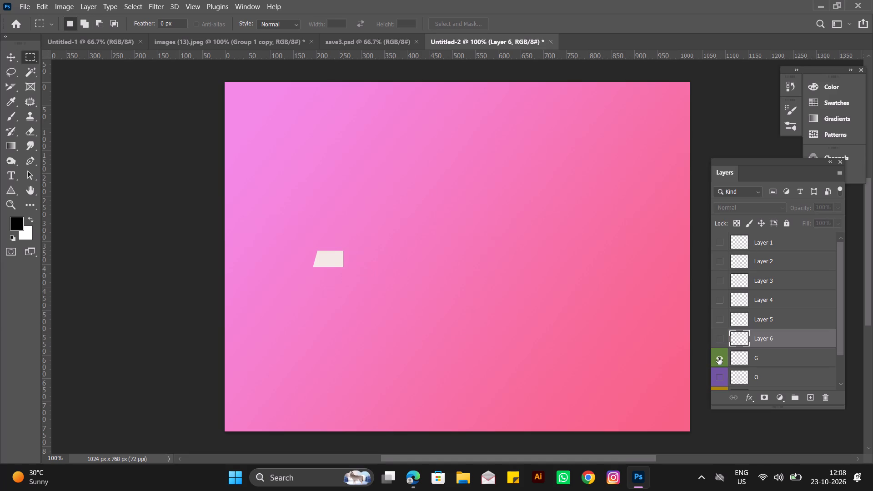
pyautogui.click(718, 356)
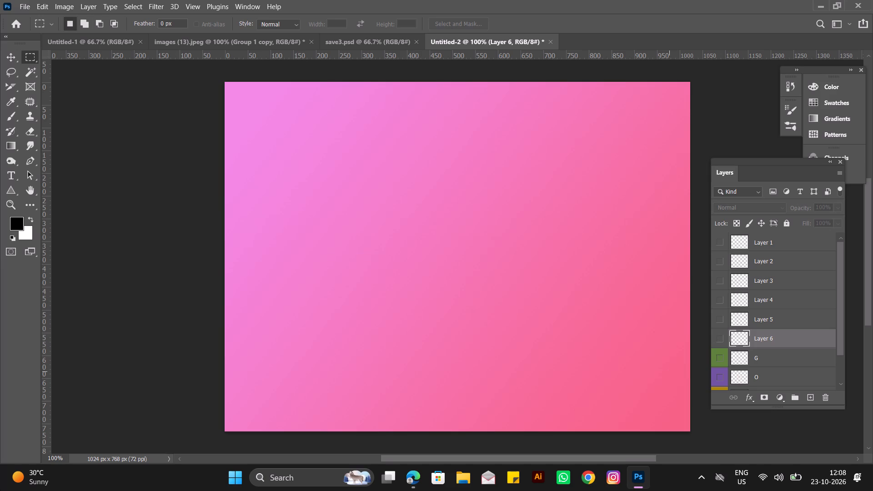
# Select the O layer and make it visible.
pyautogui.click(766, 377)
pyautogui.click(721, 377)
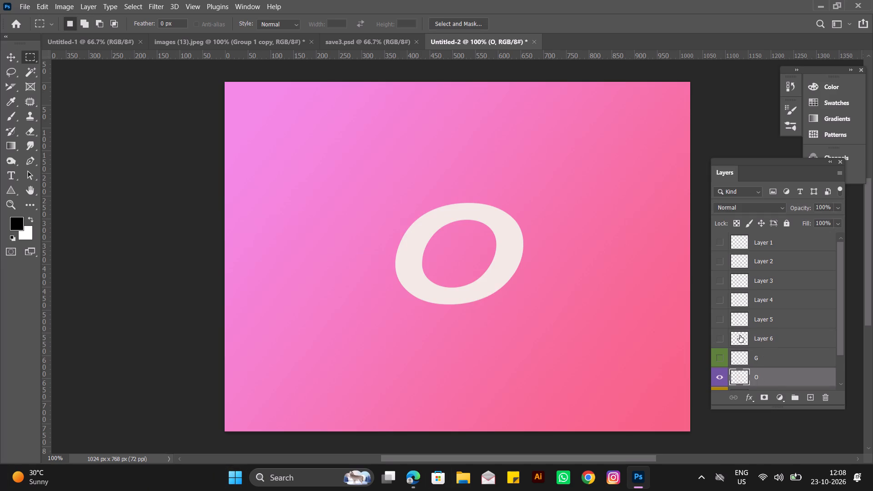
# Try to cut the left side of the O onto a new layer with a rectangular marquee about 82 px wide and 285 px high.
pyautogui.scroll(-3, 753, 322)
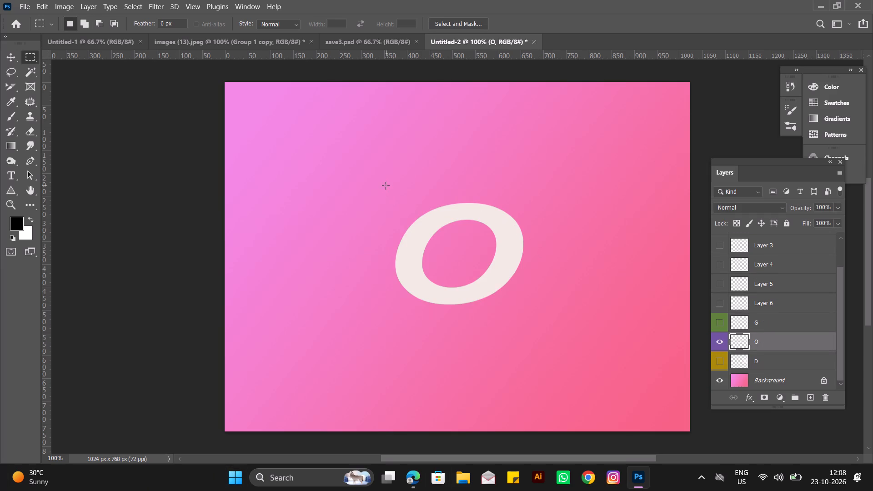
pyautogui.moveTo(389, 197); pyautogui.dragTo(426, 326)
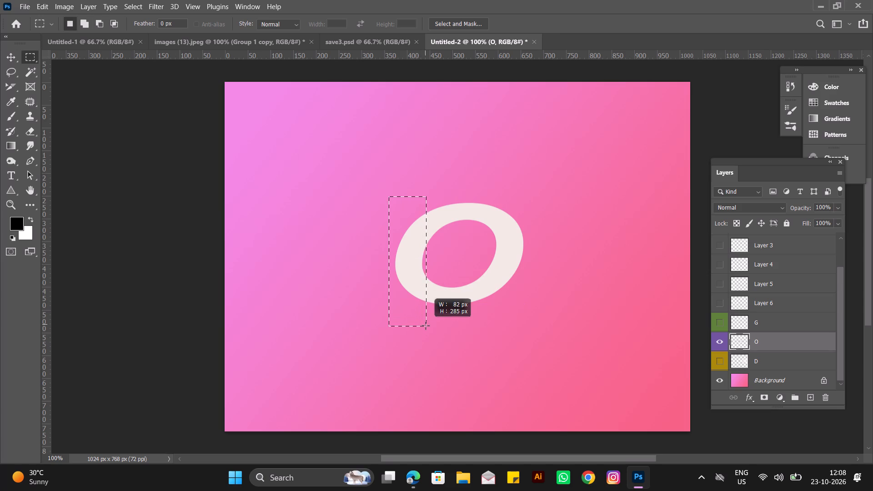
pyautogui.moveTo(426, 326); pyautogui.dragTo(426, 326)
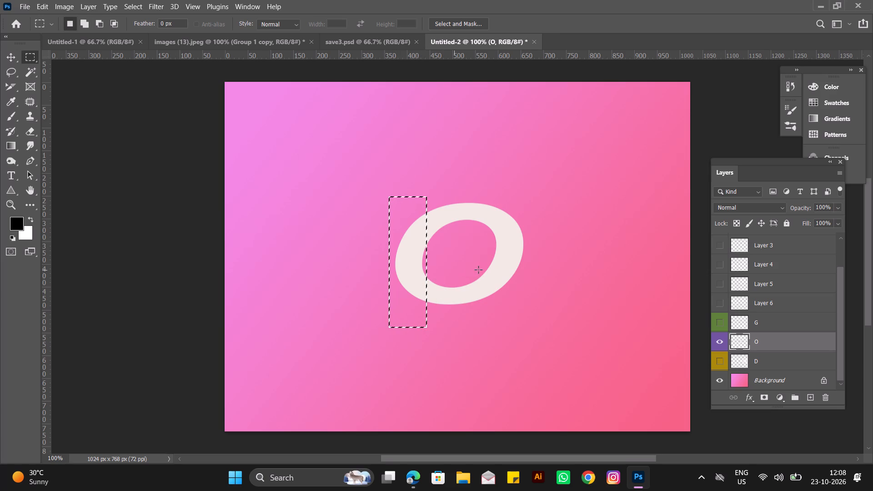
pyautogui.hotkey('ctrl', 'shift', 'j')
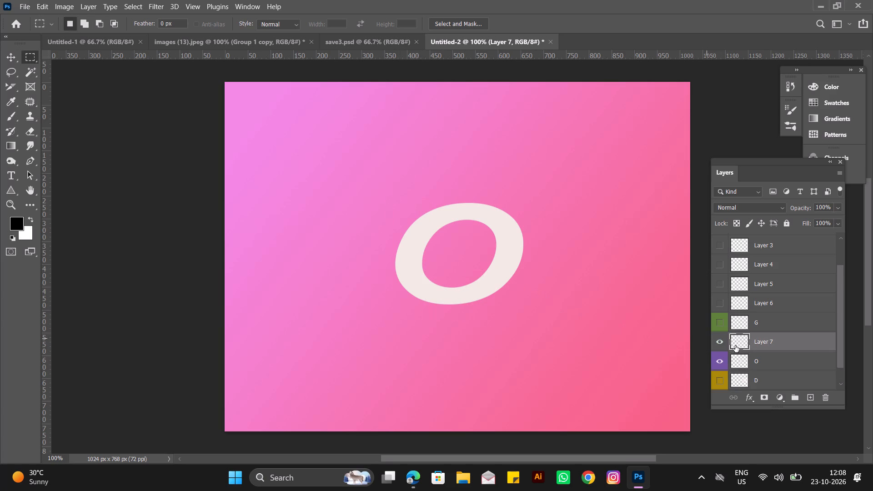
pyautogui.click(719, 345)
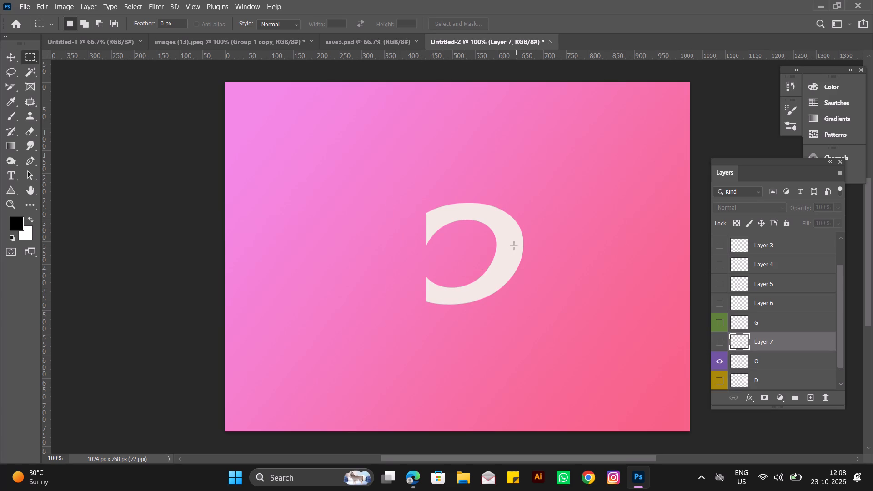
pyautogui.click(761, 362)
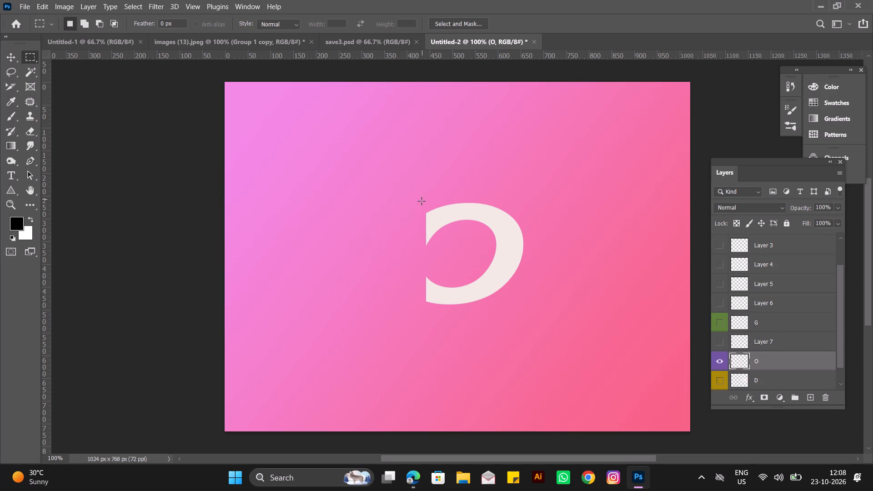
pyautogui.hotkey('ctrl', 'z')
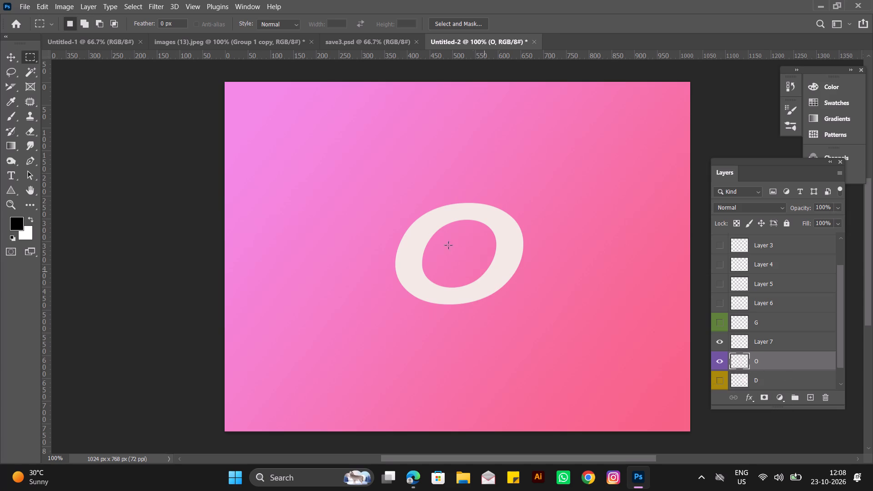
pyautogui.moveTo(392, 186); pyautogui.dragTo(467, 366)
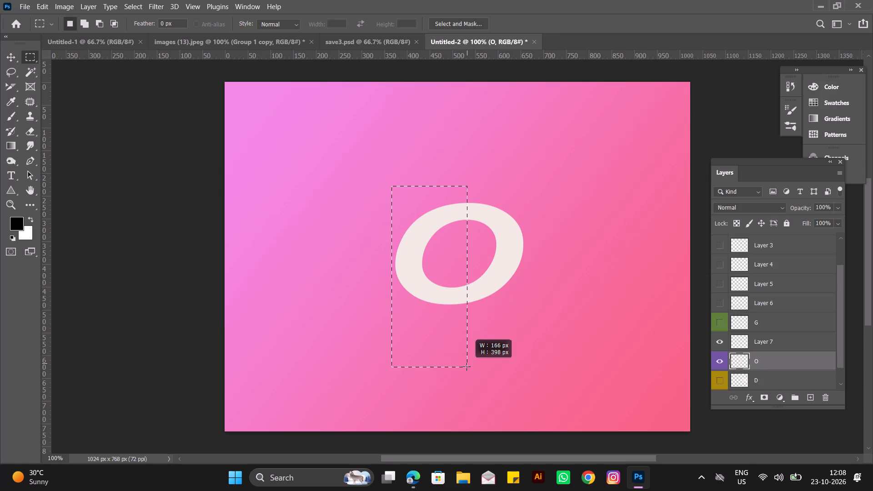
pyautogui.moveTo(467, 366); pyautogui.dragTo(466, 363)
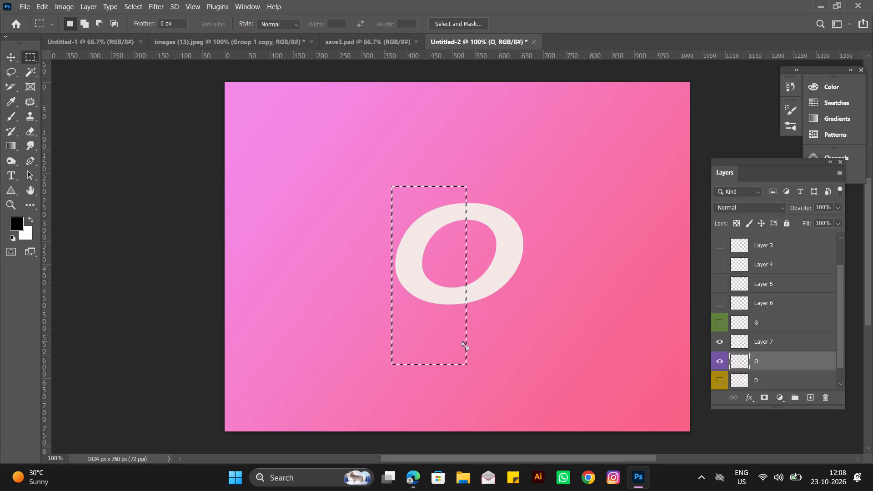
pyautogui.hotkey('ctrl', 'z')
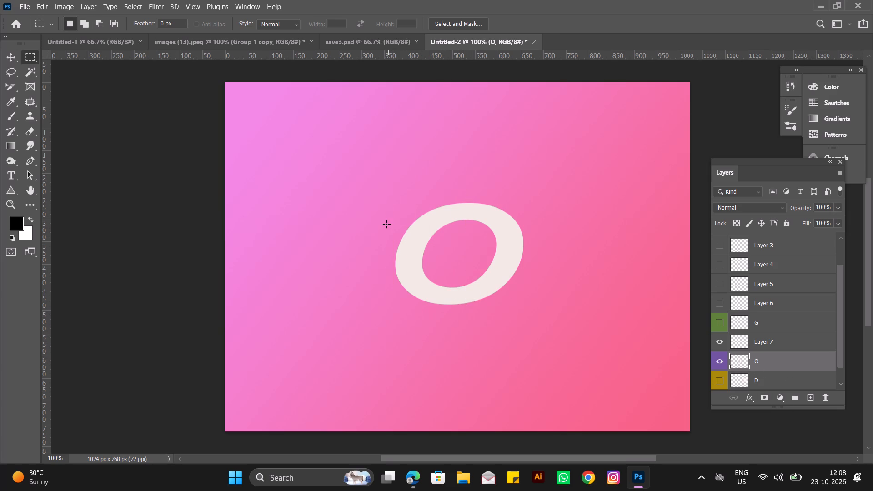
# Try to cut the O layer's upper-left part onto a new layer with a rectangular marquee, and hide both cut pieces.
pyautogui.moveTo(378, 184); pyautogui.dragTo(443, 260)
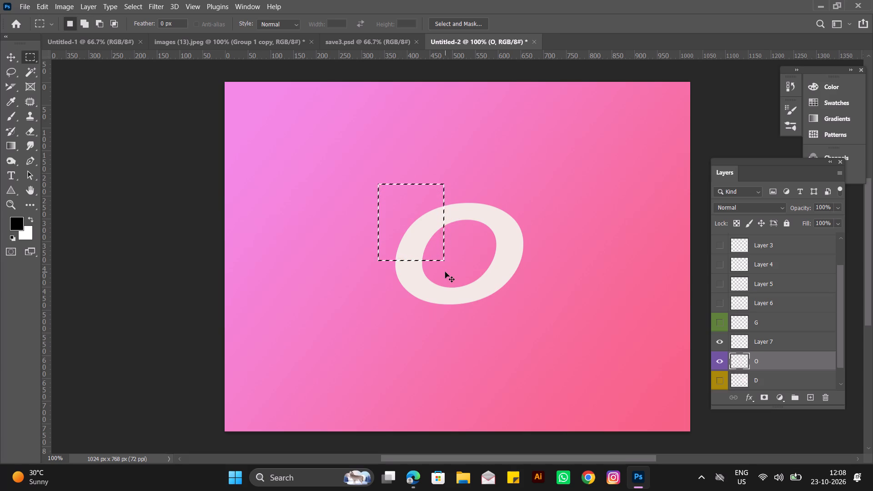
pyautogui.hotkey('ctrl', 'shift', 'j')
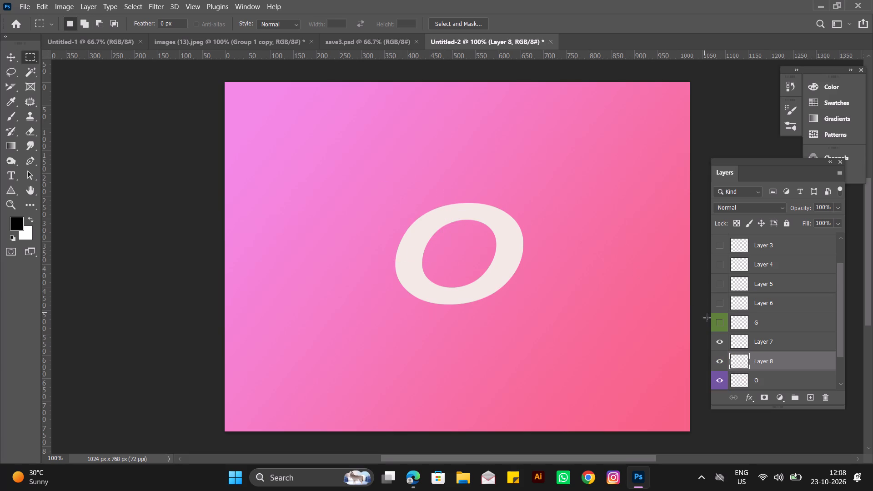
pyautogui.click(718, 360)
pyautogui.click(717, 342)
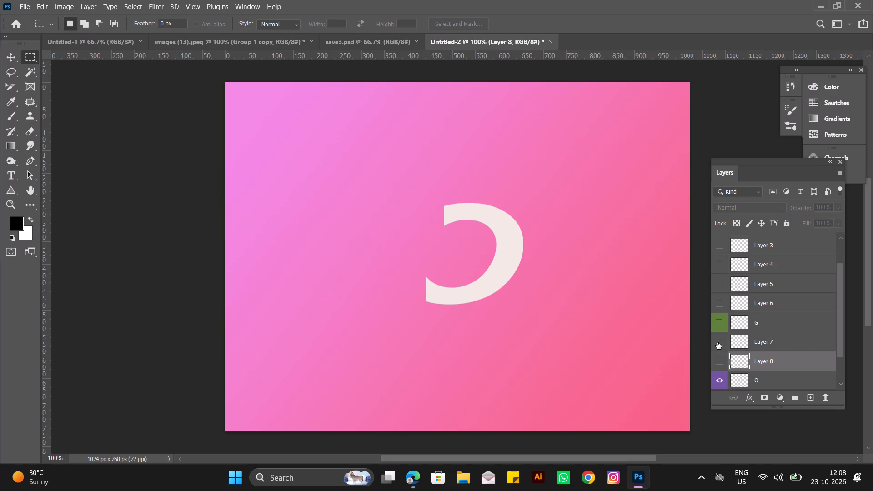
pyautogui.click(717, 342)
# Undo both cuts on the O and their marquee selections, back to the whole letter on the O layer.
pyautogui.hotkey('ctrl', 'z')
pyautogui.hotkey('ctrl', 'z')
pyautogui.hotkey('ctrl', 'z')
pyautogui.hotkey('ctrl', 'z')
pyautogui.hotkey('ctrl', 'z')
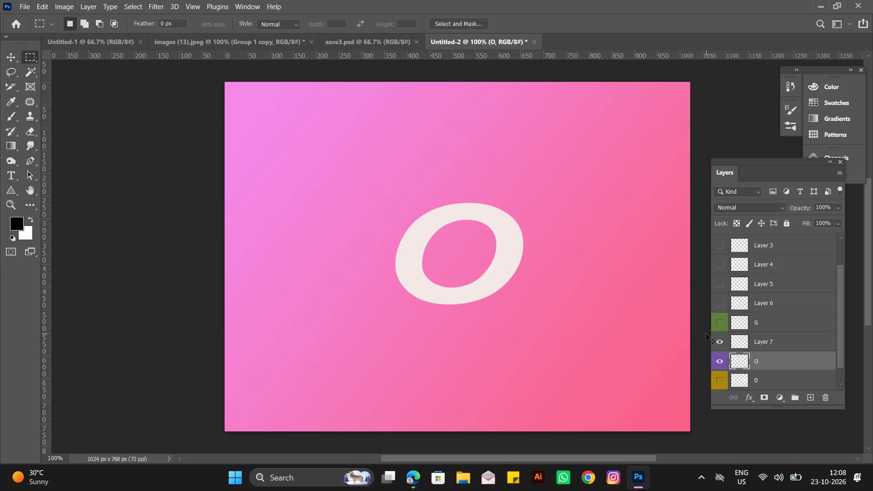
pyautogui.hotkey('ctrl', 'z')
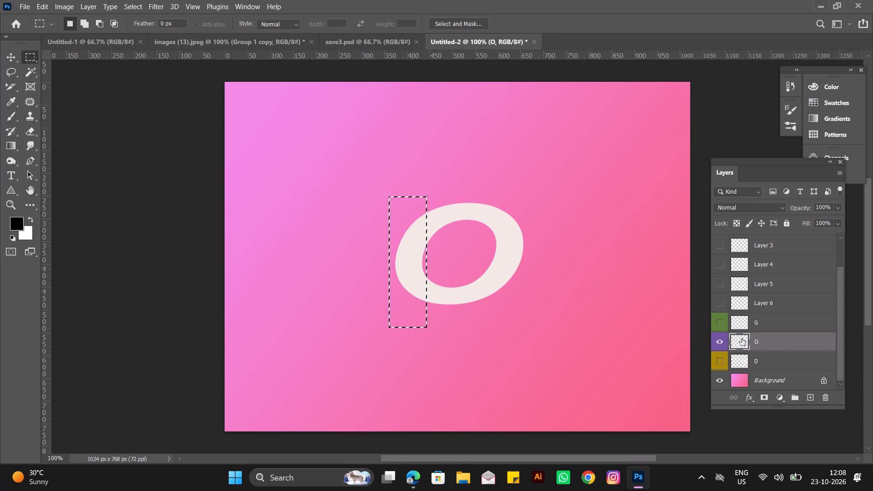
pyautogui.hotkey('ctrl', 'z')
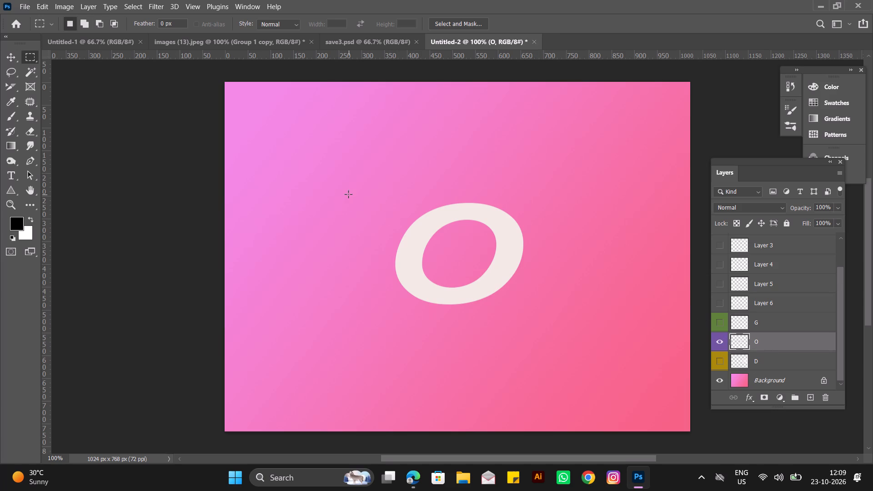
# Cut the upper-left part of the O layer onto a new layer with a rectangular marquee and hide that piece.
pyautogui.moveTo(348, 194); pyautogui.dragTo(444, 253)
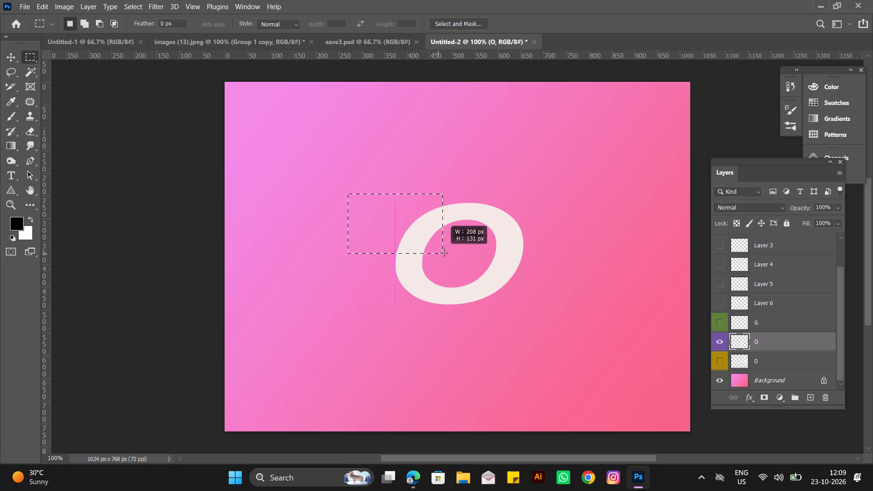
pyautogui.moveTo(444, 253); pyautogui.dragTo(449, 256)
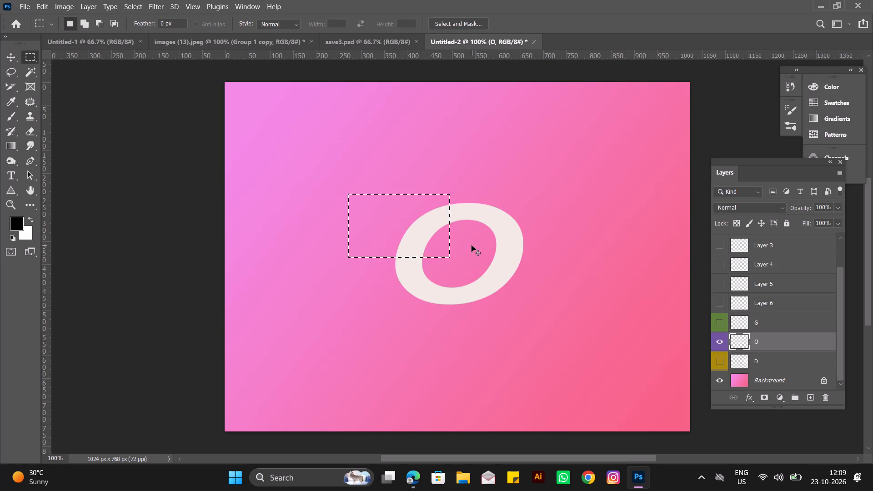
pyautogui.hotkey('ctrl', 'shift', 'j')
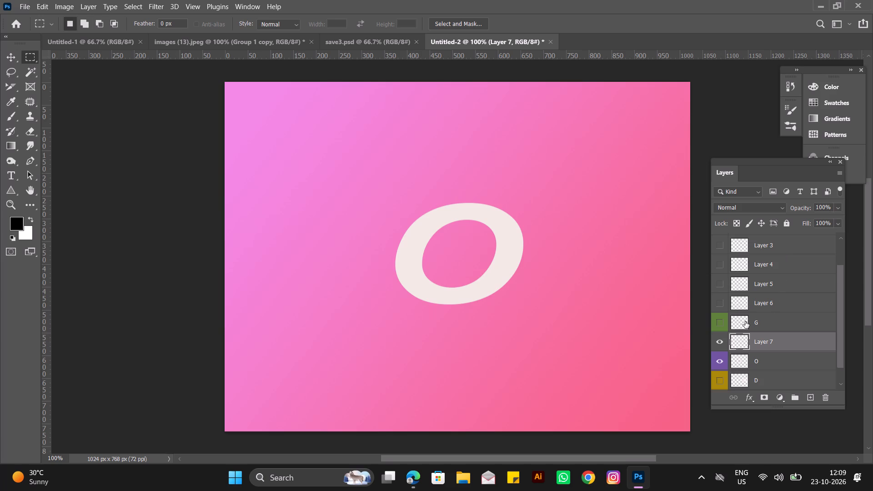
pyautogui.click(717, 342)
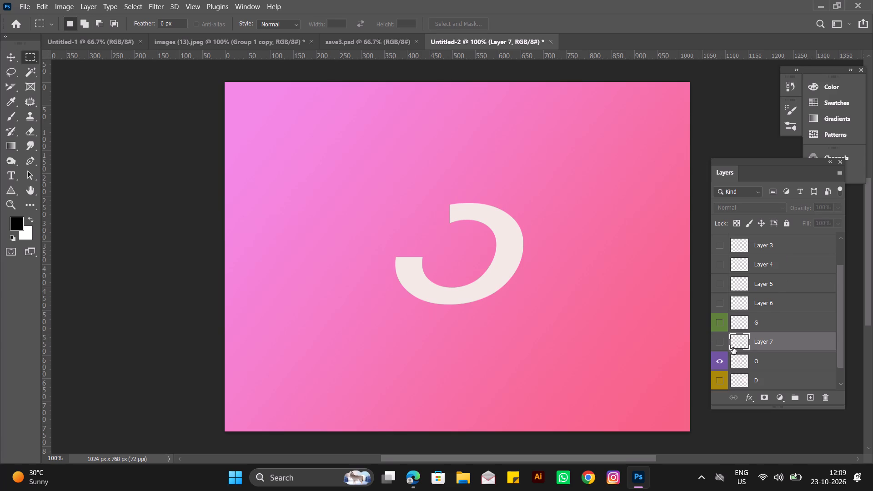
# Cut the lower-left part of the O layer onto a new layer with a rectangular marquee and hide that piece.
pyautogui.click(754, 359)
pyautogui.moveTo(349, 253); pyautogui.dragTo(455, 308)
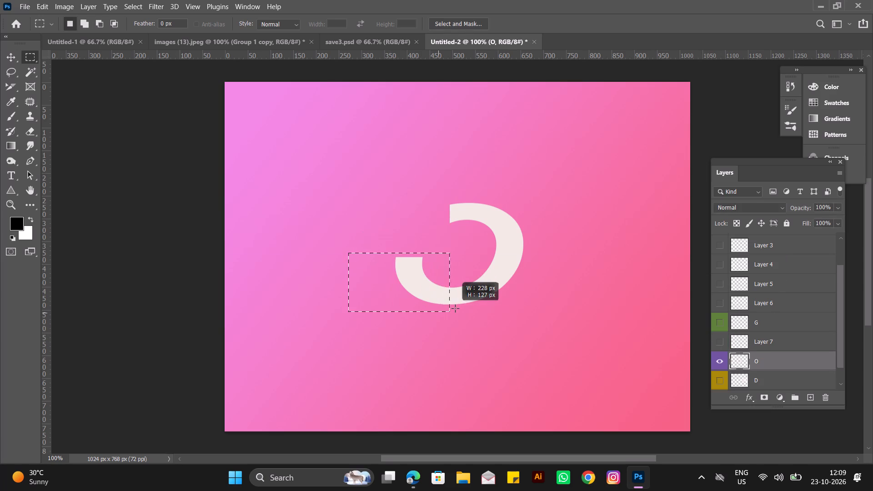
pyautogui.moveTo(455, 308); pyautogui.dragTo(457, 308)
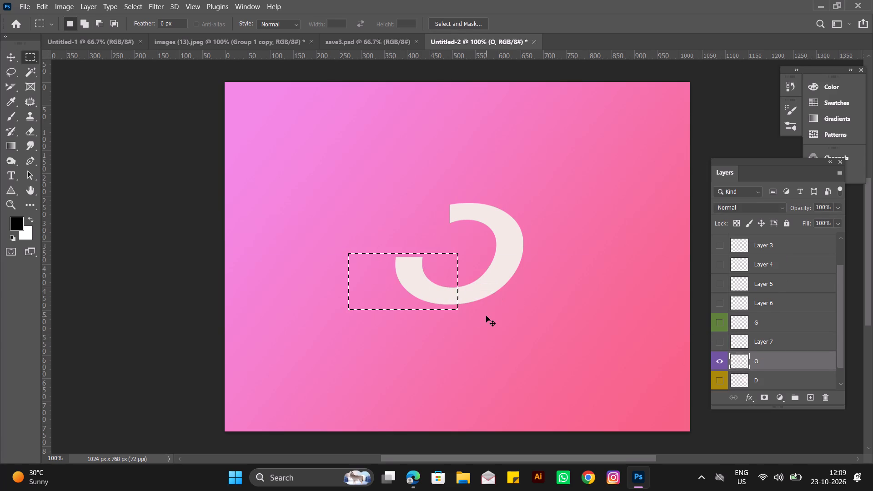
pyautogui.hotkey('ctrl', 'shift', 'j')
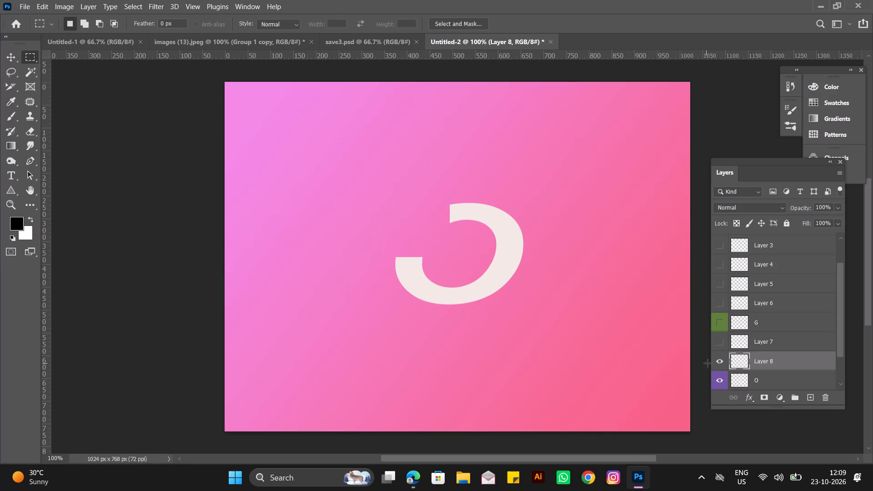
pyautogui.click(718, 363)
# Cut the lower-right part of the O layer onto a new layer with a rectangular marquee and hide that piece.
pyautogui.scroll(-1, 803, 334)
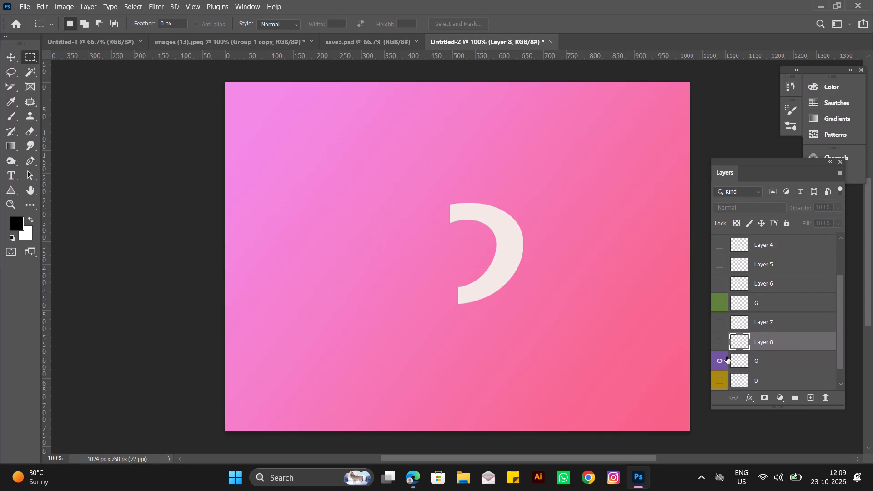
pyautogui.click(760, 357)
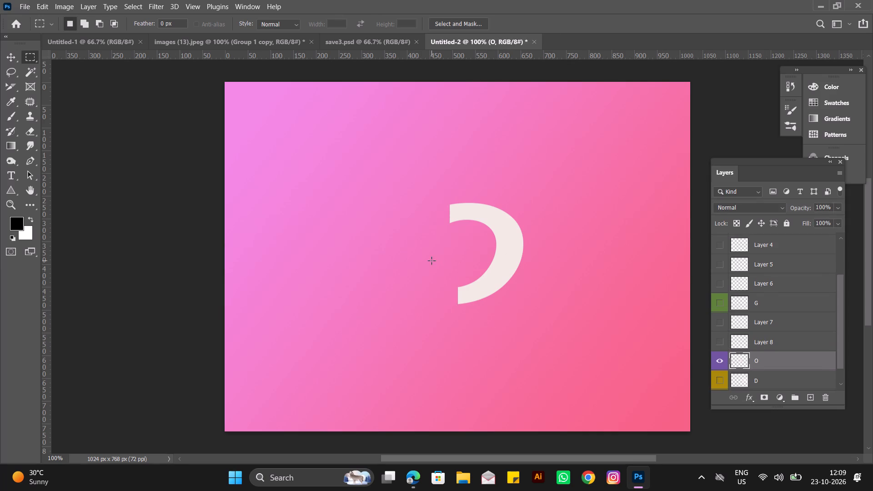
pyautogui.moveTo(431, 261); pyautogui.dragTo(523, 330)
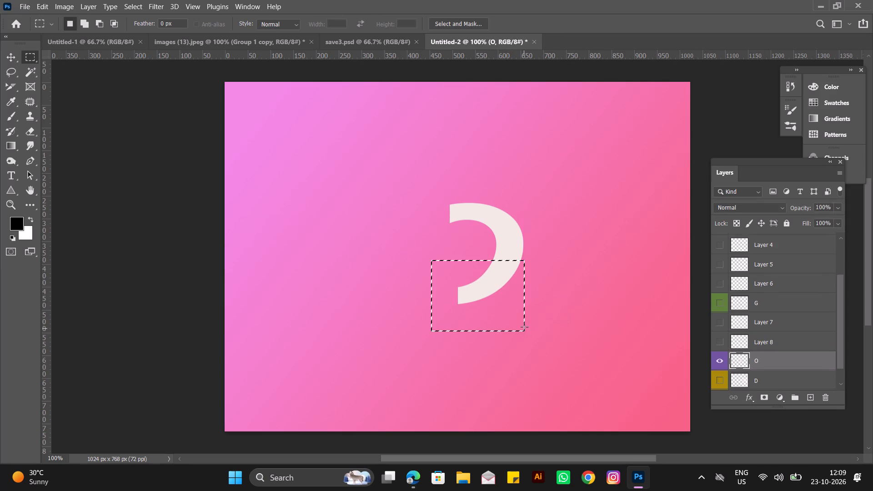
pyautogui.hotkey('ctrl', 'shift', 'j')
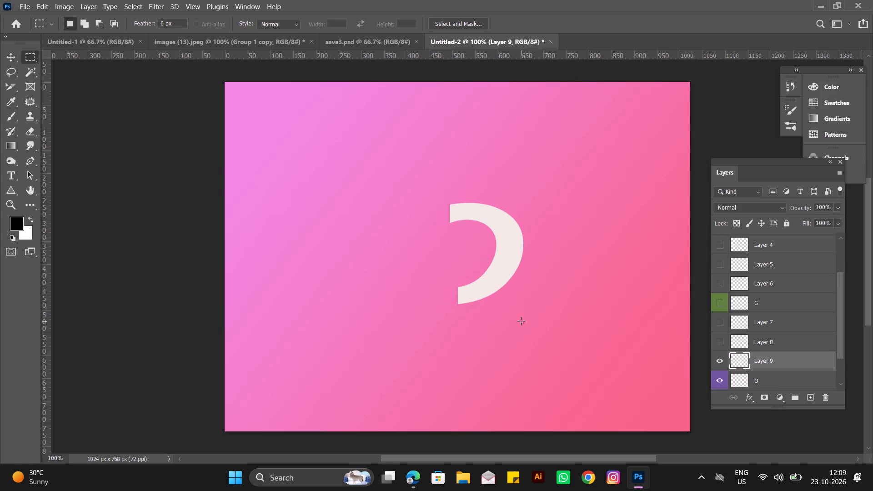
pyautogui.moveTo(724, 361); pyautogui.dragTo(725, 366)
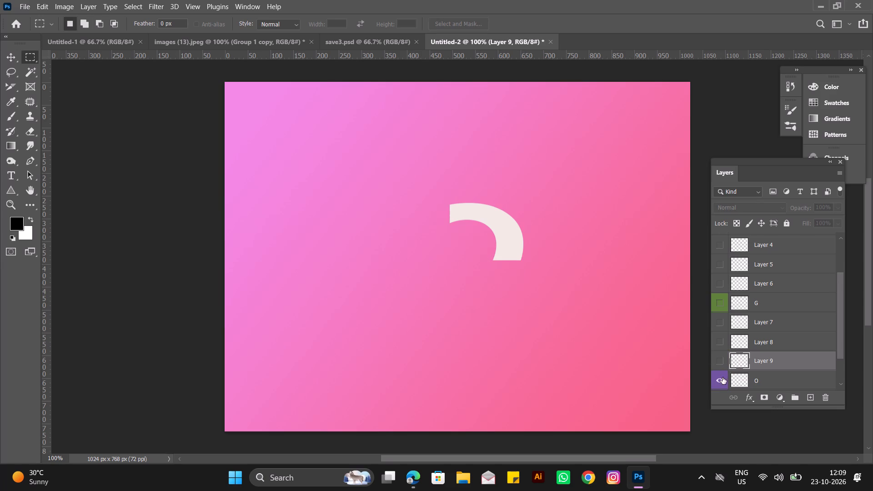
# Cut the right part of the O layer's remaining upper arc onto a new layer with a rectangular marquee and hide that piece.
pyautogui.click(759, 379)
pyautogui.moveTo(554, 285); pyautogui.dragTo(487, 243)
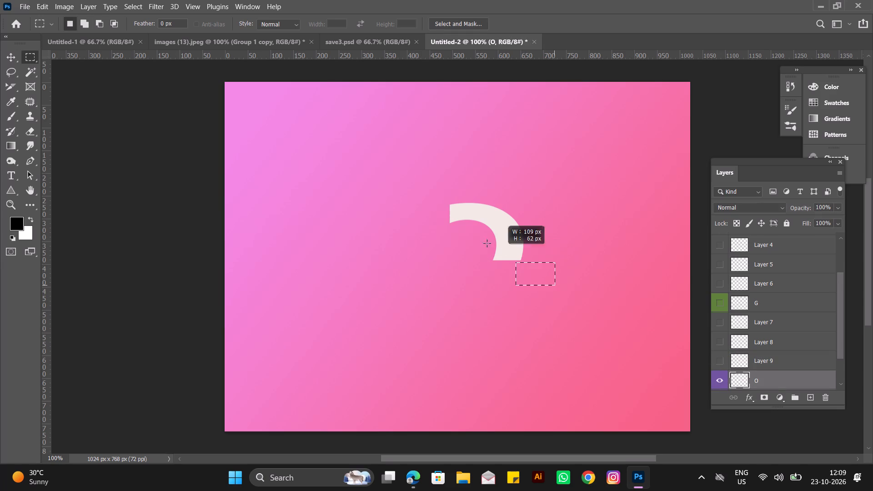
pyautogui.moveTo(487, 243); pyautogui.dragTo(489, 185)
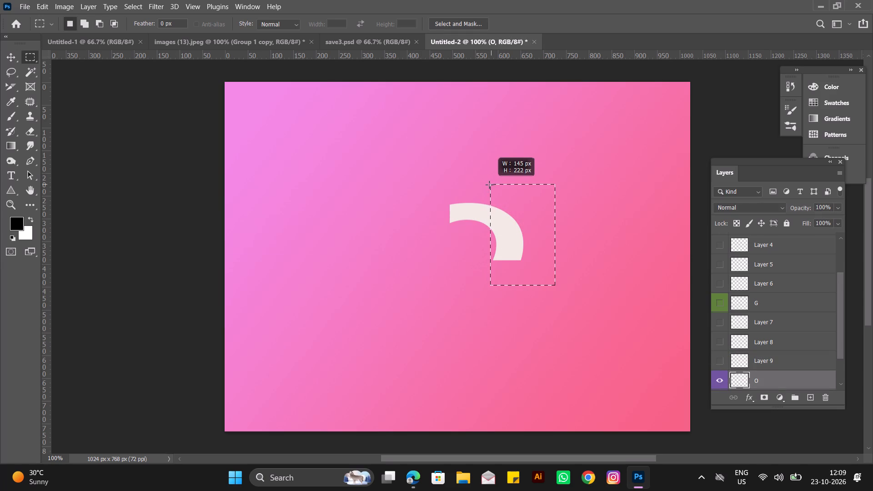
pyautogui.moveTo(489, 185); pyautogui.dragTo(483, 186)
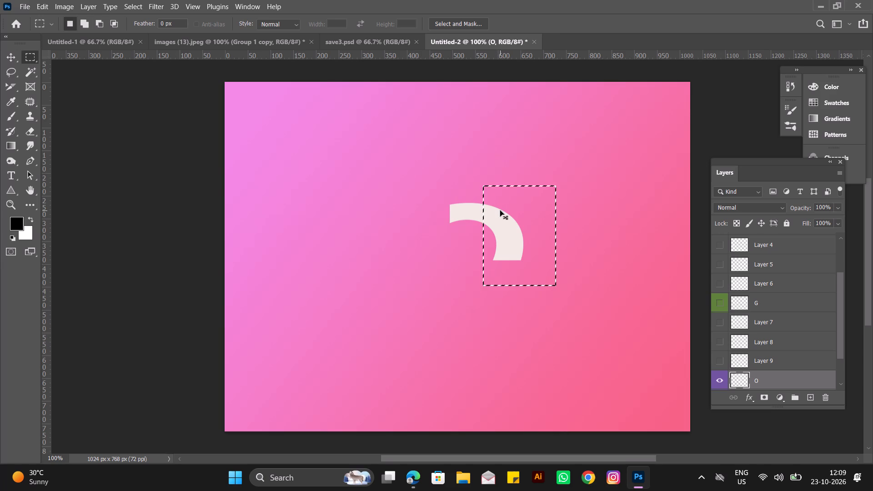
pyautogui.hotkey('ctrl', 'shift', 'j')
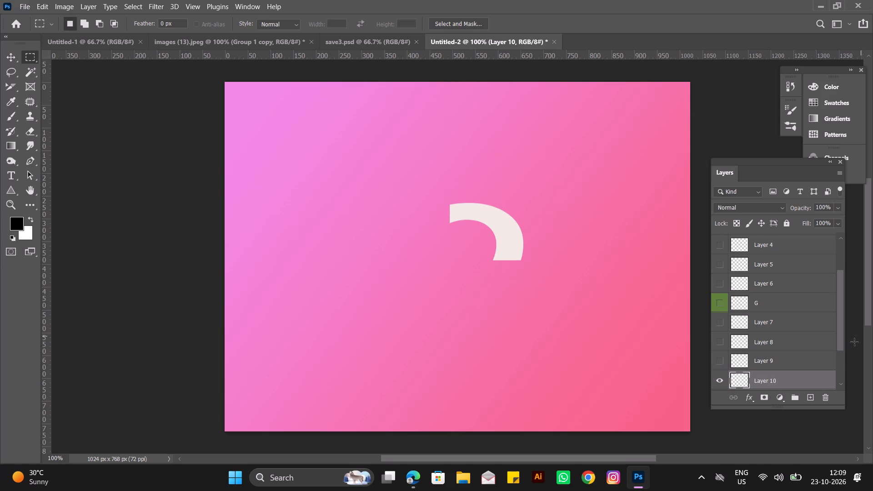
pyautogui.scroll(-2, 765, 346)
pyautogui.click(723, 339)
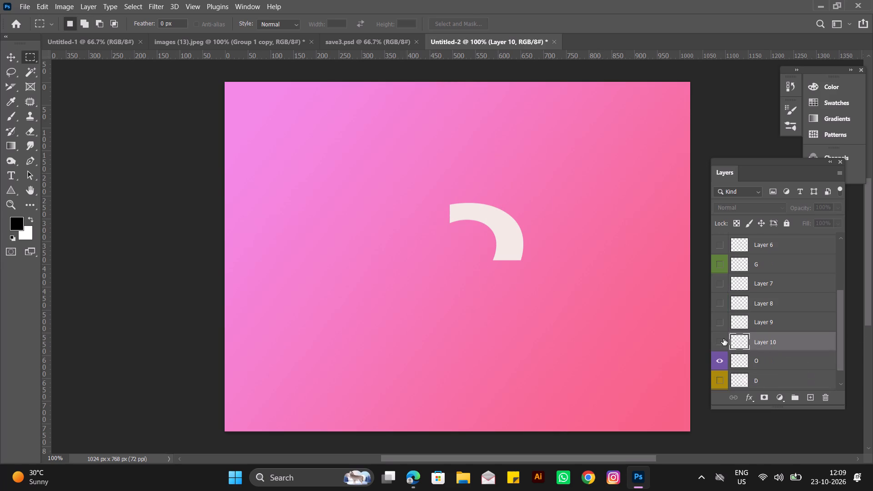
# Toggle the O and G layers to check their remaining pieces, and leave the O layer hidden.
pyautogui.click(758, 356)
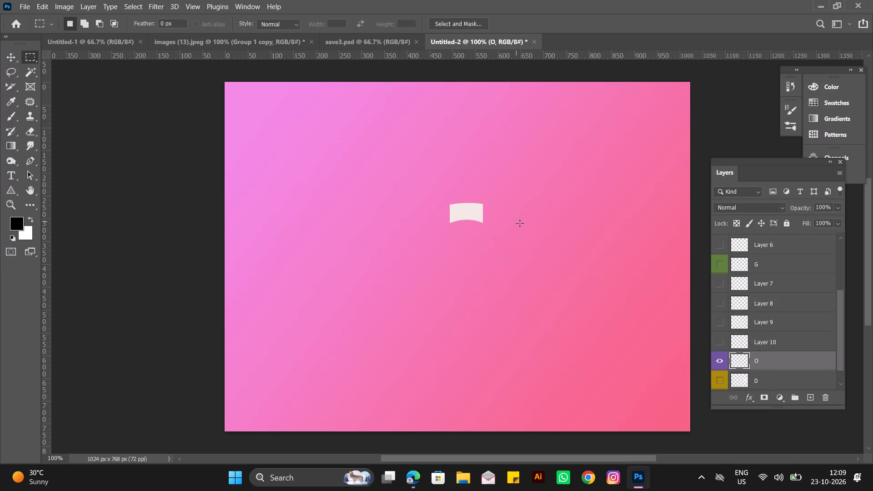
pyautogui.click(717, 362)
pyautogui.click(717, 362)
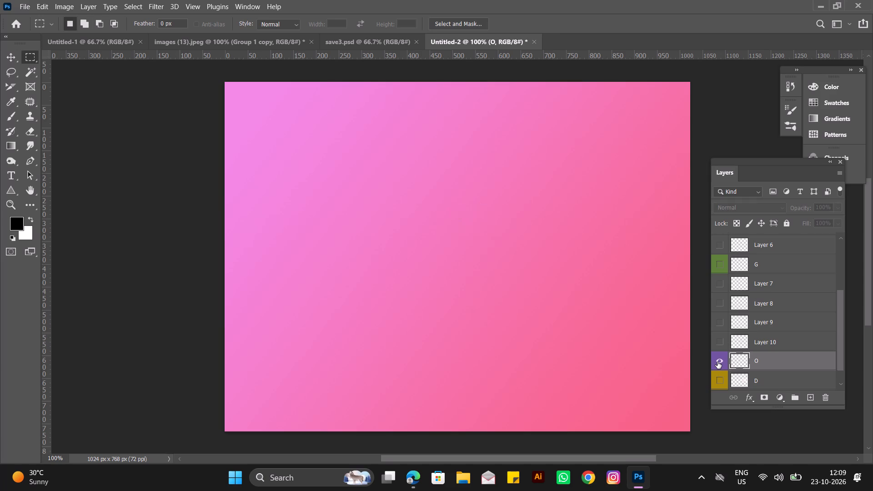
pyautogui.click(722, 263)
pyautogui.click(722, 263)
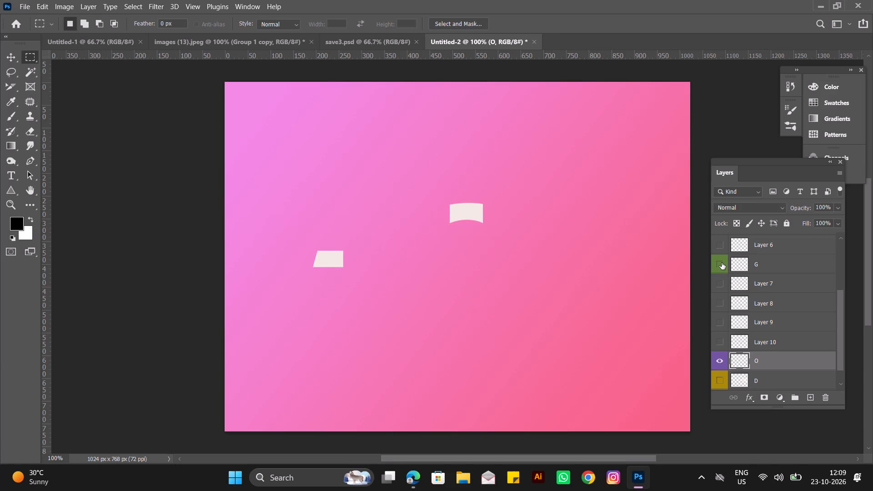
pyautogui.click(722, 361)
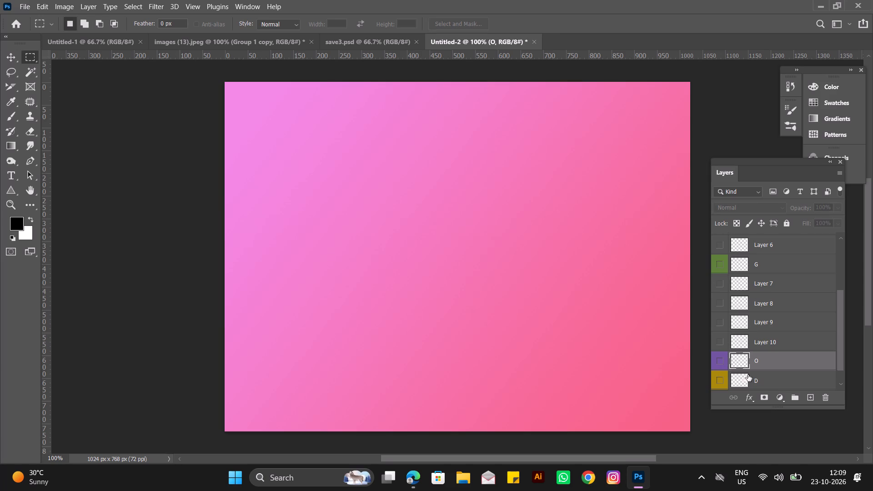
# Show the D layer, cut its lower-left part onto a new layer with a rectangular marquee, hide that piece and reselect D.
pyautogui.click(763, 382)
pyautogui.click(722, 381)
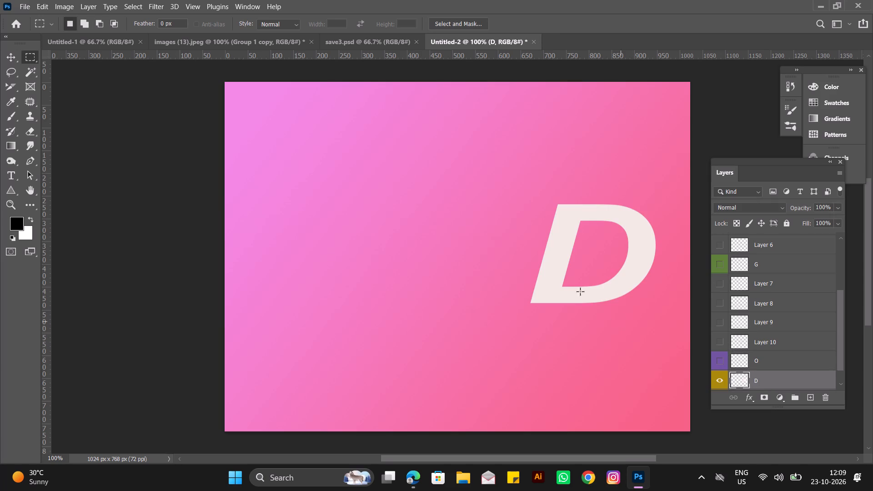
pyautogui.moveTo(515, 258); pyautogui.dragTo(569, 333)
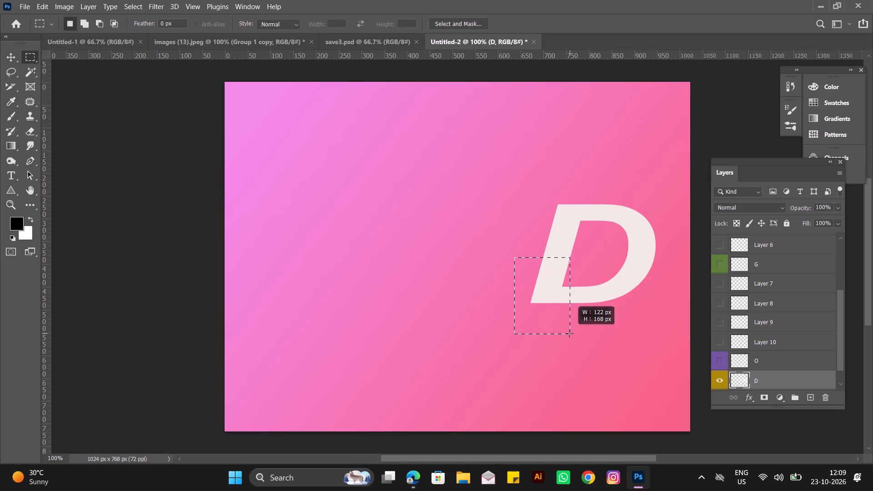
pyautogui.moveTo(569, 333); pyautogui.dragTo(572, 313)
pyautogui.hotkey('ctrl', 'shift', 'j')
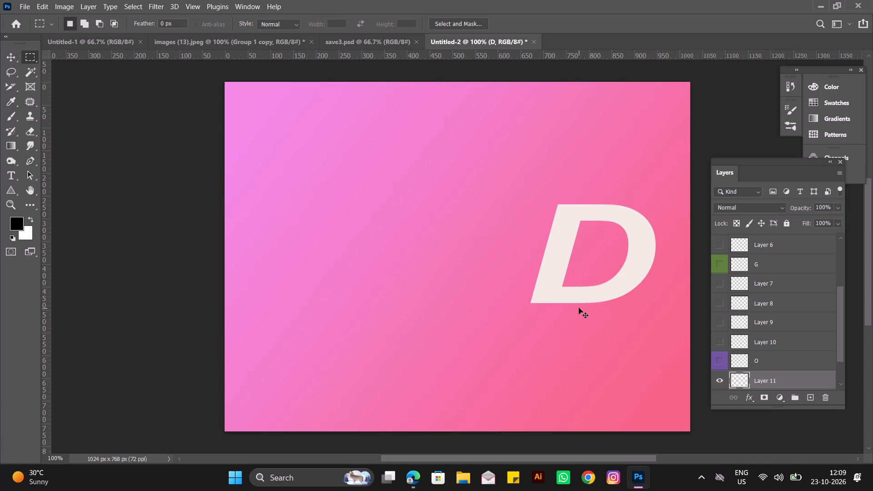
pyautogui.scroll(-2, 746, 343)
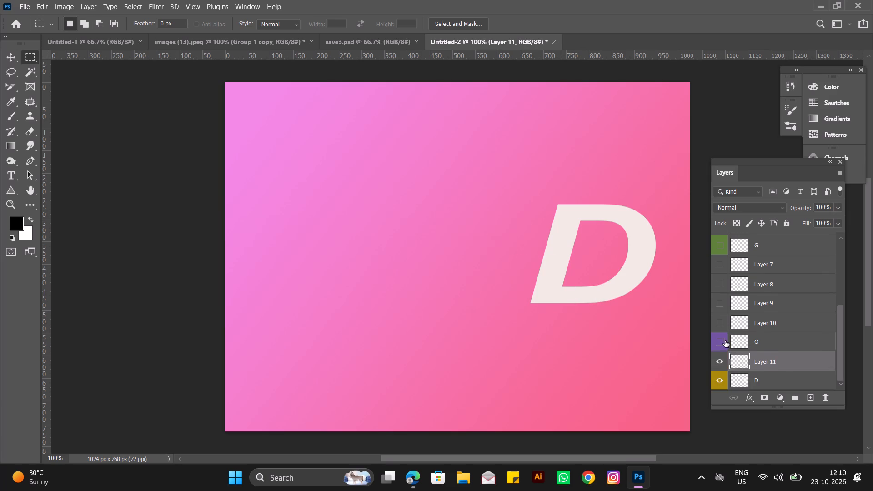
pyautogui.click(723, 341)
pyautogui.click(757, 359)
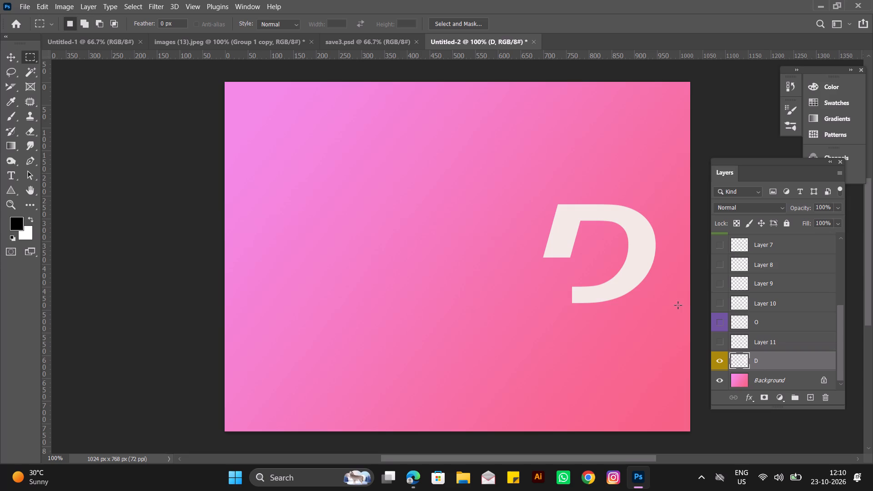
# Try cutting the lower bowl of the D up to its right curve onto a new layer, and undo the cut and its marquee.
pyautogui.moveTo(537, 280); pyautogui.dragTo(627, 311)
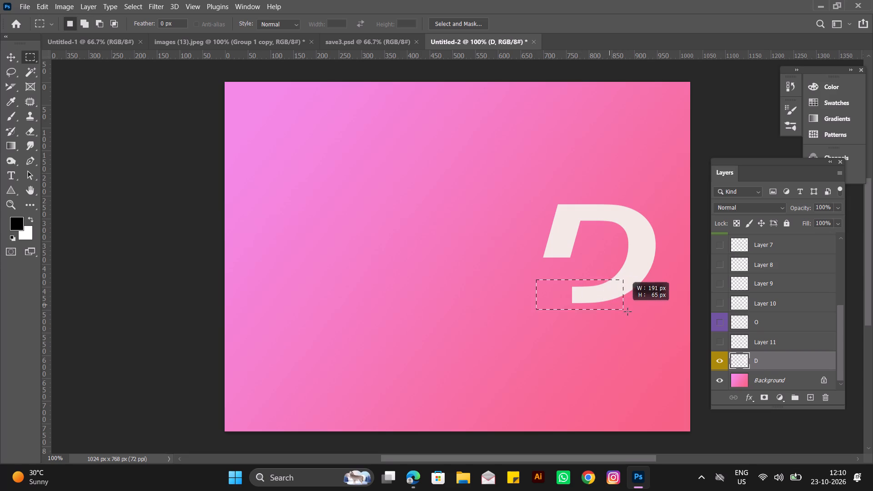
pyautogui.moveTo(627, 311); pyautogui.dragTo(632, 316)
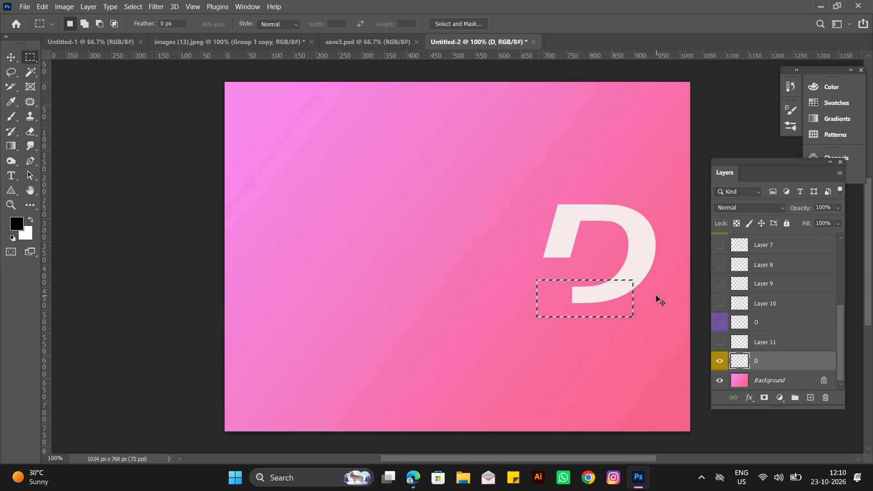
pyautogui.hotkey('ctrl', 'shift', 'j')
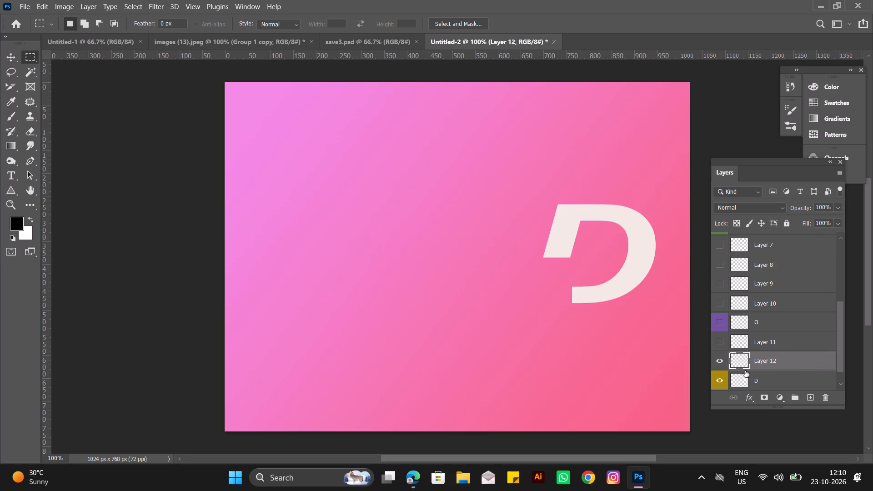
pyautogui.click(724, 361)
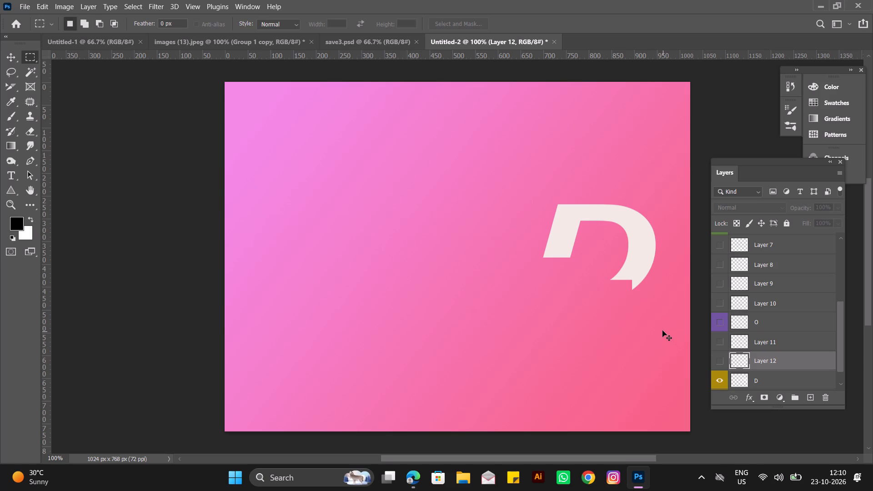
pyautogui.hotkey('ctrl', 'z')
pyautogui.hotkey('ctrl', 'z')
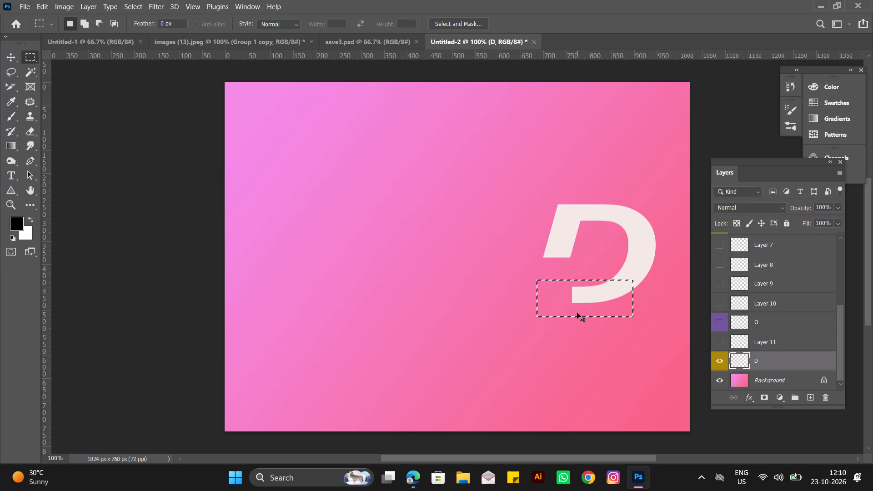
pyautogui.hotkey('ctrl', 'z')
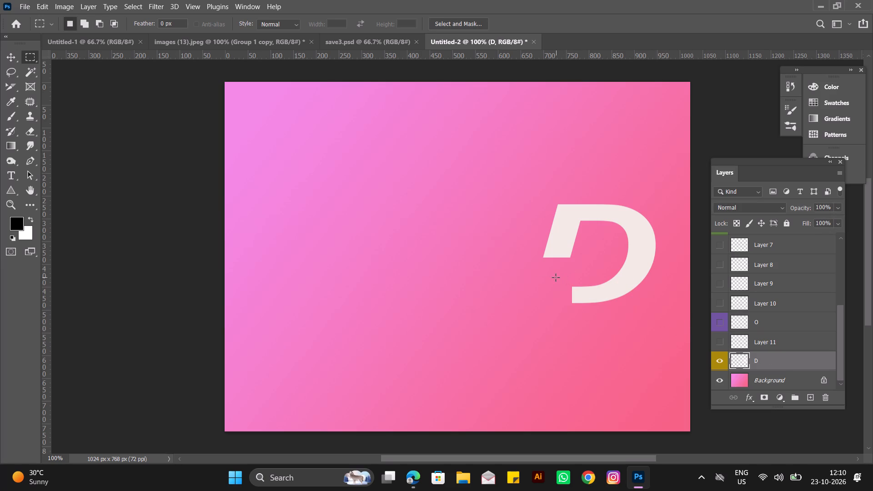
# Cut the D's whole lower arc, including its lower-right end, onto a new layer with a wider rectangular marquee and hide that piece.
pyautogui.moveTo(556, 277); pyautogui.dragTo(671, 319)
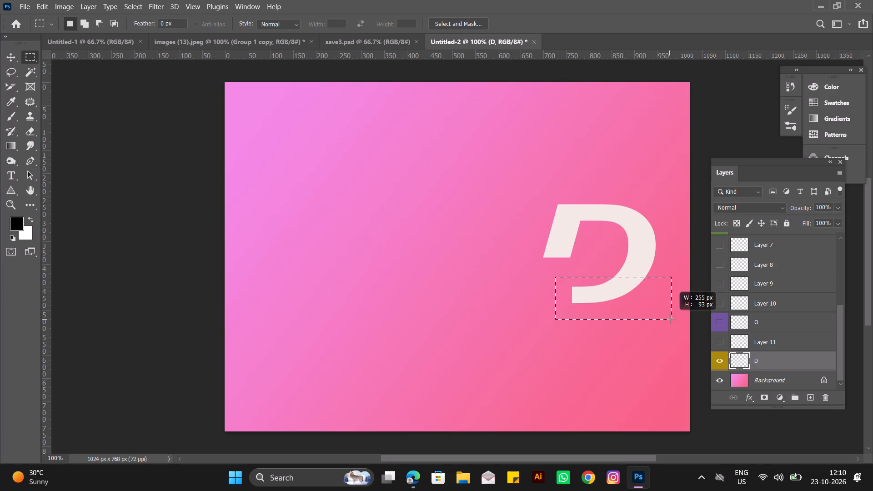
pyautogui.moveTo(671, 319); pyautogui.dragTo(655, 321)
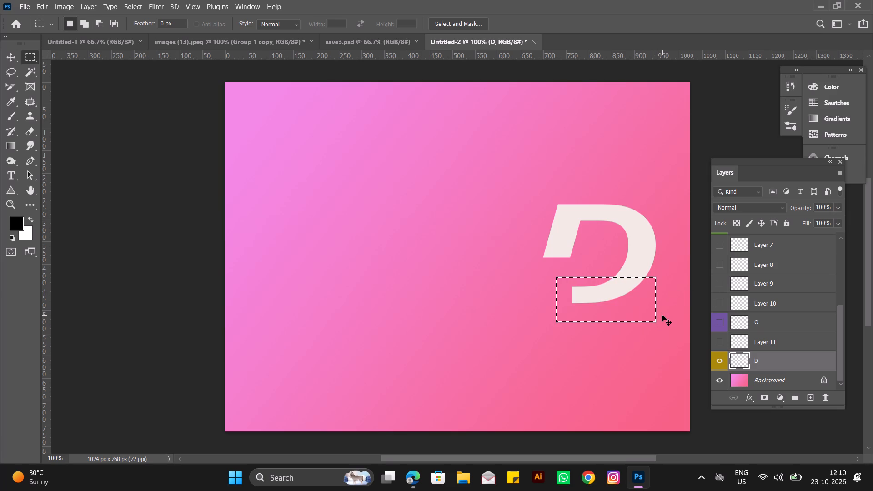
pyautogui.hotkey('ctrl', 'shift', 'j')
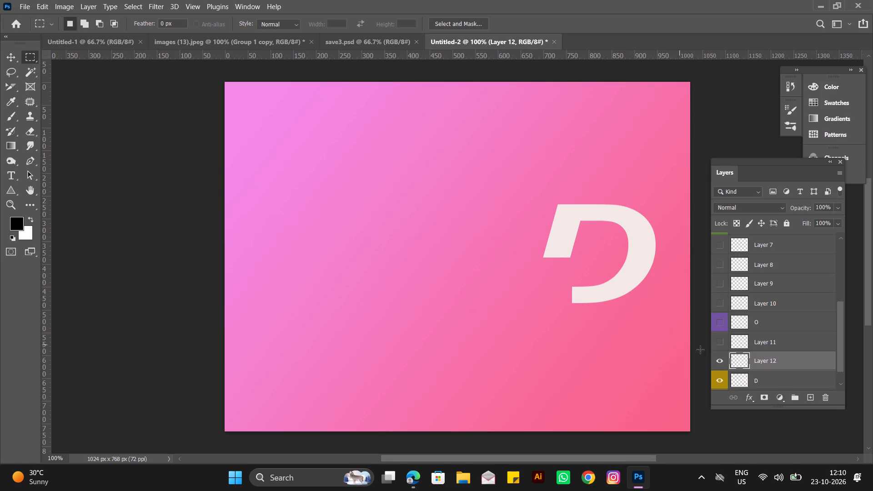
pyautogui.click(717, 358)
# Cut the right curve of the D layer onto a new layer with a rectangular marquee and hide that piece.
pyautogui.click(767, 381)
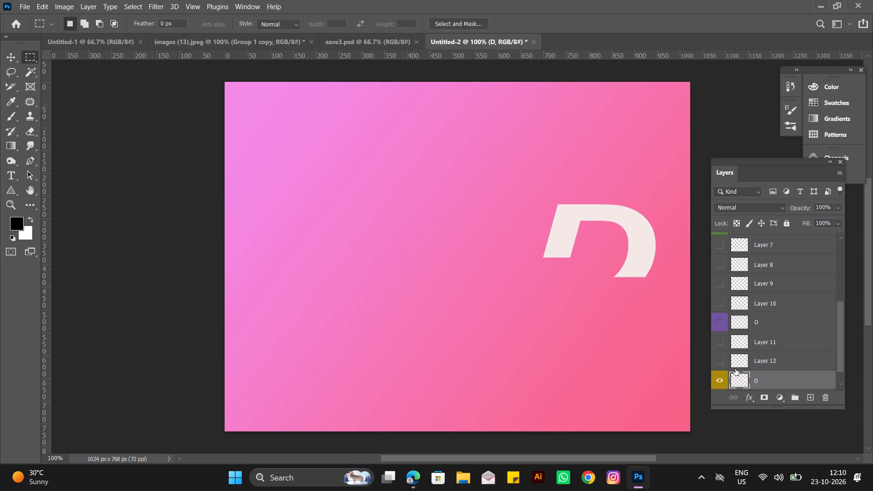
pyautogui.moveTo(663, 291); pyautogui.dragTo(628, 194)
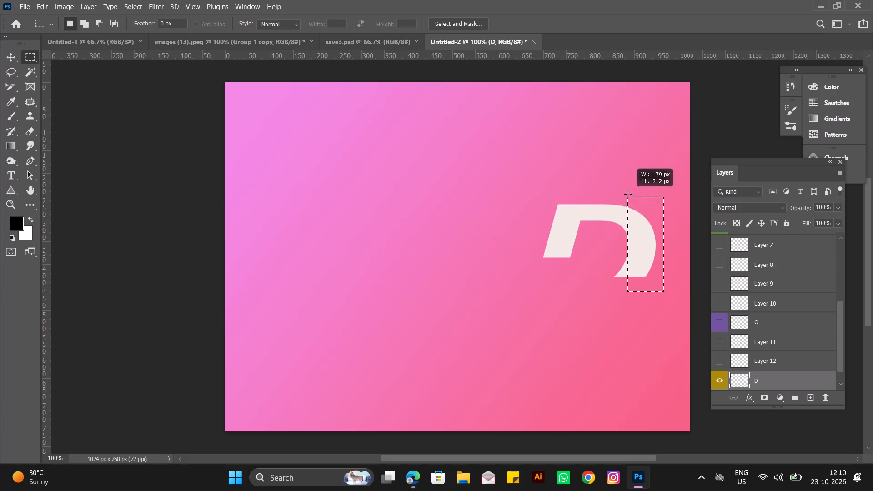
pyautogui.moveTo(628, 194); pyautogui.dragTo(612, 195)
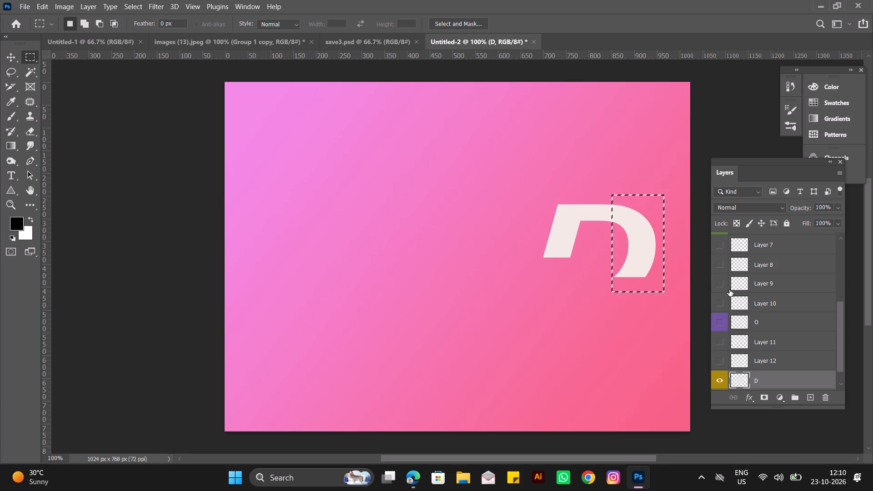
pyautogui.hotkey('ctrl', 'shift', 'j')
pyautogui.scroll(-2, 722, 320)
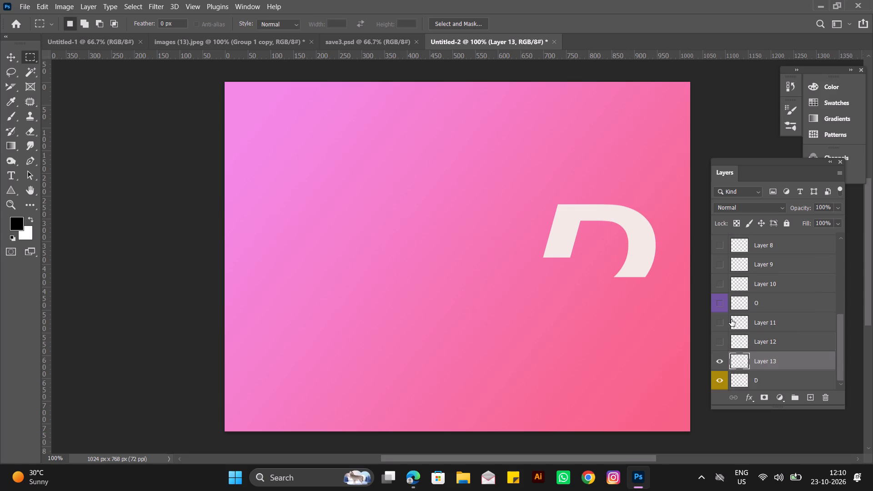
pyautogui.scroll(-1, 731, 320)
pyautogui.click(722, 341)
# Cut the D layer's remaining top bar, right of the slanted stem, onto a new layer with a rectangular marquee and hide that piece.
pyautogui.click(762, 359)
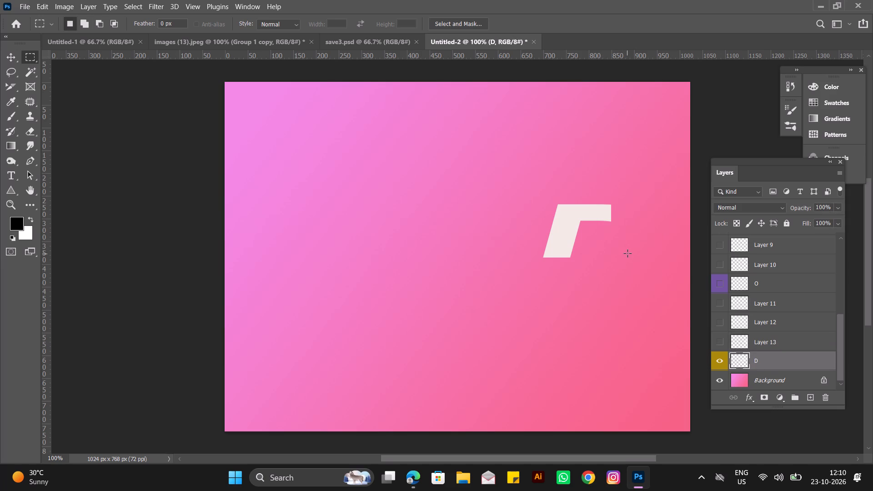
pyautogui.moveTo(627, 253); pyautogui.dragTo(581, 166)
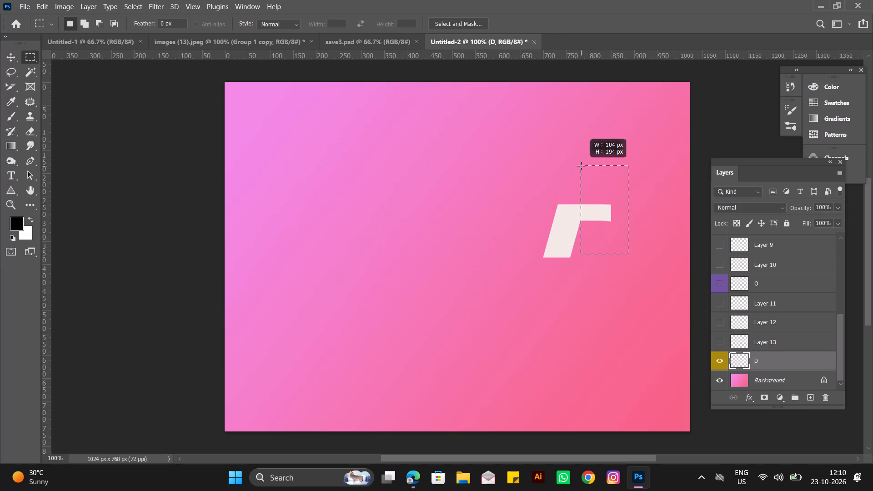
pyautogui.moveTo(581, 166); pyautogui.dragTo(581, 168)
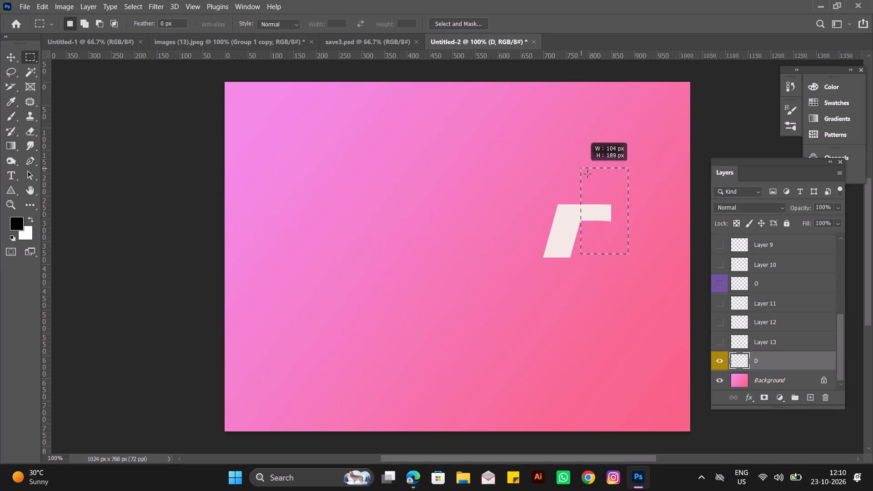
pyautogui.hotkey('ctrl', 'shift', 'j')
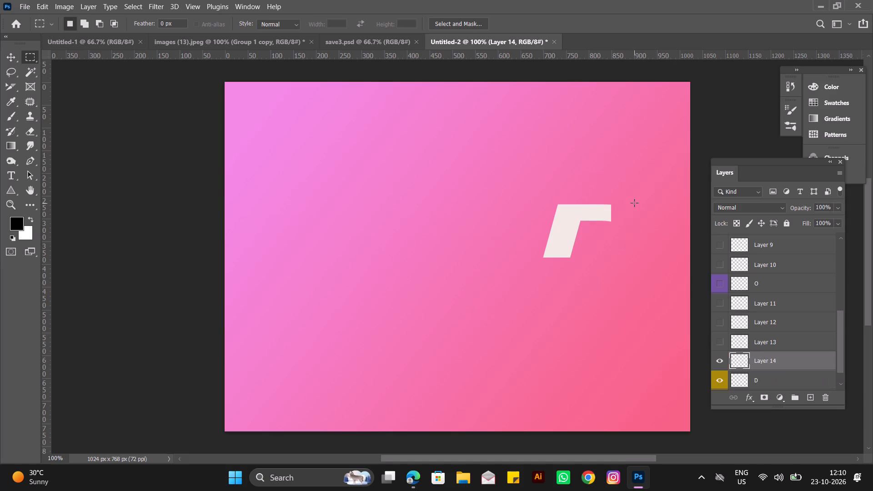
pyautogui.click(721, 361)
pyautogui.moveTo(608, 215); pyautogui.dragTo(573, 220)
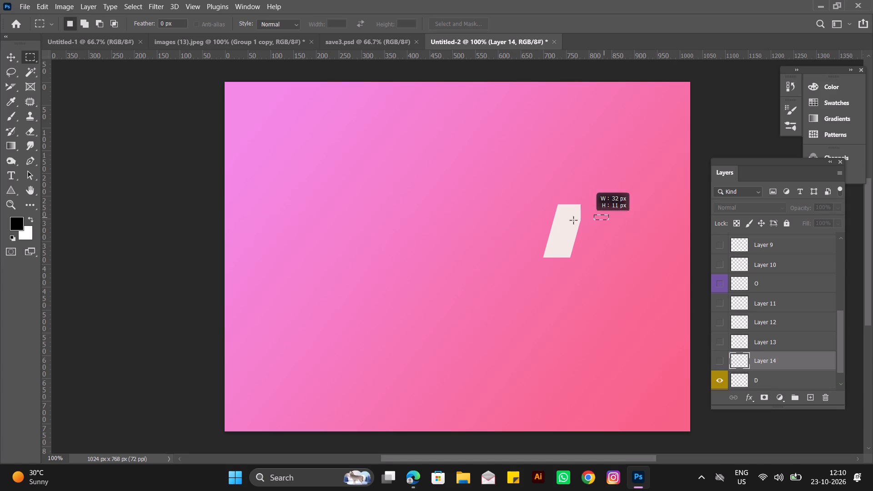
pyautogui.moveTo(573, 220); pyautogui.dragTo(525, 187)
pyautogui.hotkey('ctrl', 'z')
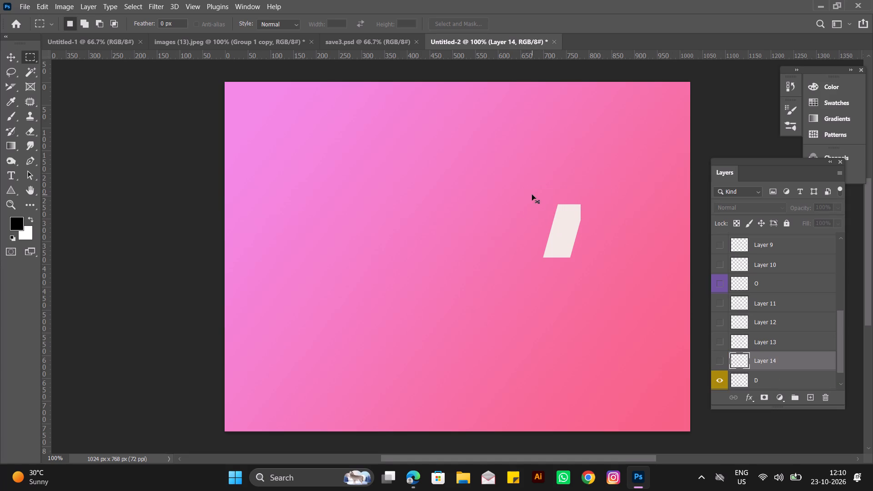
# With Layer 14 still selected, cut the area under a rectangular marquee around the D stem's upper part onto a new layer and hide it.
pyautogui.moveTo(525, 186); pyautogui.dragTo(592, 234)
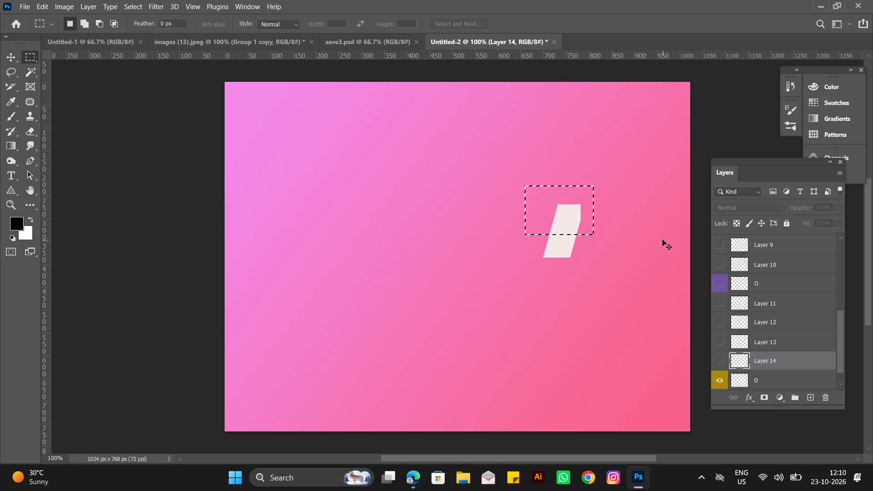
pyautogui.hotkey('ctrl', 'shift', 'j')
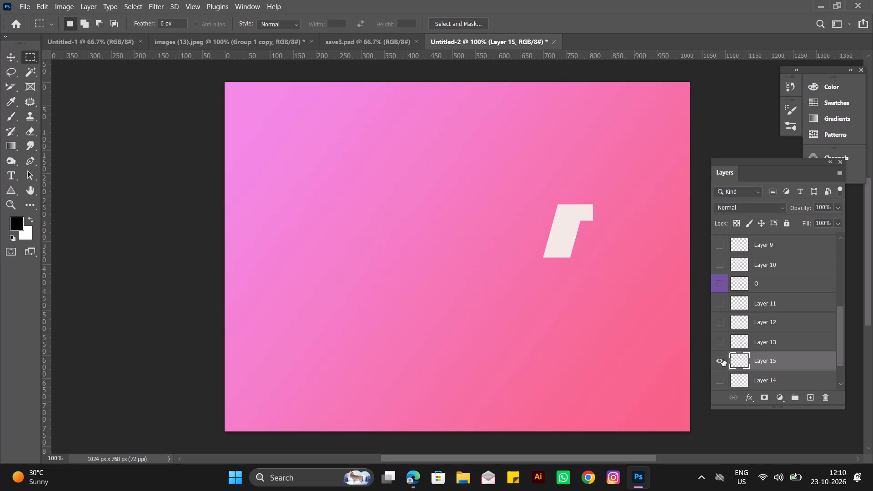
pyautogui.click(722, 359)
# Hide the remaining visible part of the D so only the gradient background shows.
pyautogui.scroll(-3, 745, 359)
pyautogui.click(721, 360)
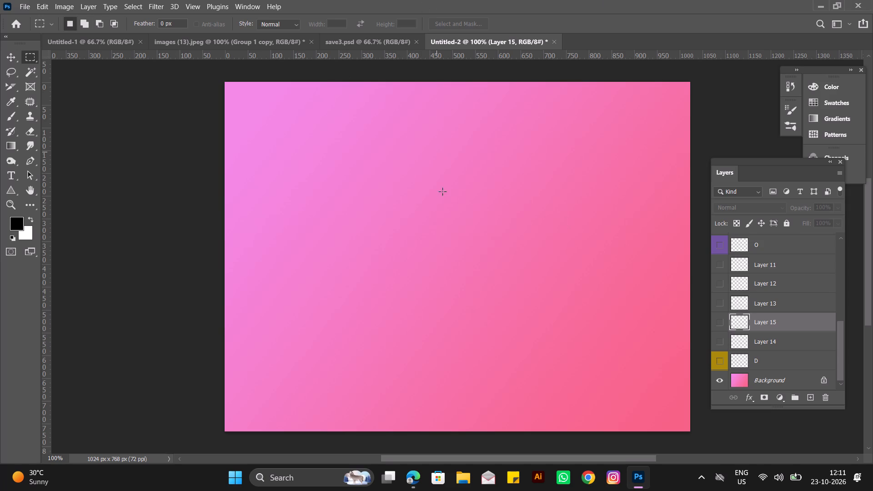
# Review the D's cut pieces by toggling the visibility of the D layer and Layers 11 to 15, leaving them all hidden.
pyautogui.click(716, 365)
pyautogui.click(718, 346)
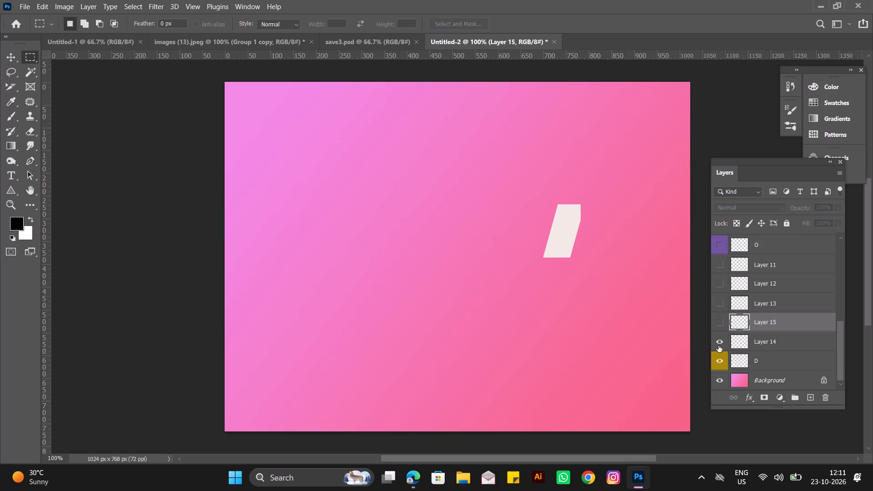
pyautogui.click(719, 326)
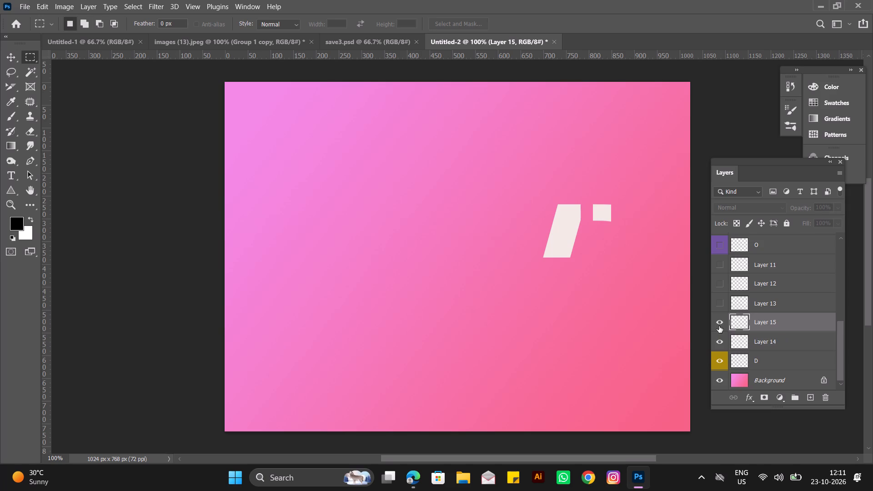
pyautogui.click(719, 309)
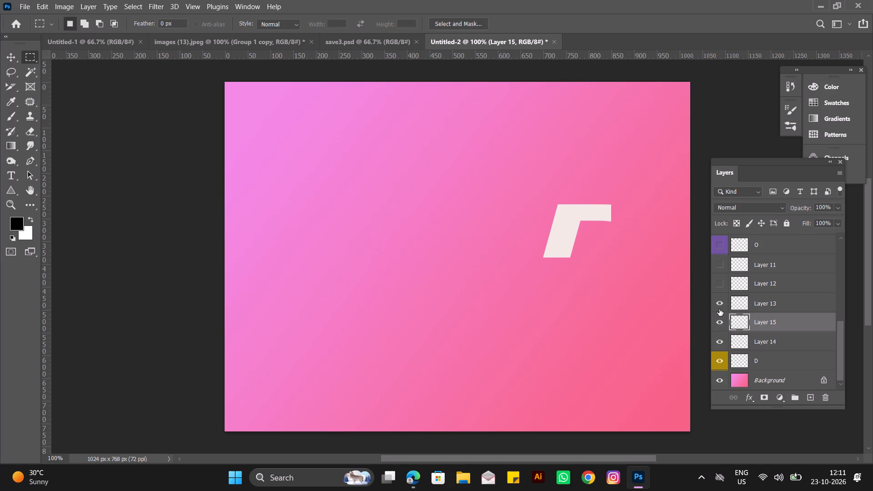
pyautogui.click(720, 282)
pyautogui.click(719, 268)
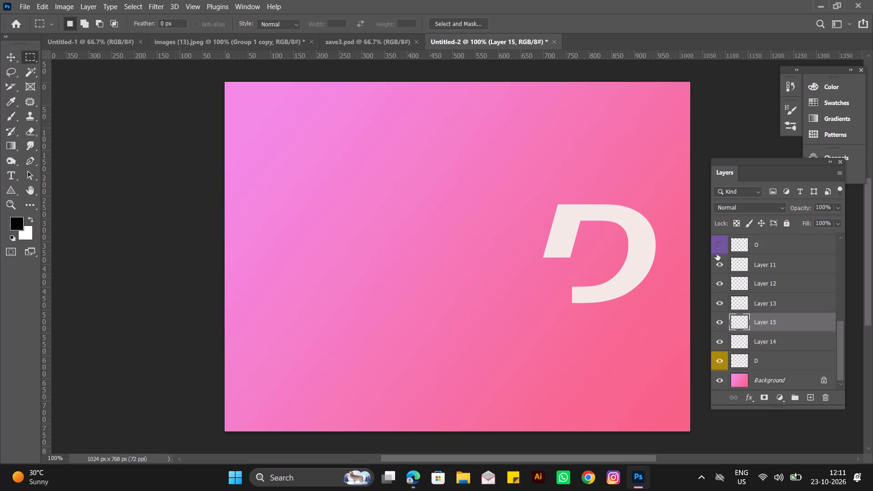
pyautogui.click(717, 249)
pyautogui.click(717, 249)
pyautogui.click(719, 261)
pyautogui.click(721, 284)
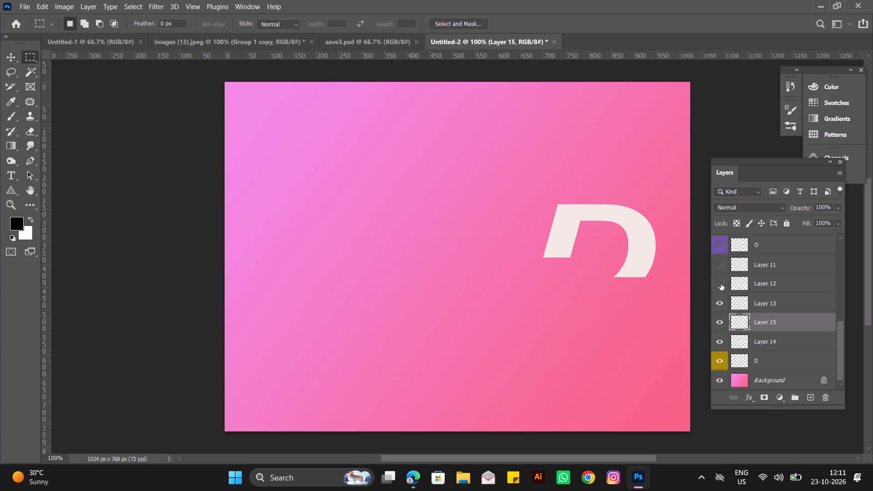
pyautogui.click(721, 284)
pyautogui.click(722, 300)
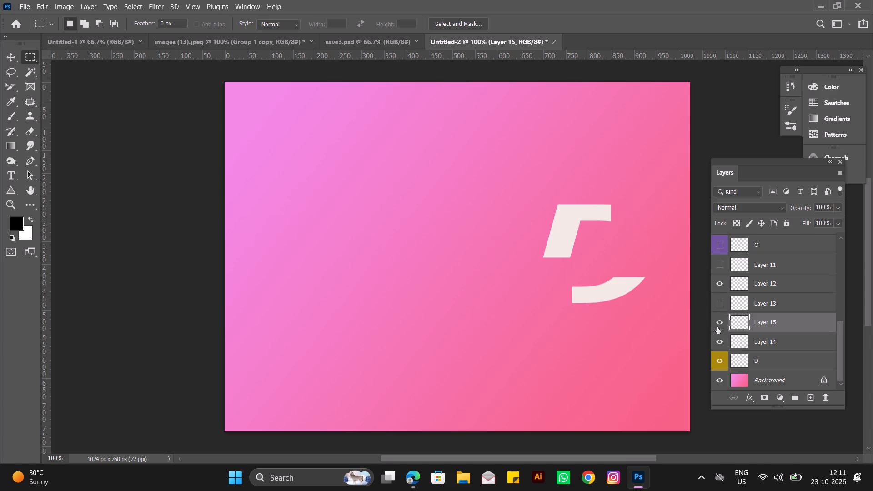
pyautogui.click(717, 327)
pyautogui.click(719, 341)
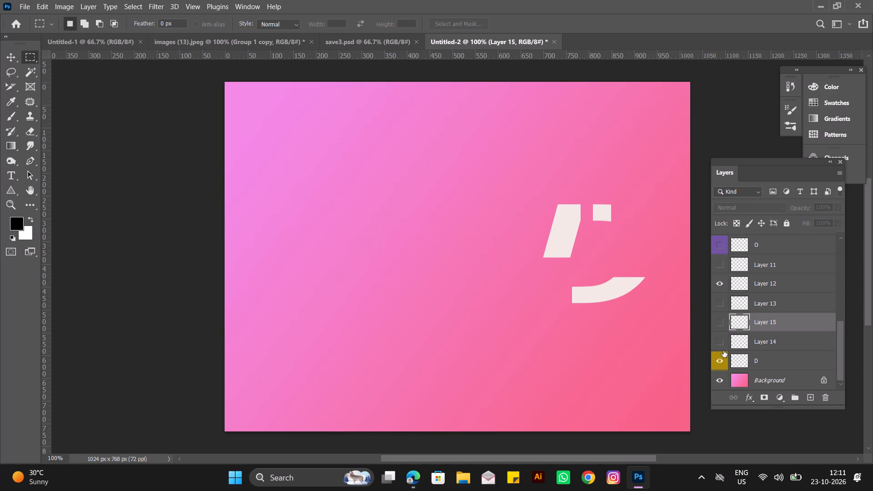
pyautogui.click(718, 358)
pyautogui.click(721, 287)
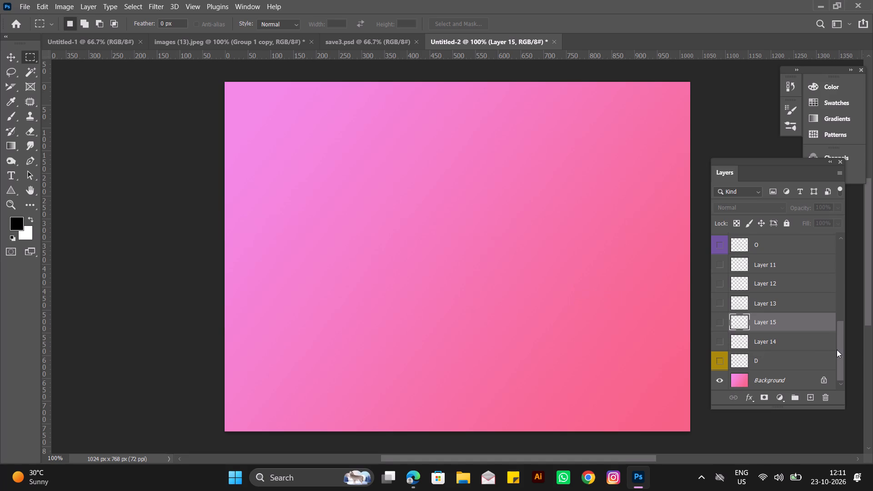
# Add a new blank layer above Layer 1 at the top of the layer stack.
pyautogui.moveTo(838, 350); pyautogui.dragTo(833, 248)
pyautogui.click(764, 241)
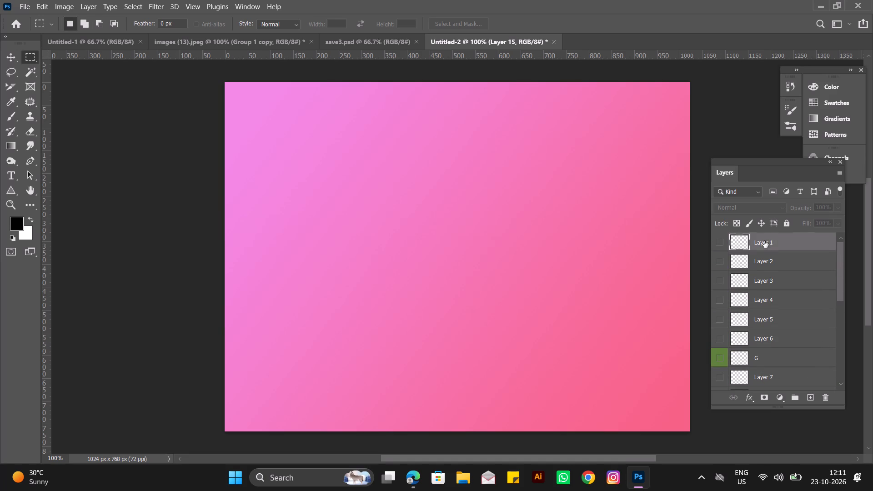
pyautogui.click(811, 396)
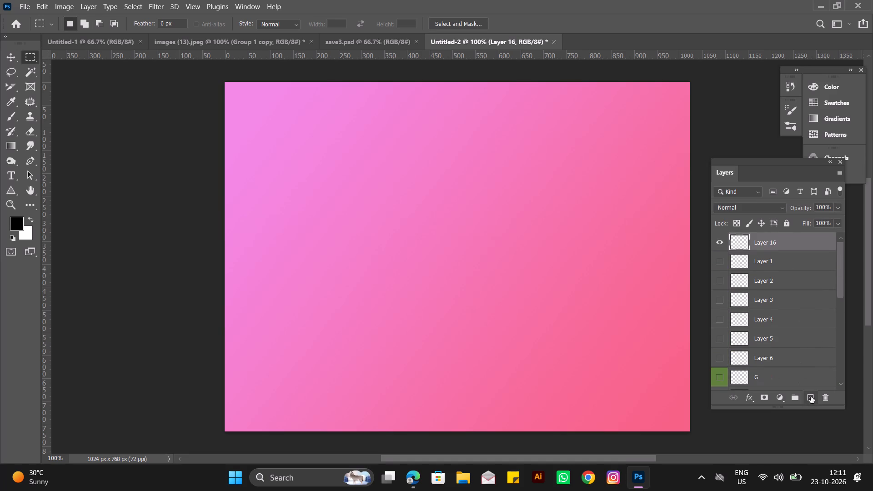
# Draw a pen-shaped path about 206 by 330 px in the canvas's upper-left area with the Custom Shape tool in Path mode.
pyautogui.click(15, 191)
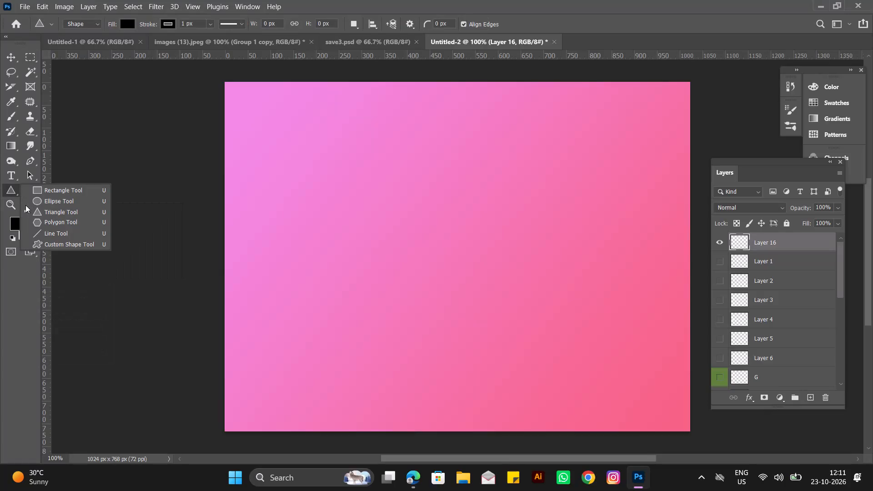
pyautogui.click(64, 245)
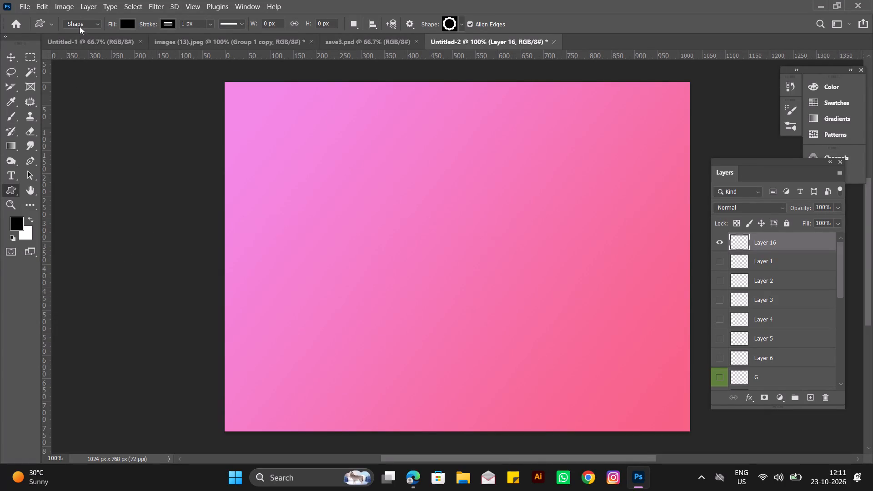
pyautogui.click(80, 26)
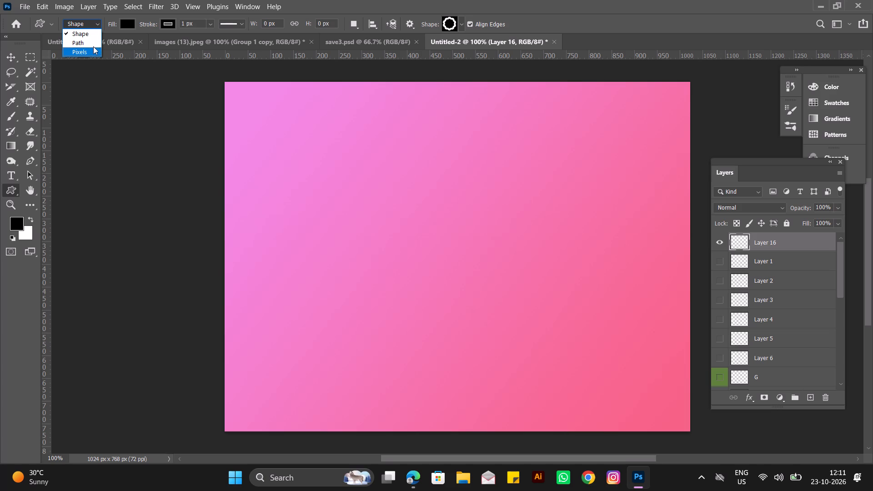
pyautogui.click(90, 46)
pyautogui.click(349, 26)
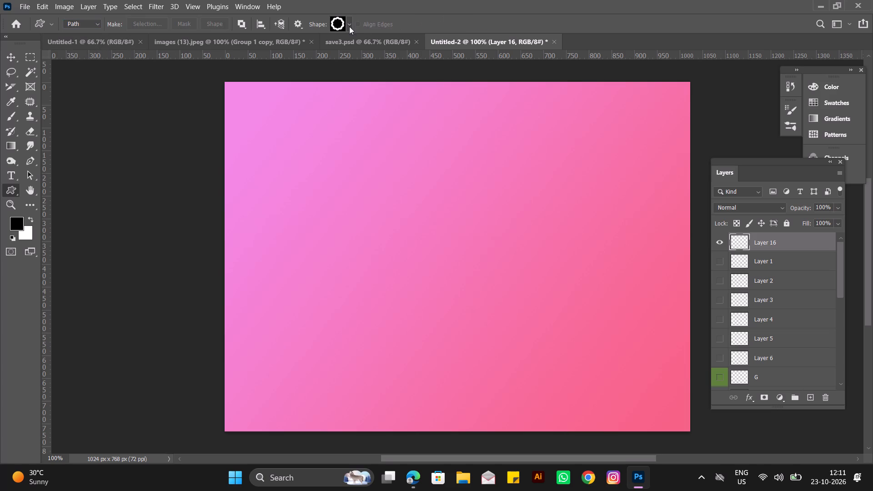
pyautogui.click(144, 114)
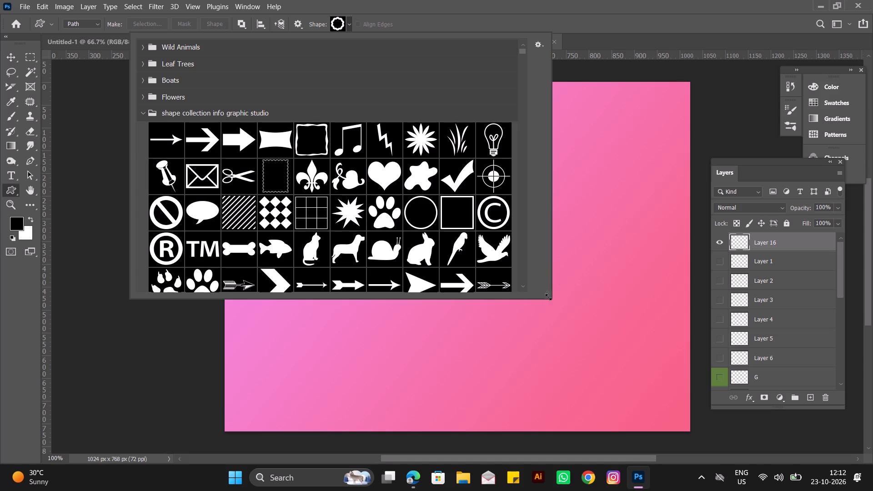
pyautogui.moveTo(548, 297); pyautogui.dragTo(592, 413)
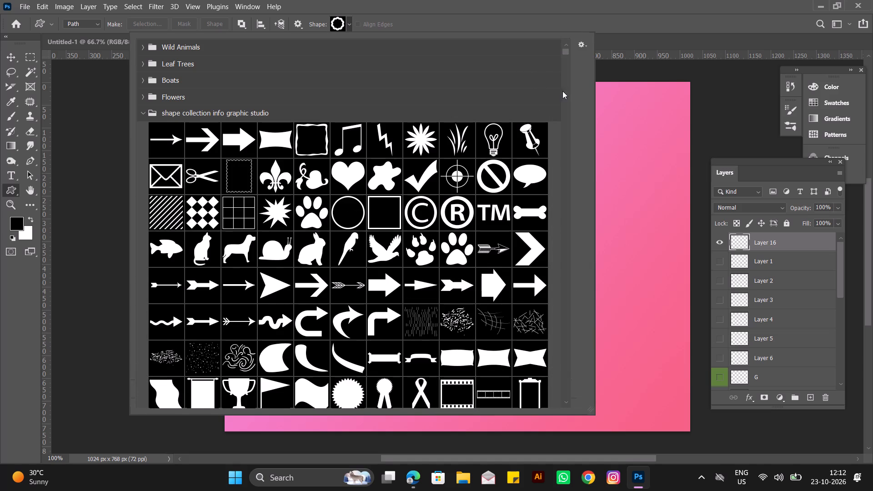
pyautogui.tripleClick(566, 403)
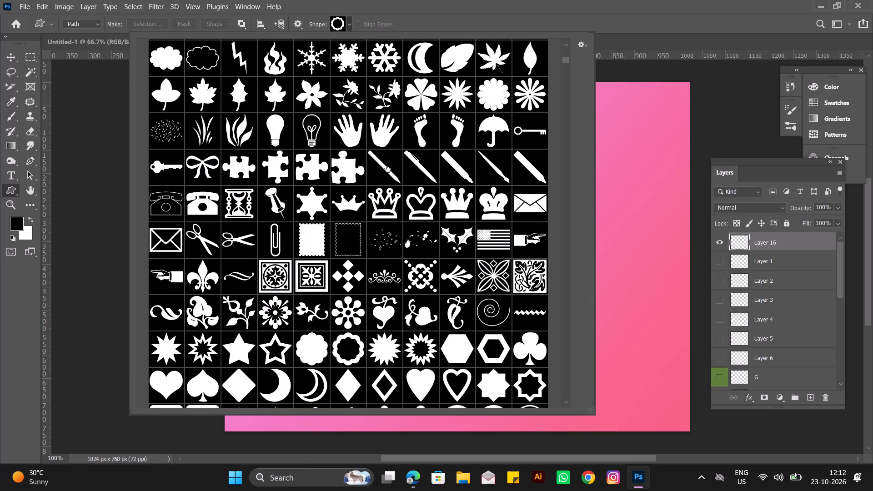
pyautogui.click(422, 168)
pyautogui.click(517, 14)
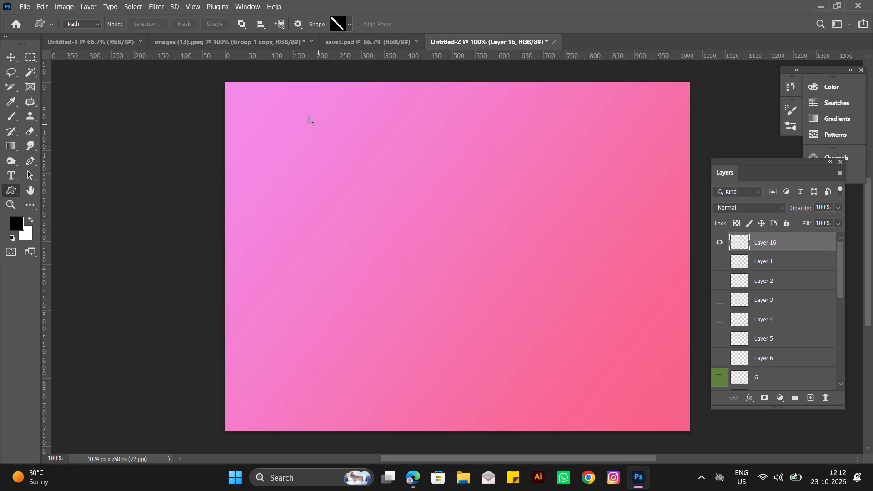
pyautogui.moveTo(272, 128); pyautogui.dragTo(369, 310)
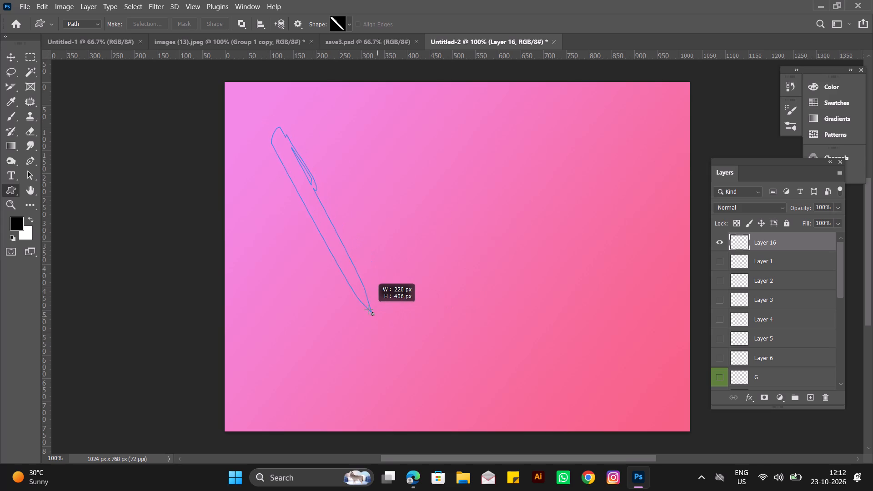
pyautogui.moveTo(369, 310); pyautogui.dragTo(365, 276)
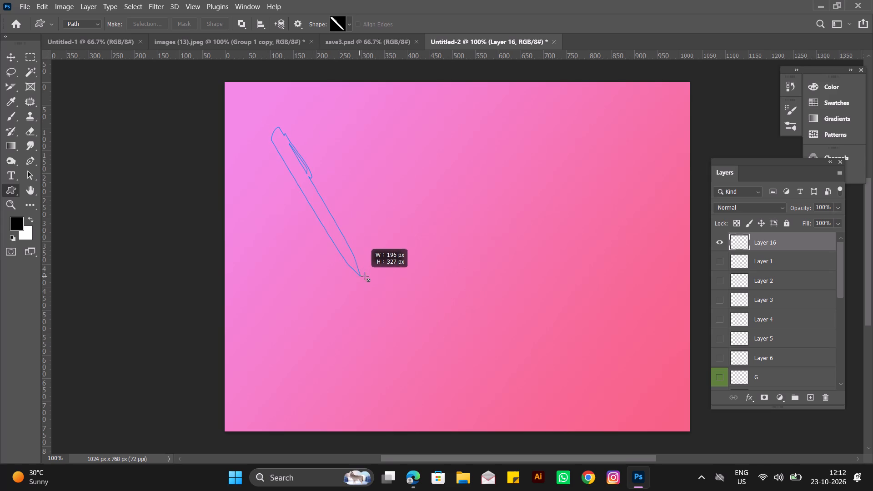
pyautogui.moveTo(365, 276); pyautogui.dragTo(365, 277)
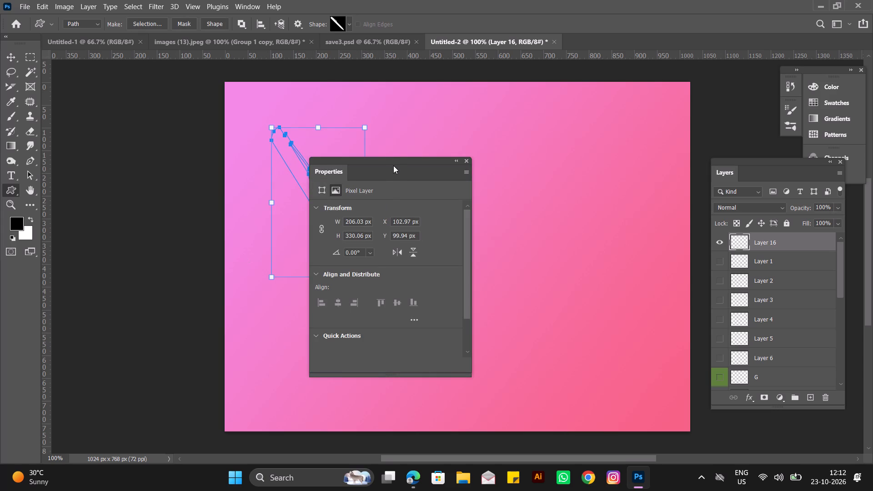
pyautogui.moveTo(392, 160); pyautogui.dragTo(598, 148)
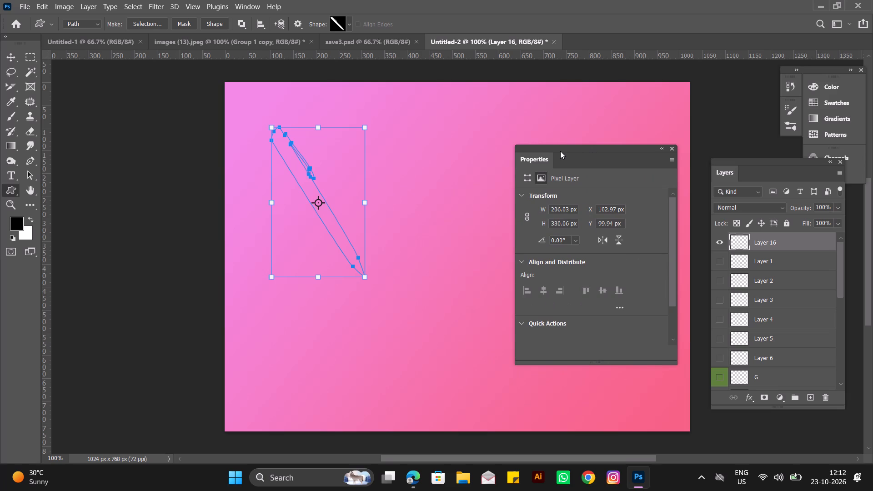
# Convert the pen path to a selection, fill it with a dark red foreground colour, and deselect.
pyautogui.hotkey('ctrl', 'Return')
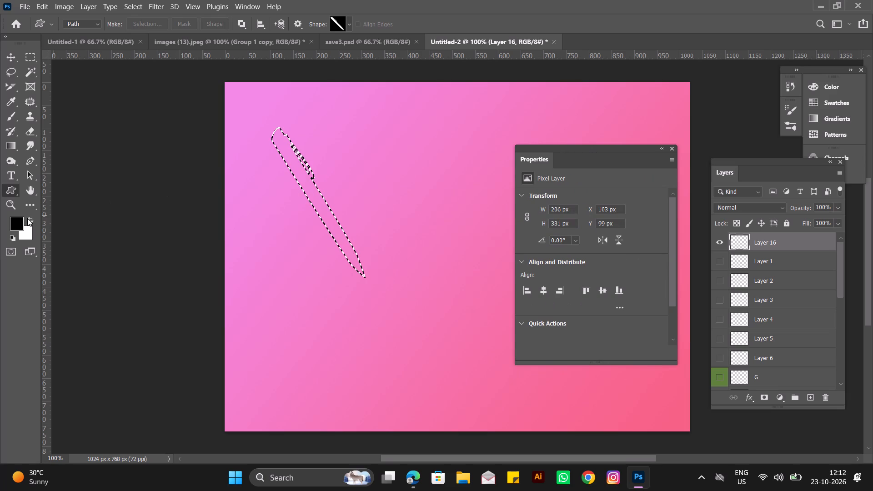
pyautogui.click(14, 225)
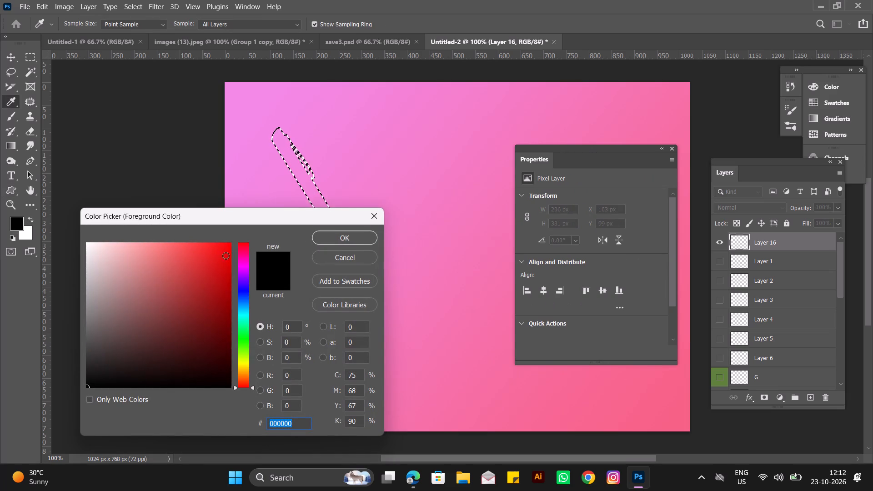
pyautogui.click(225, 251)
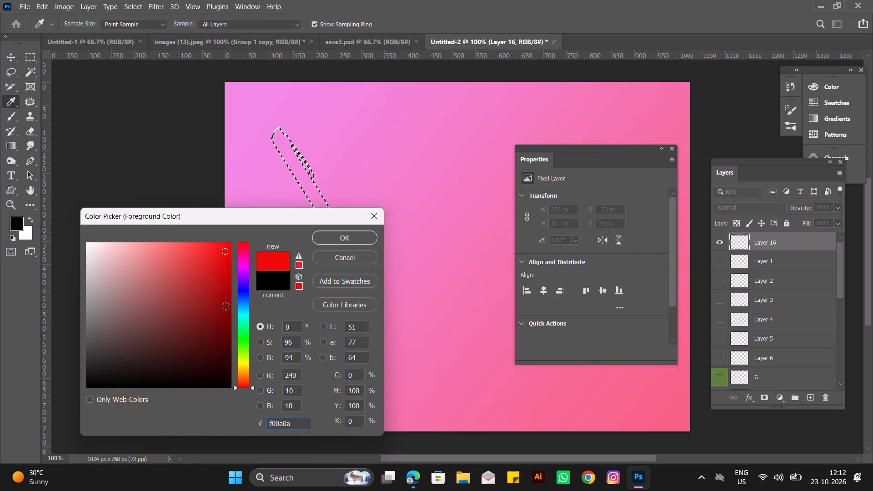
pyautogui.click(227, 295)
pyautogui.click(339, 241)
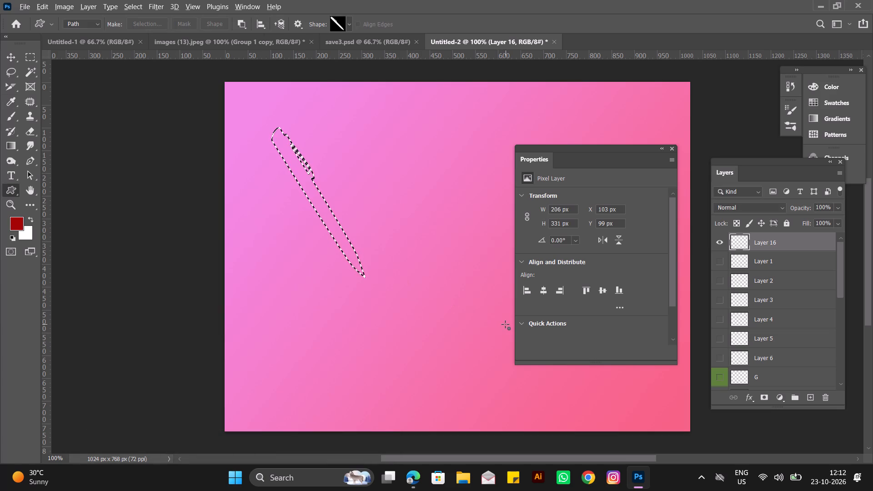
pyautogui.hotkey('alt', 'Delete')
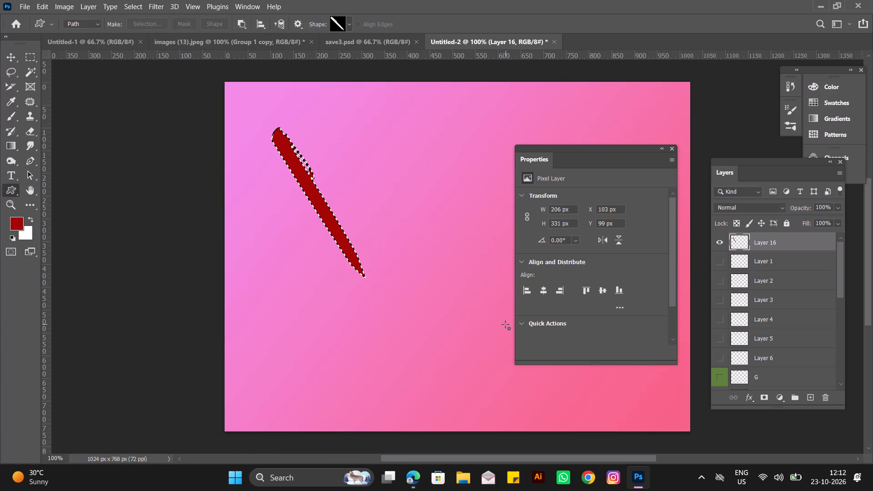
pyautogui.hotkey('ctrl', 'd')
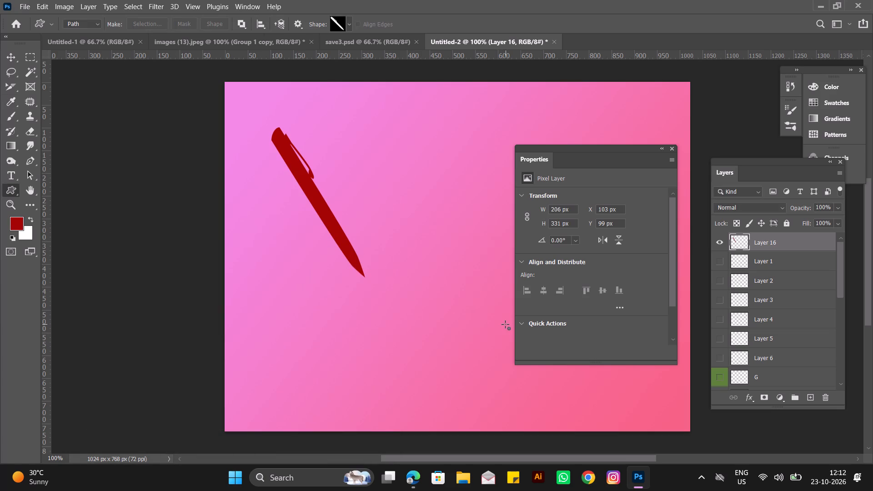
# Apply a Bevel & Emboss effect to the red pen layer and close the layer properties.
pyautogui.click(746, 398)
pyautogui.click(791, 310)
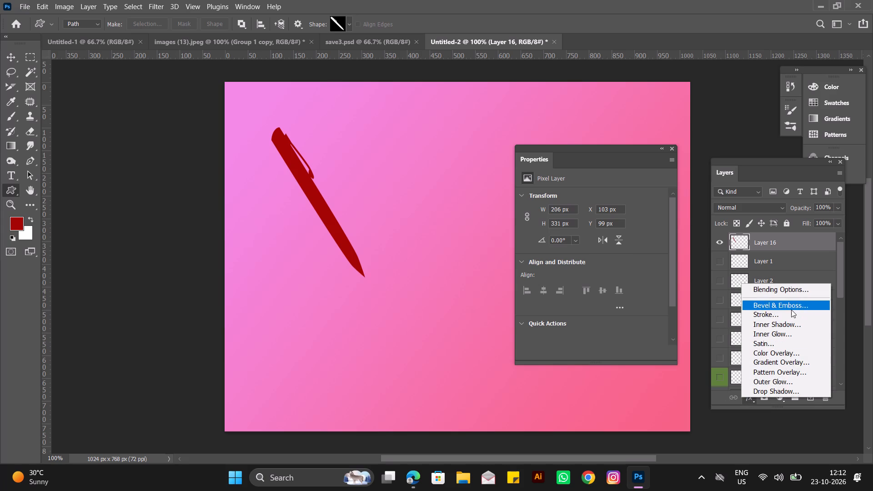
pyautogui.click(702, 104)
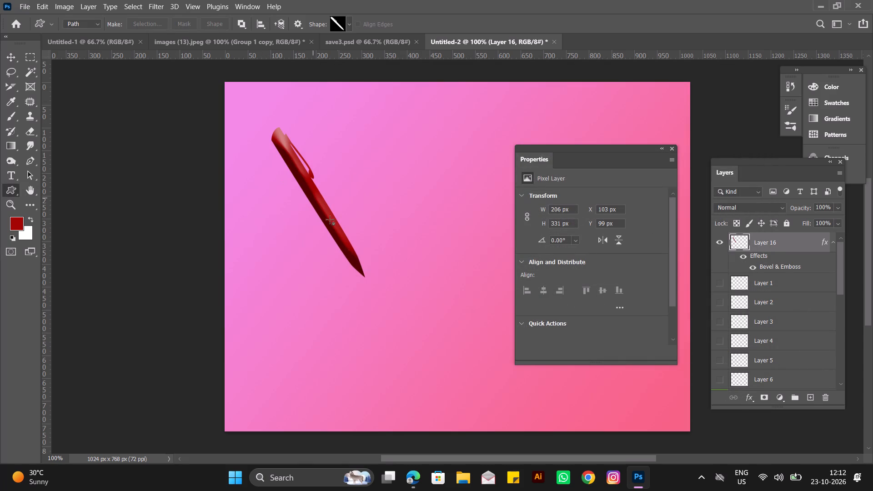
pyautogui.click(672, 150)
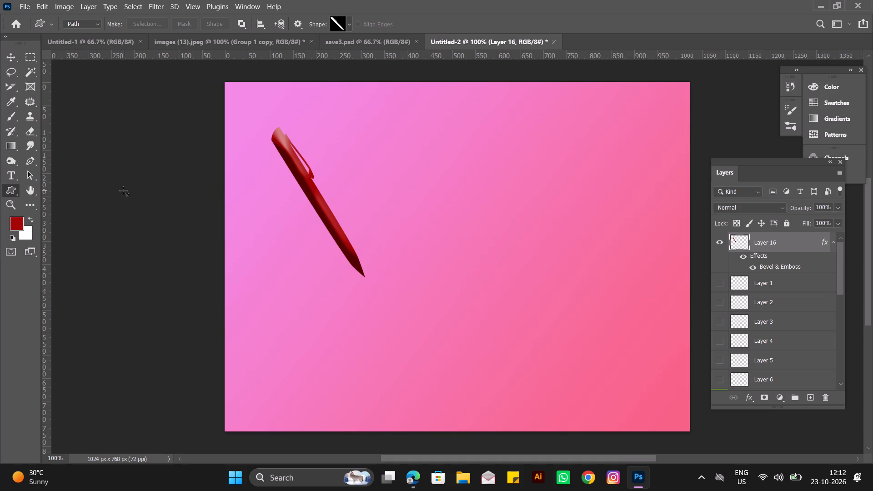
# Open the Timeline.
pyautogui.click(245, 5)
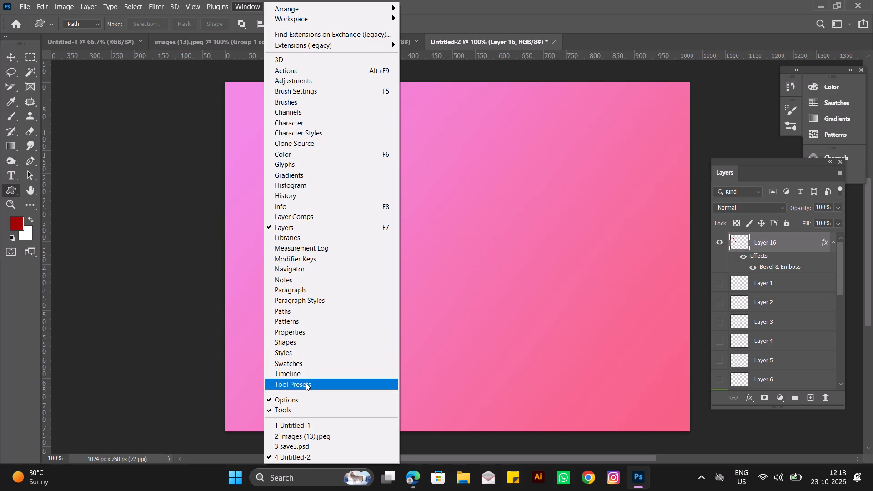
pyautogui.click(314, 370)
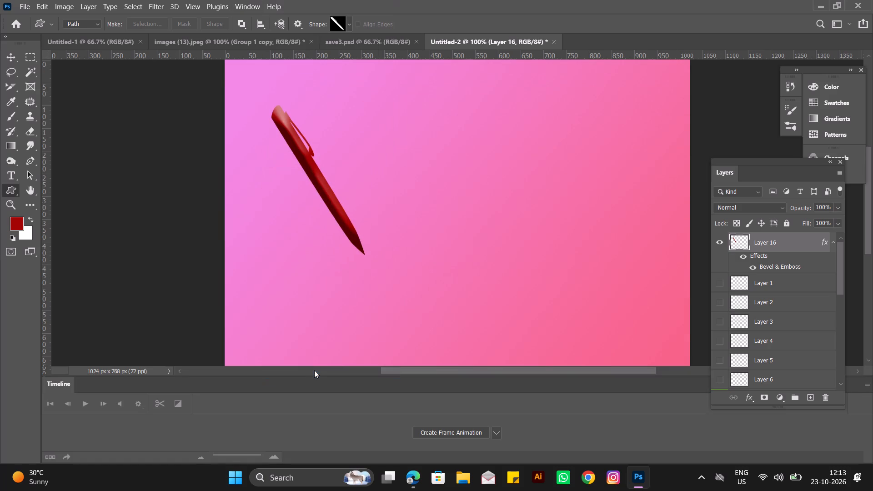
# Create a frame animation in the Timeline.
pyautogui.click(442, 432)
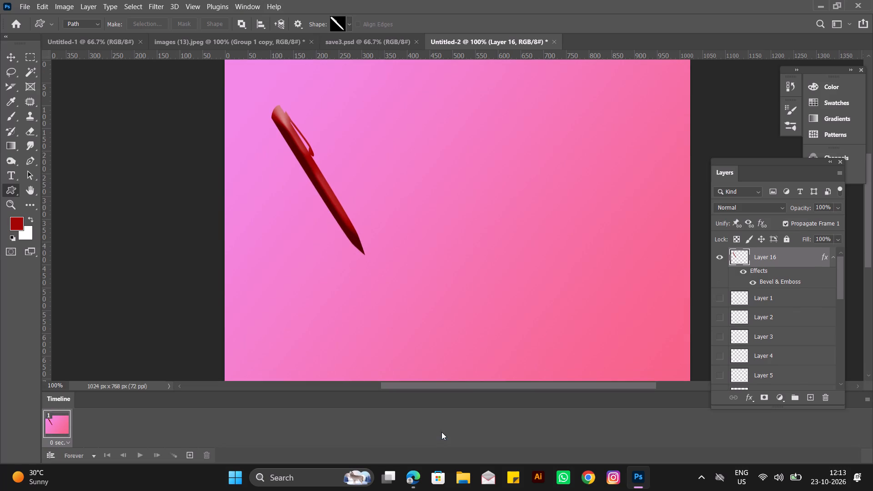
# In frame 1, place the pen's tip at the lower-right end of the Layer 1 piece, showing Layer 1 only temporarily for alignment.
pyautogui.moveTo(838, 278); pyautogui.dragTo(837, 372)
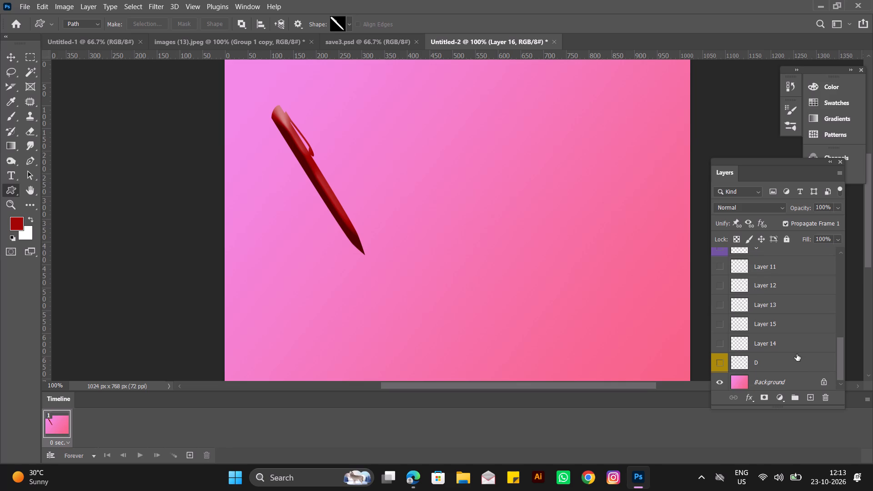
pyautogui.moveTo(843, 351); pyautogui.dragTo(849, 238)
pyautogui.click(723, 298)
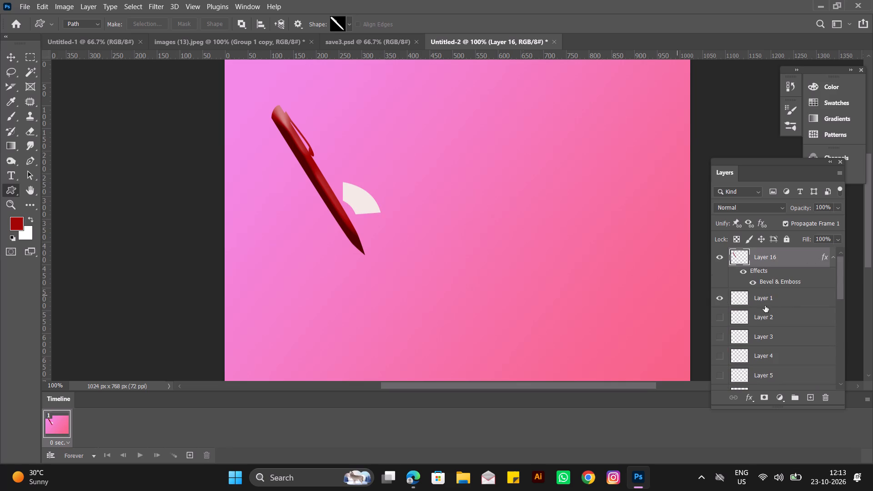
pyautogui.click(11, 57)
pyautogui.moveTo(351, 238); pyautogui.dragTo(346, 217)
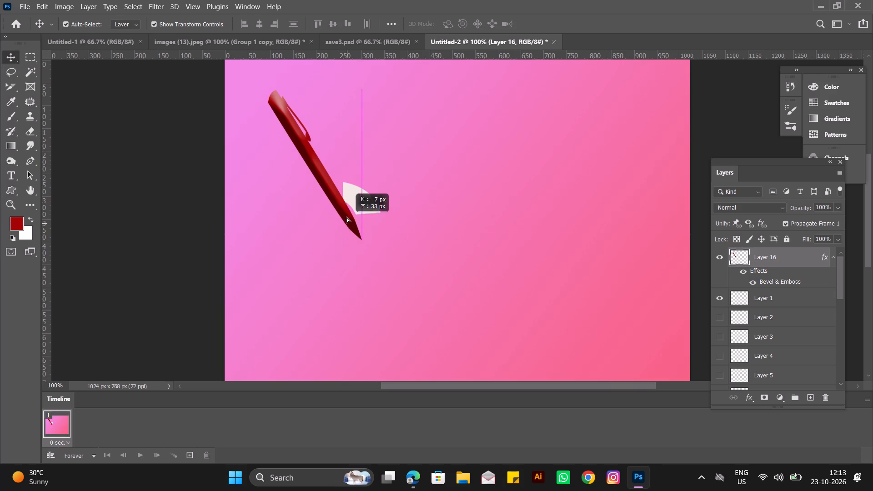
pyautogui.moveTo(346, 217); pyautogui.dragTo(366, 198)
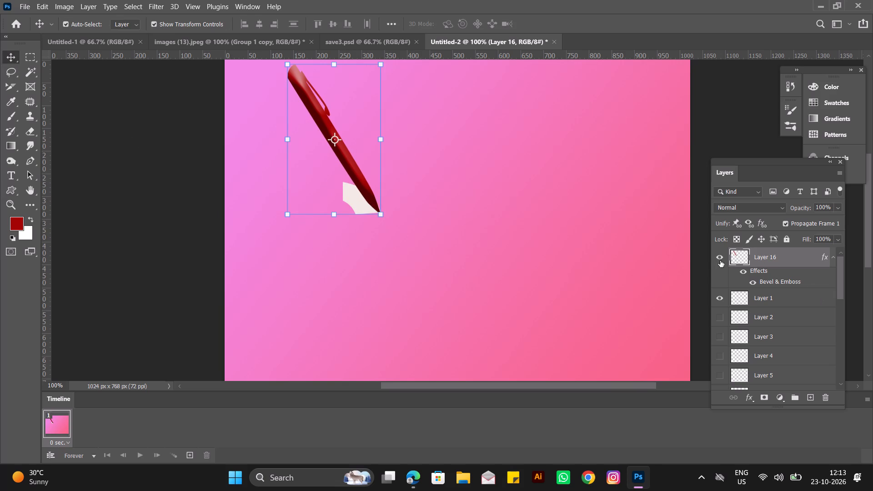
pyautogui.click(721, 297)
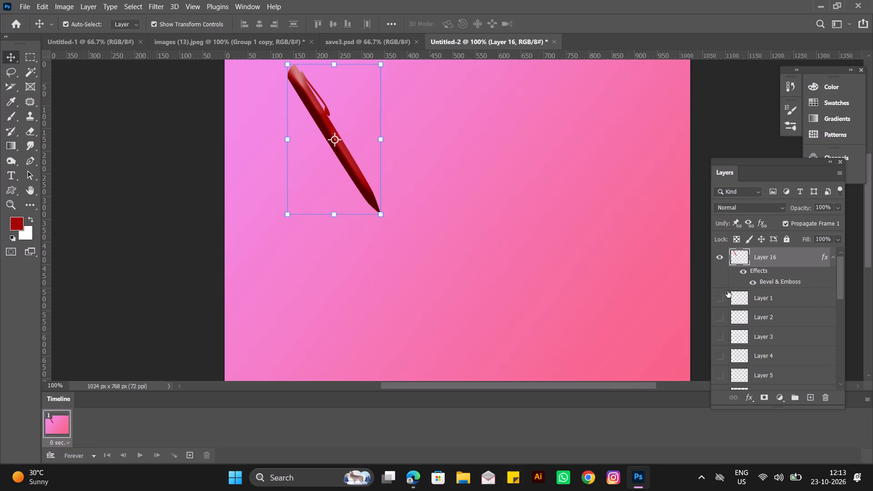
# Add frame 2 with Layer 1 shown and the pen's tip at that piece's upper-left corner, and compare it with frame 1.
pyautogui.click(192, 454)
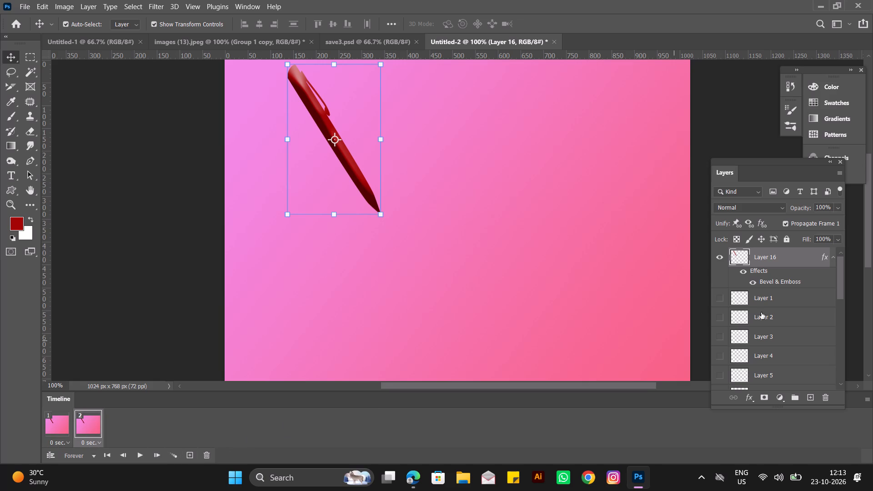
pyautogui.click(720, 296)
pyautogui.moveTo(373, 193); pyautogui.dragTo(329, 174)
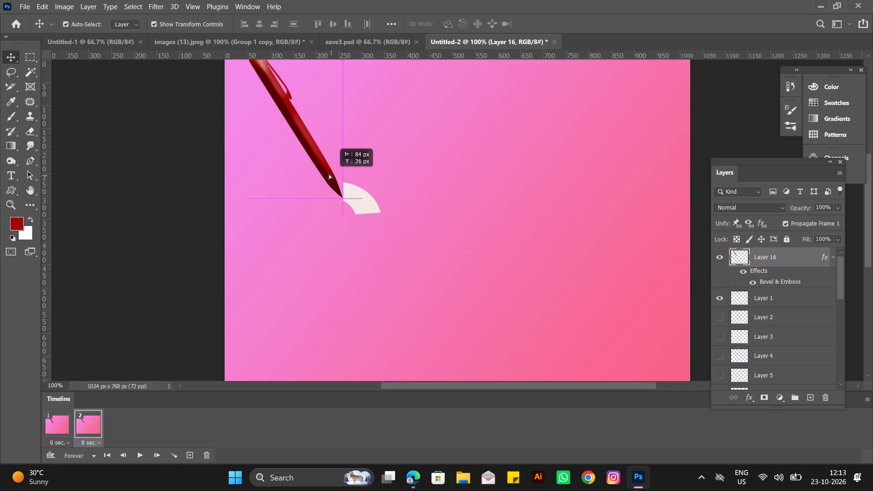
pyautogui.moveTo(329, 174); pyautogui.dragTo(335, 164)
pyautogui.click(59, 426)
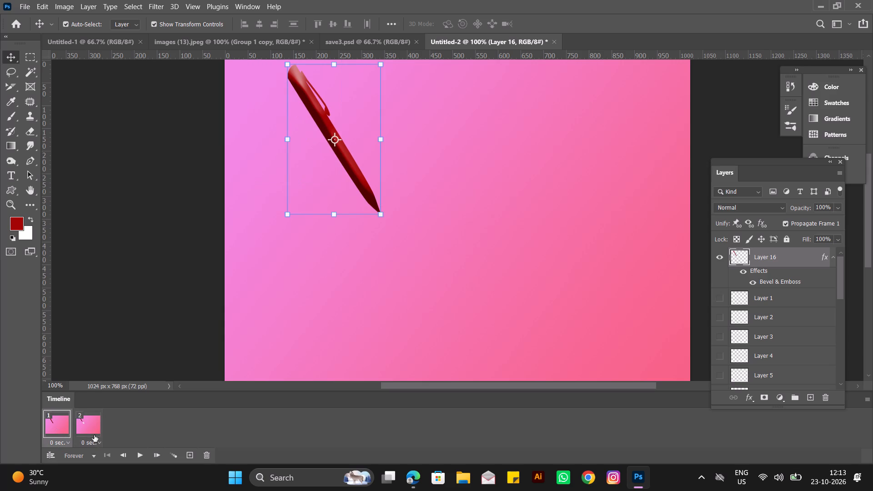
pyautogui.click(93, 428)
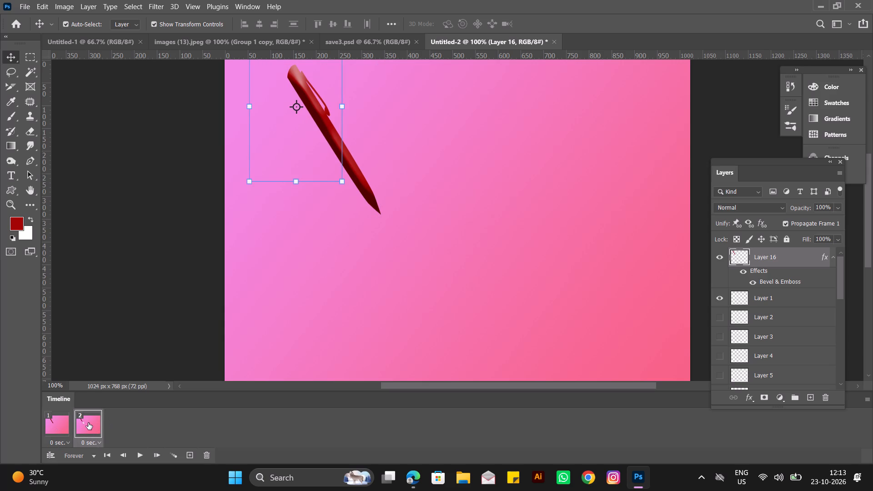
pyautogui.click(88, 423)
# Add frame 3, show Layer 2, and move the pen about 91 px left to that piece's upper-left corner.
pyautogui.click(191, 459)
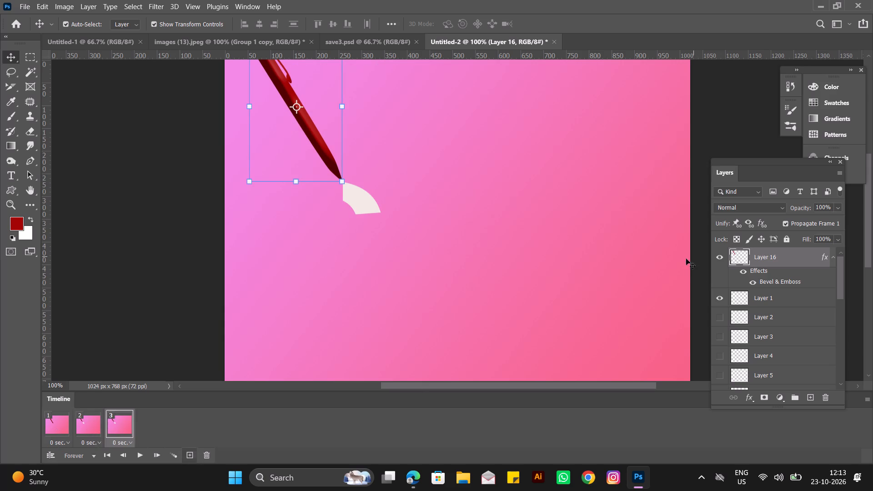
pyautogui.click(721, 322)
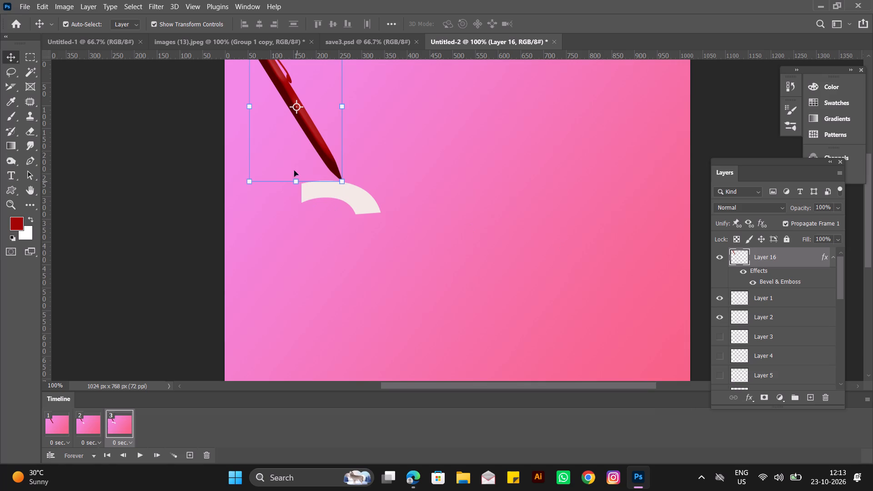
pyautogui.moveTo(326, 154); pyautogui.dragTo(287, 157)
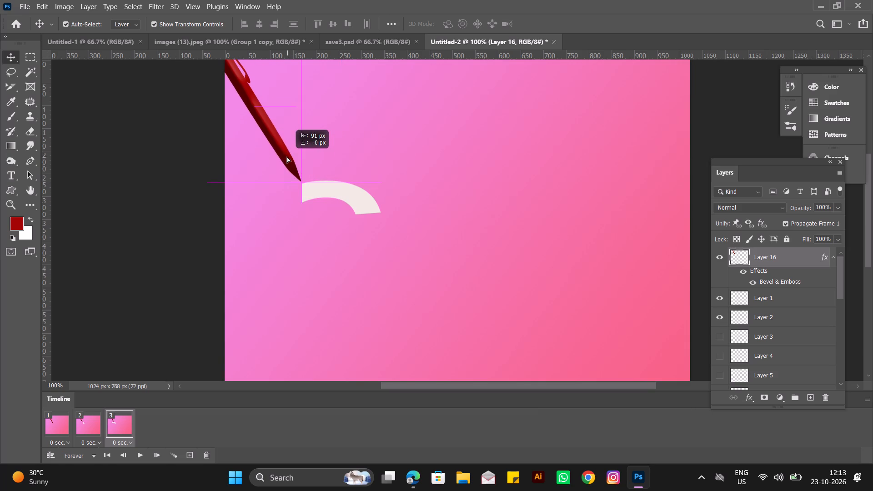
pyautogui.moveTo(287, 157); pyautogui.dragTo(287, 157)
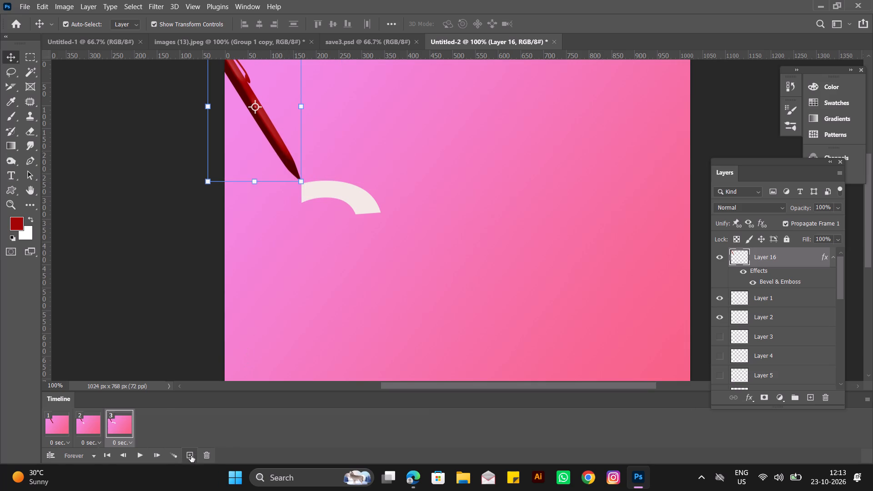
# Add frame 4, show Layer 3, and move the pen's tip to the lower-left end of the arc.
pyautogui.click(188, 456)
pyautogui.click(723, 336)
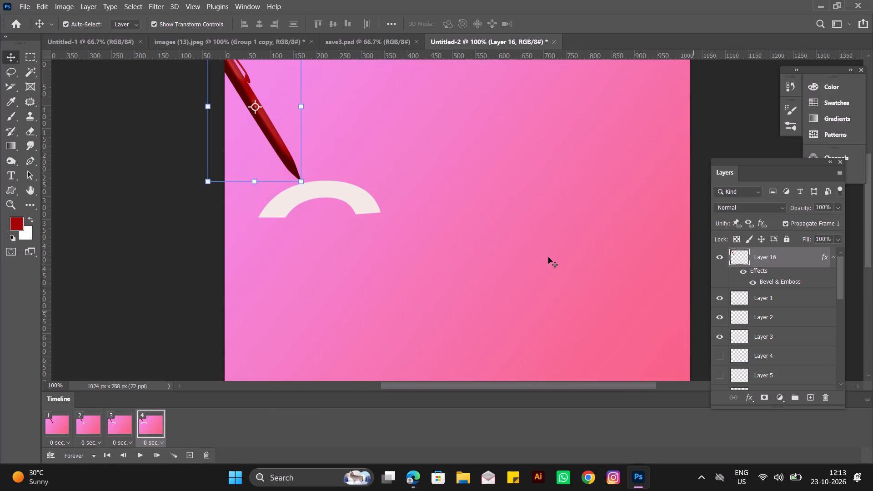
pyautogui.moveTo(275, 147); pyautogui.dragTo(227, 186)
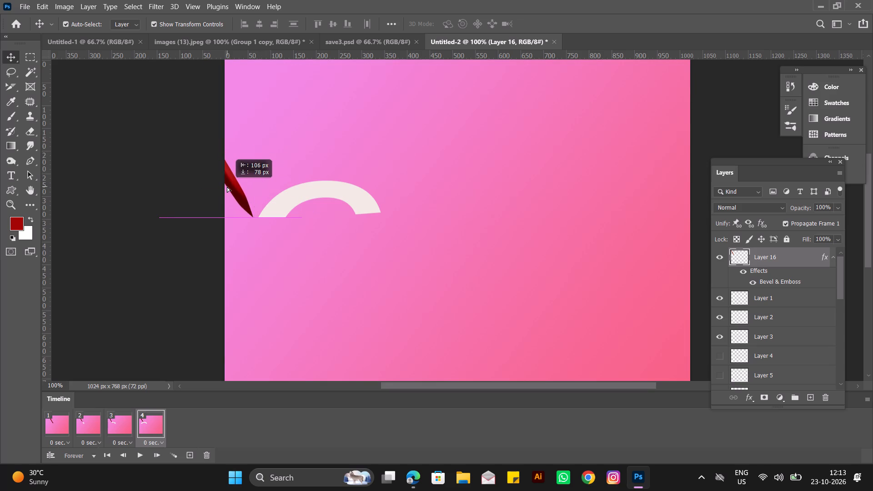
pyautogui.moveTo(227, 186); pyautogui.dragTo(228, 186)
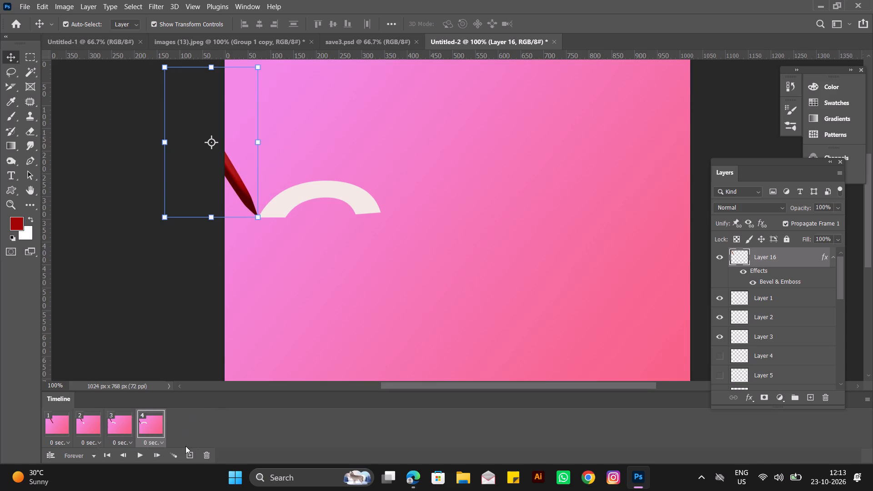
# Add frame 5, show Layer 4, and move the pen's tip to the bottom end of the G's left curve.
pyautogui.click(191, 453)
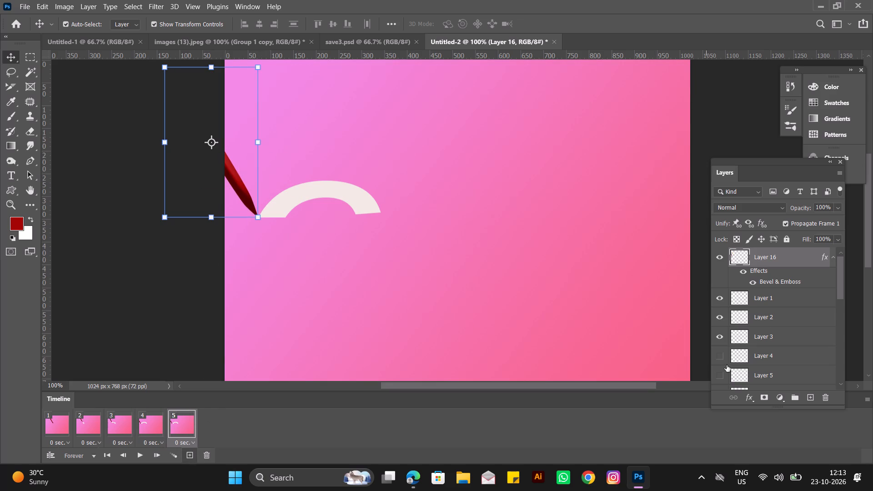
pyautogui.click(722, 360)
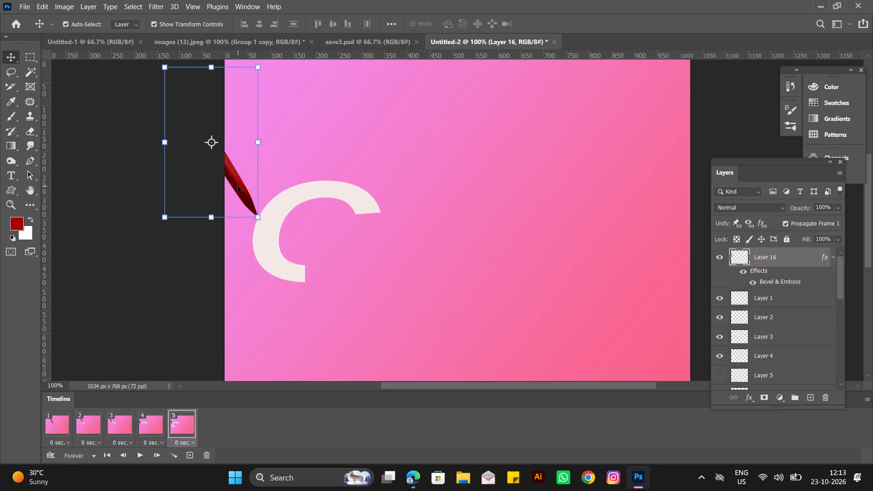
pyautogui.moveTo(238, 186); pyautogui.dragTo(280, 254)
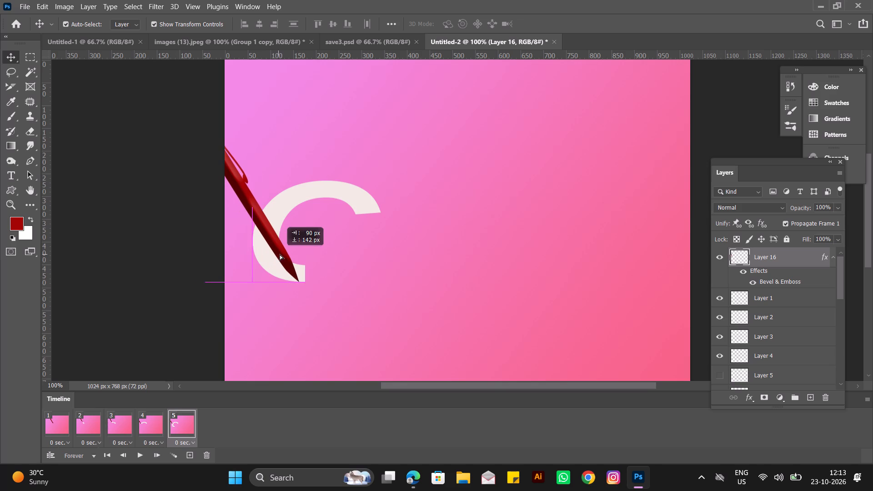
pyautogui.moveTo(280, 254); pyautogui.dragTo(285, 252)
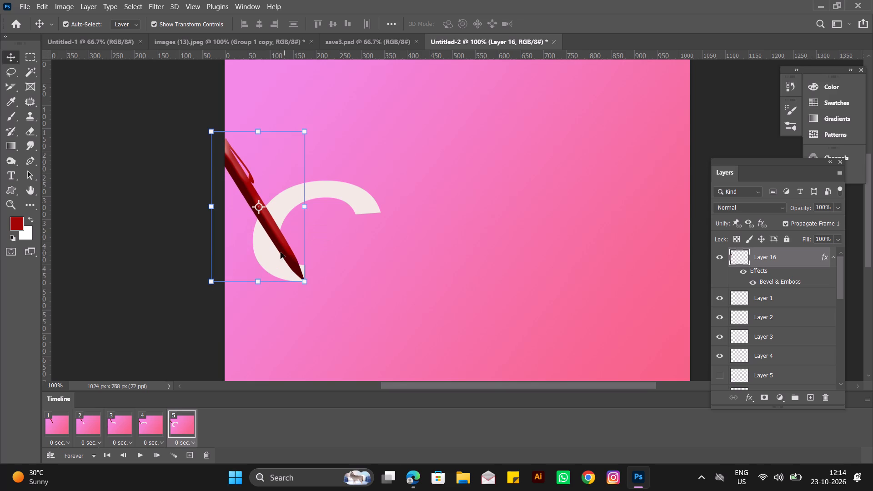
# Add frame 6, show Layer 5, and move the pen's tip to the upper-left corner of the G's lower-right piece.
pyautogui.click(191, 456)
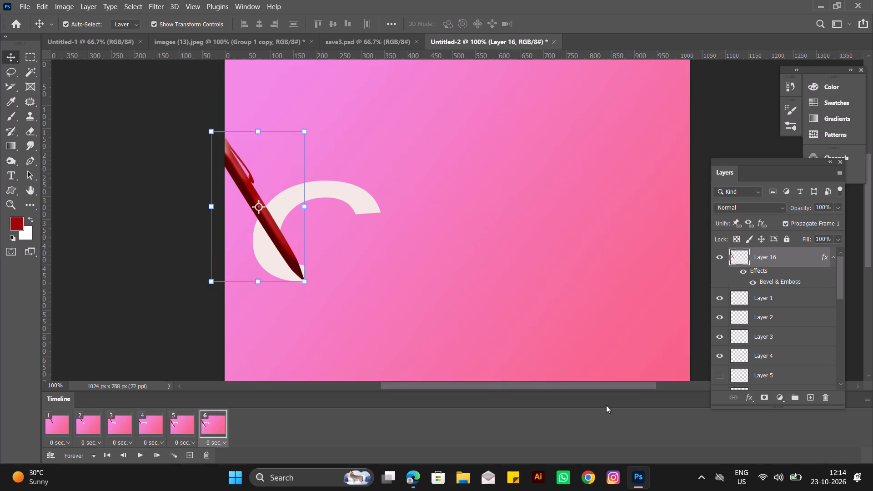
pyautogui.click(720, 380)
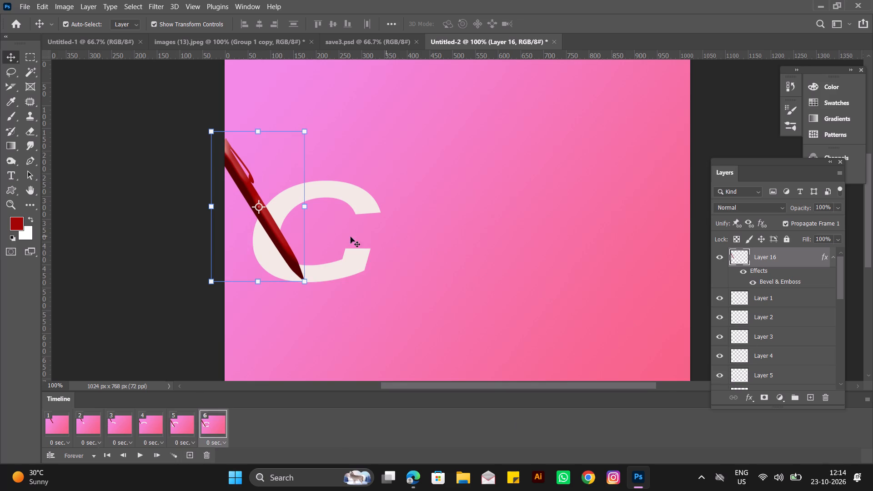
pyautogui.moveTo(291, 251); pyautogui.dragTo(331, 229)
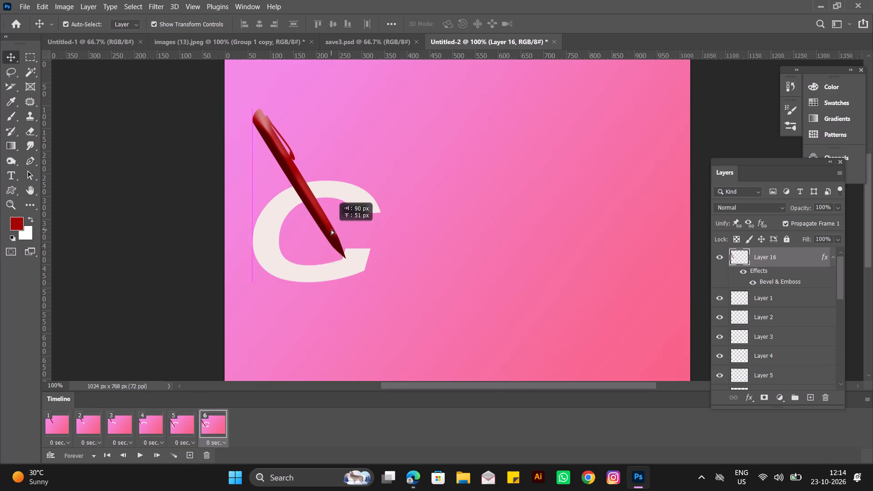
pyautogui.moveTo(331, 229); pyautogui.dragTo(333, 221)
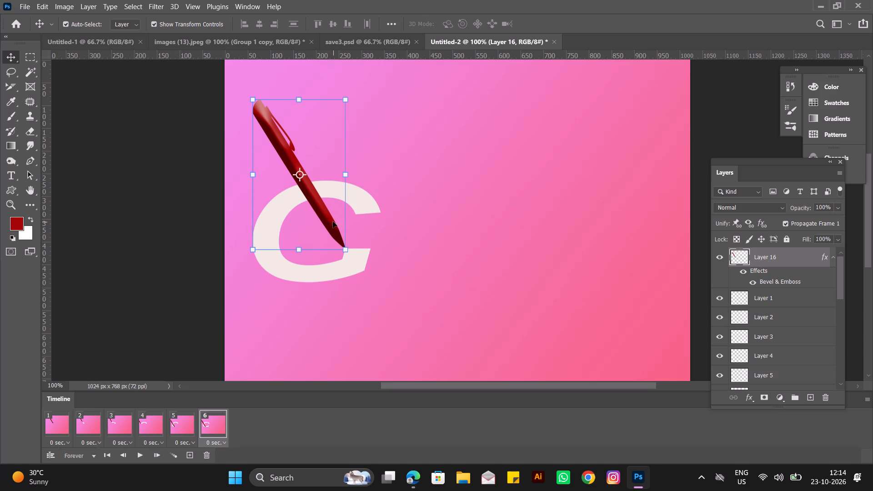
# Add frame 7, show Layer 6, and move the pen's tip up to the left end of that crossbar piece.
pyautogui.click(189, 456)
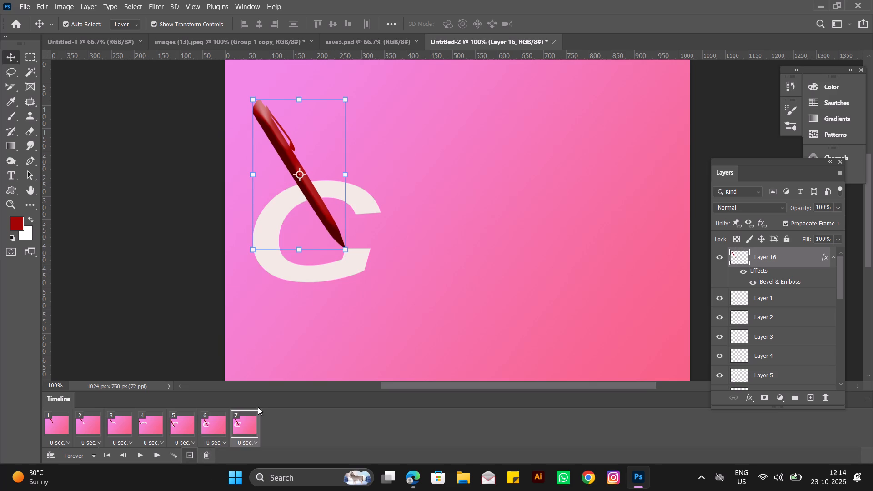
pyautogui.moveTo(839, 273); pyautogui.dragTo(839, 301)
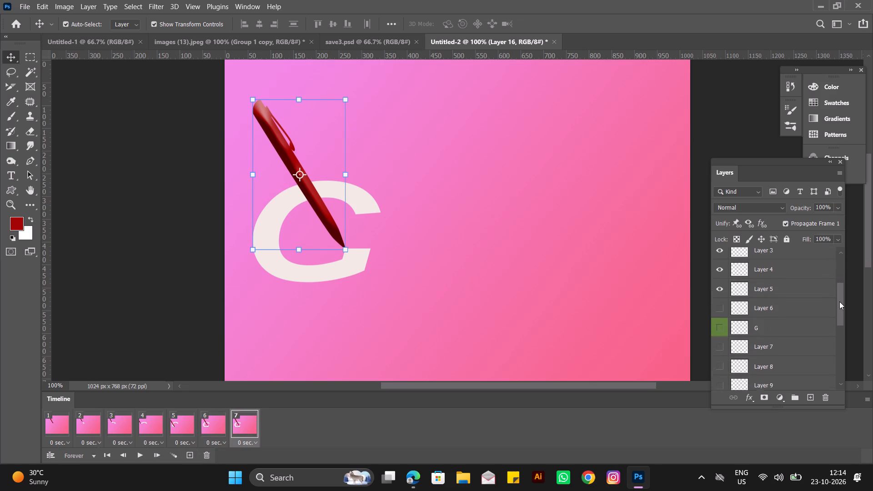
pyautogui.moveTo(839, 301); pyautogui.dragTo(839, 303)
pyautogui.click(723, 301)
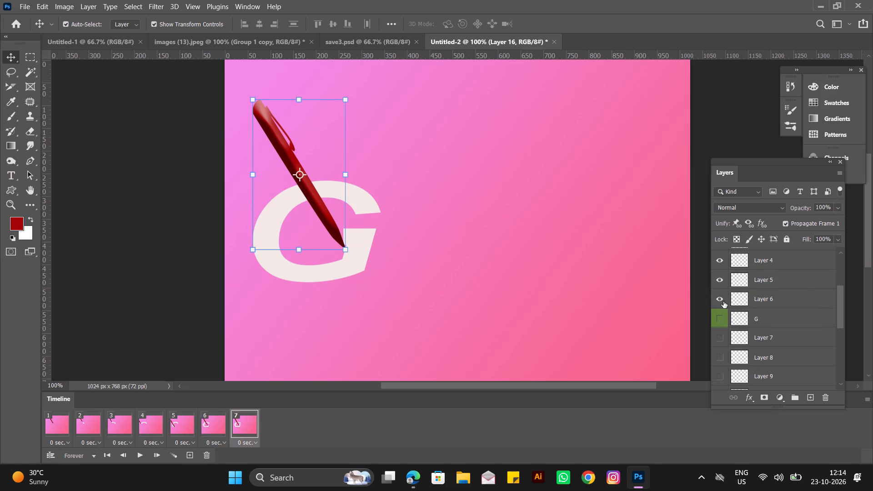
pyautogui.moveTo(332, 220); pyautogui.dragTo(331, 205)
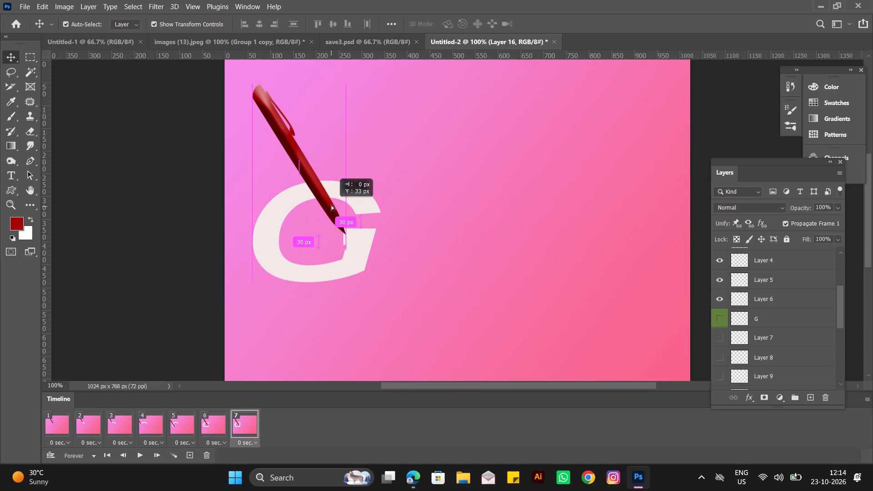
pyautogui.moveTo(331, 205); pyautogui.dragTo(330, 204)
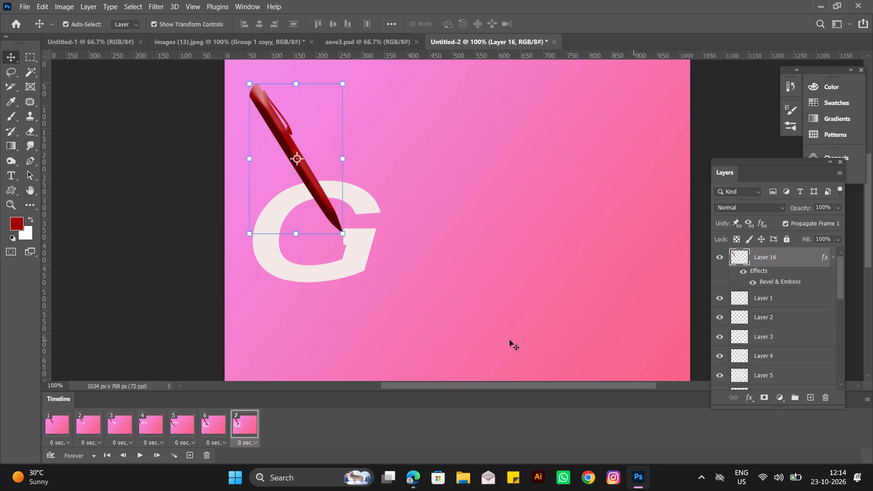
# Add frame 8, show the G layer, and move the pen's tip to the left end of the G's crossbar.
pyautogui.click(189, 459)
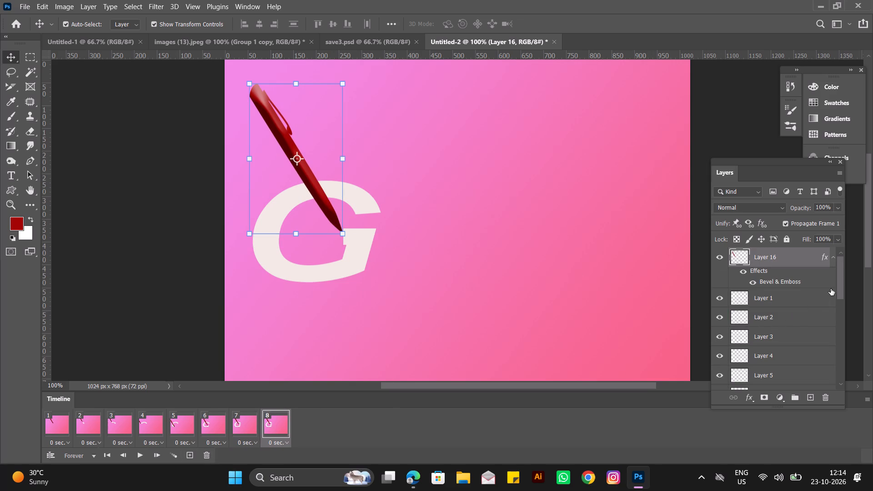
pyautogui.moveTo(841, 286); pyautogui.dragTo(841, 311)
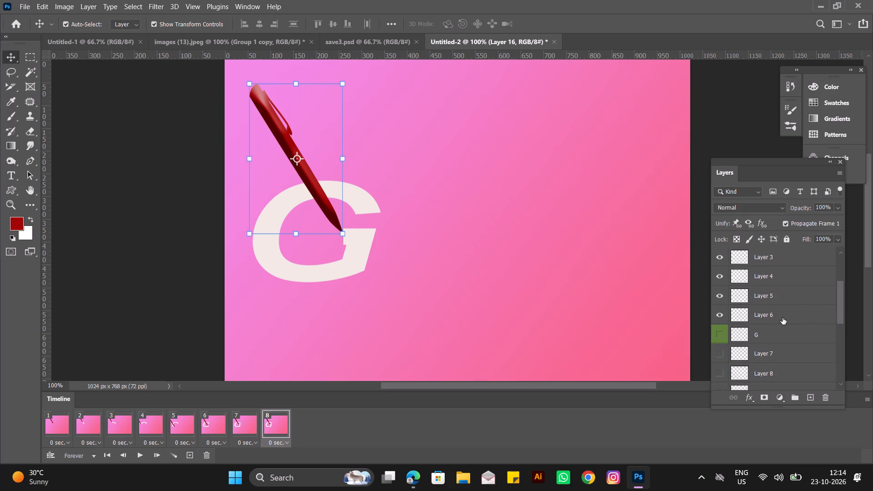
pyautogui.click(718, 334)
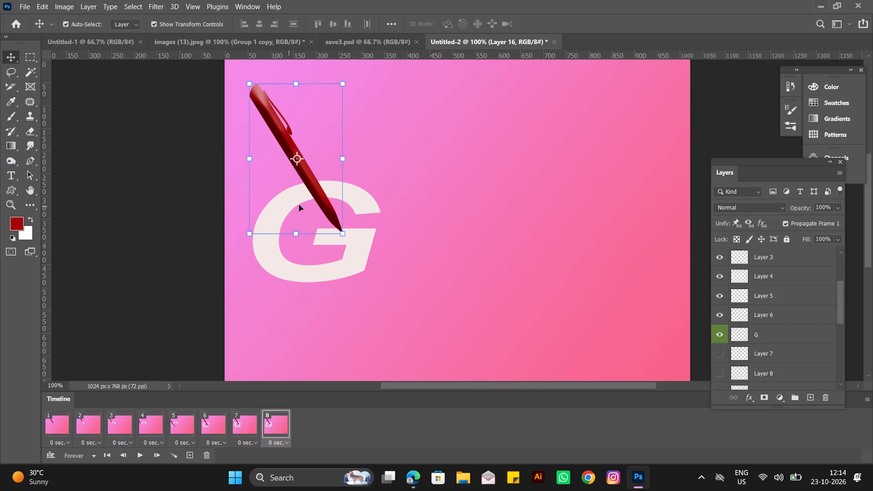
pyautogui.moveTo(326, 211); pyautogui.dragTo(304, 211)
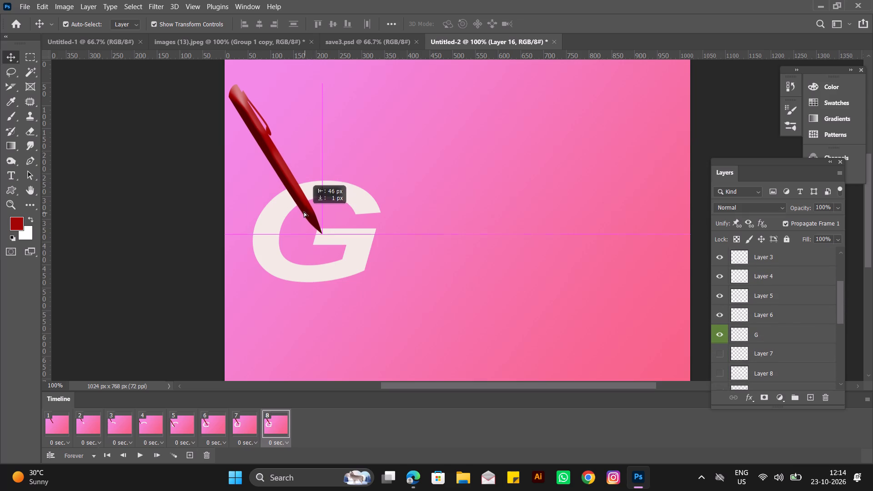
pyautogui.moveTo(304, 211); pyautogui.dragTo(300, 208)
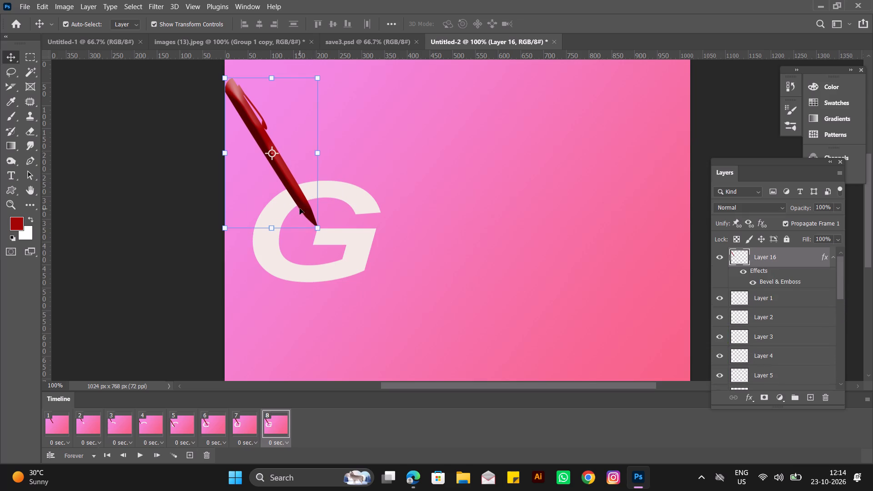
# Play back the frame animation to check the pen writing the G, and stop it.
pyautogui.click(143, 455)
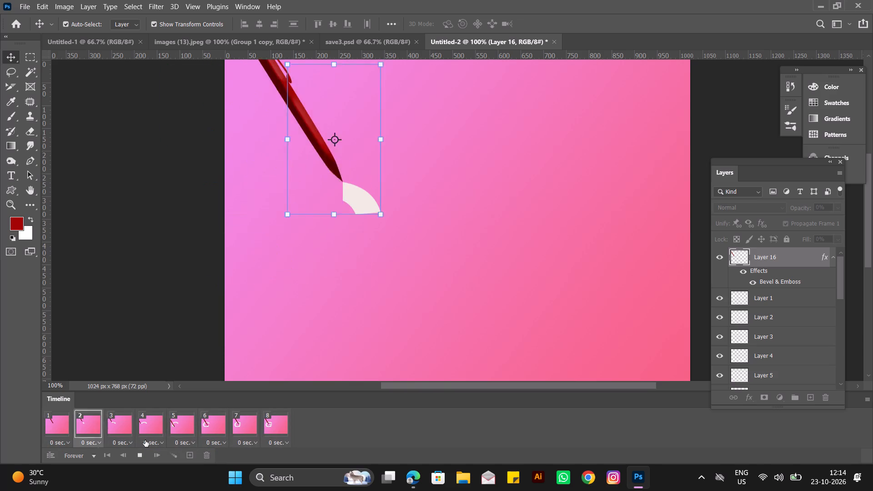
pyautogui.press('space')
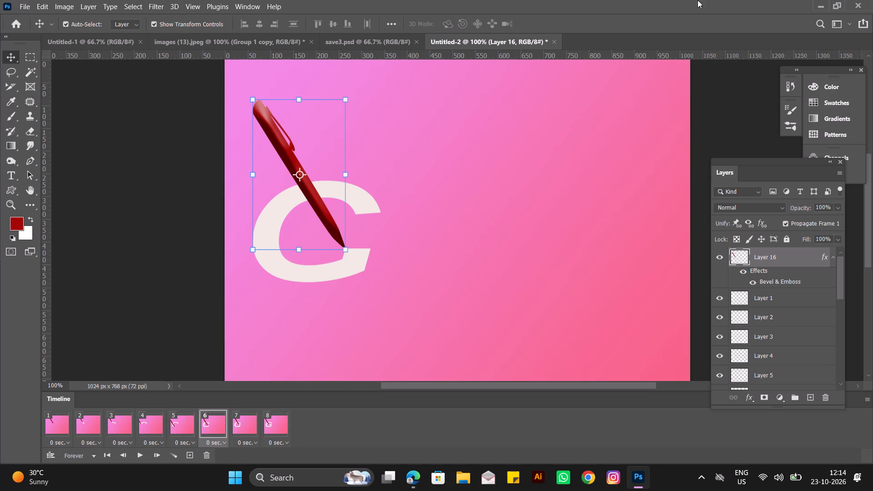
# Add frame 9 after frame 8 and move the pen's tip to the O's starting point at its top, showing Layer 7 only as a temporary guide.
pyautogui.click(280, 421)
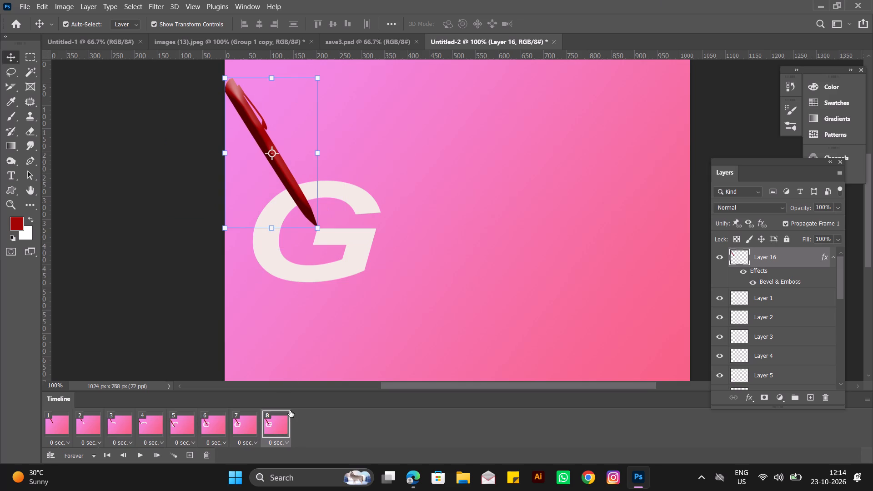
pyautogui.scroll(-3, 775, 372)
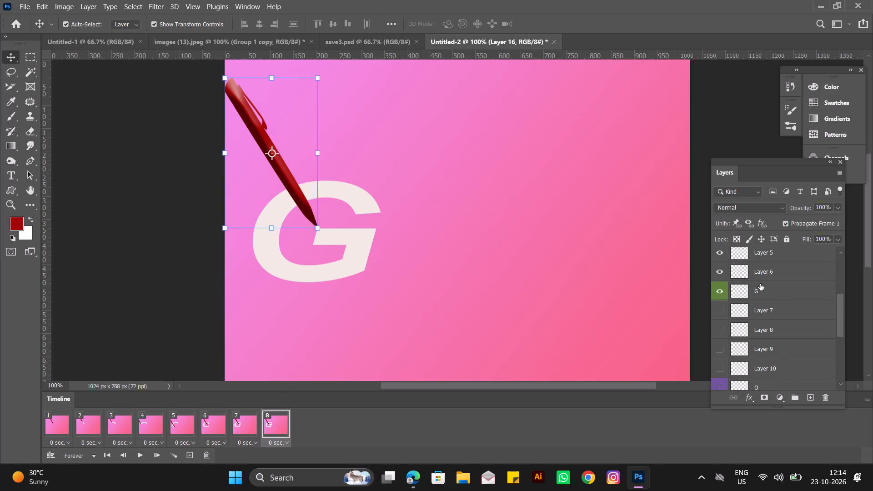
pyautogui.scroll(-1, 762, 297)
pyautogui.scroll(1, 762, 297)
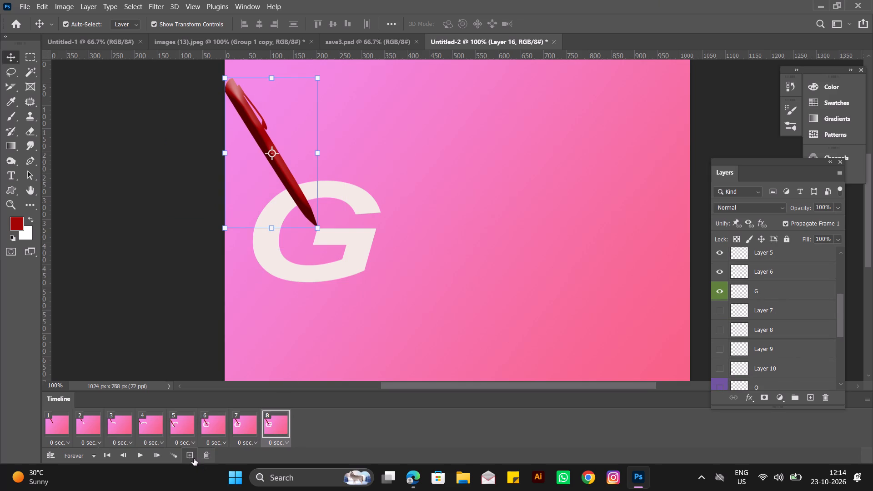
pyautogui.click(194, 459)
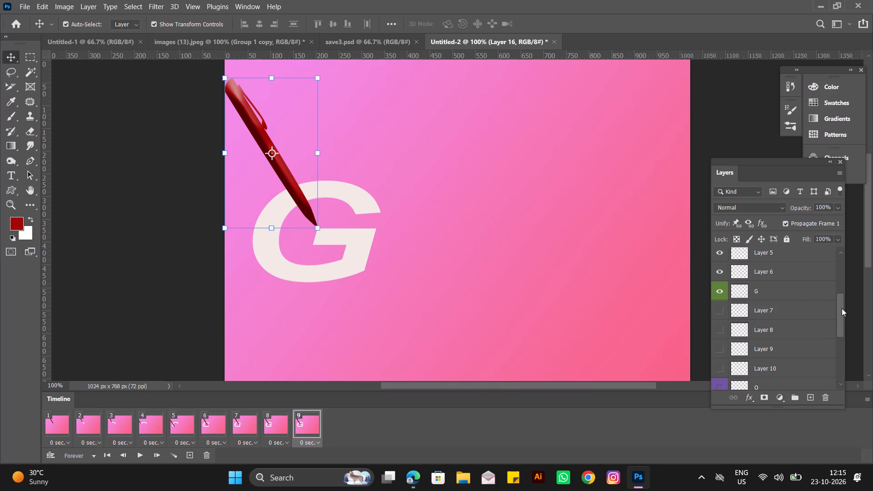
pyautogui.click(723, 313)
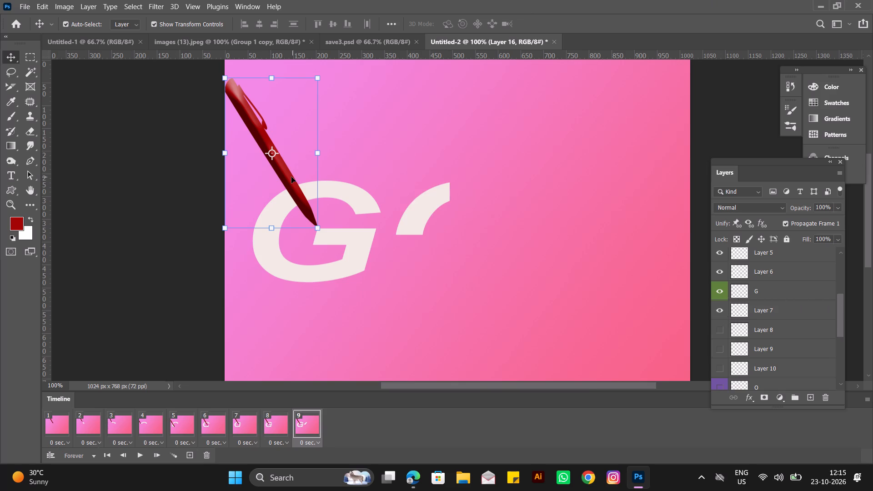
pyautogui.moveTo(291, 177); pyautogui.dragTo(423, 131)
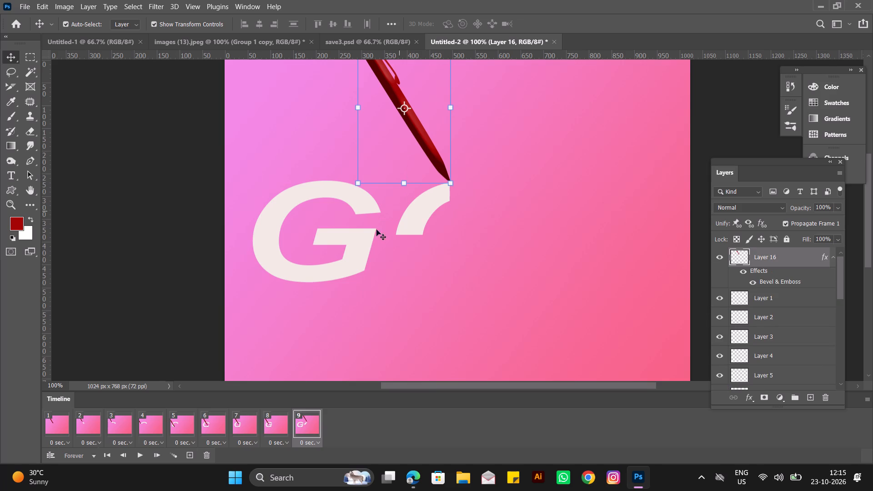
pyautogui.moveTo(839, 276); pyautogui.dragTo(835, 312)
pyautogui.click(718, 317)
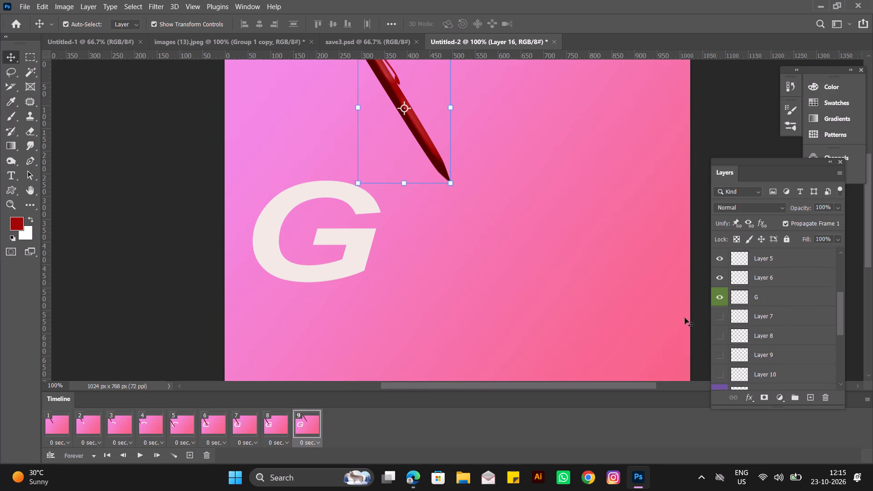
# Add frame 10, show Layer 7, move the pen's tip to the lower-left end of that O piece, and compare it with frame 9.
pyautogui.click(191, 456)
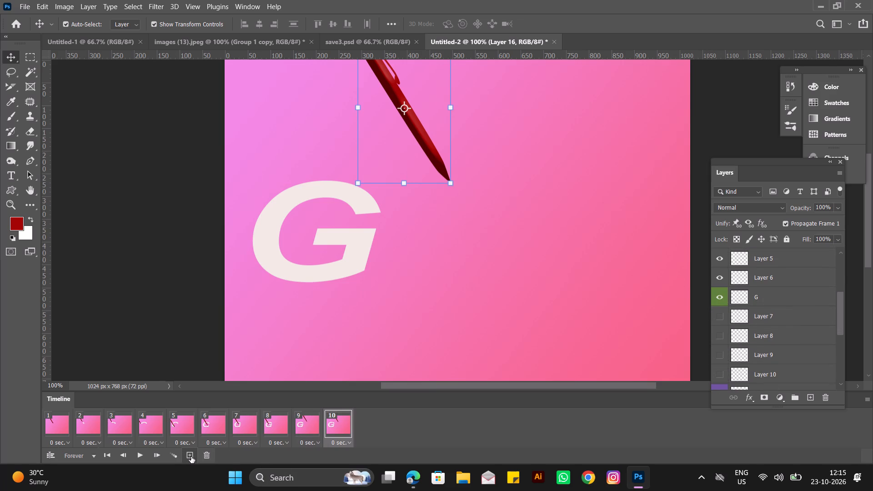
pyautogui.click(719, 319)
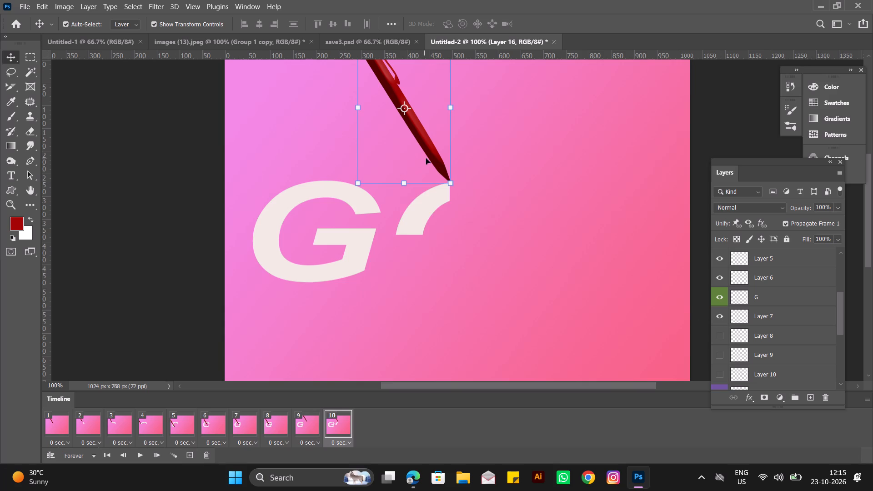
pyautogui.moveTo(430, 157); pyautogui.dragTo(374, 206)
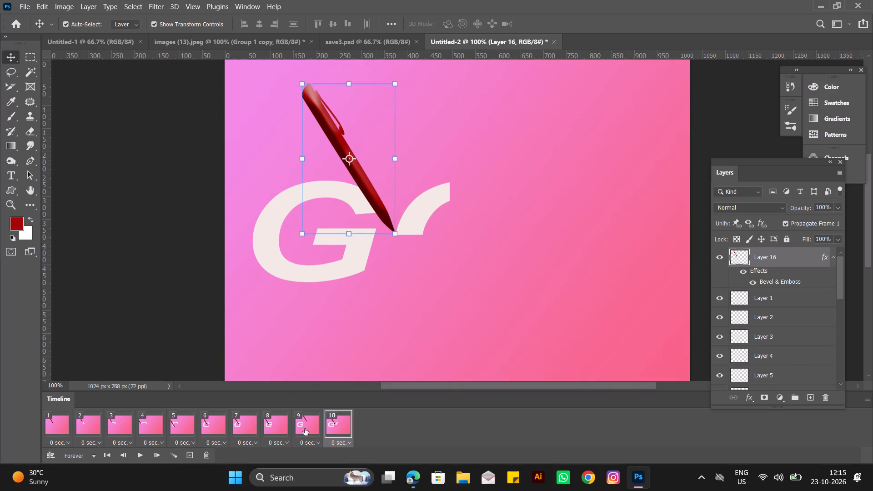
pyautogui.click(305, 429)
pyautogui.click(326, 424)
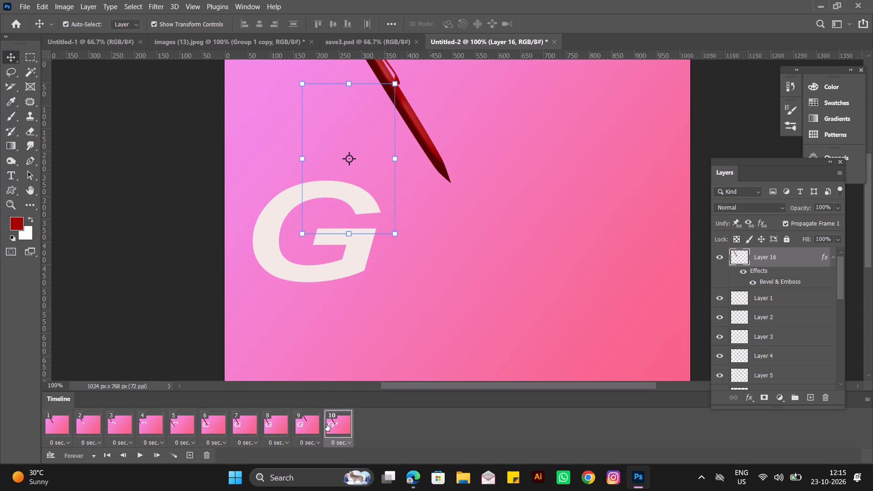
pyautogui.click(307, 428)
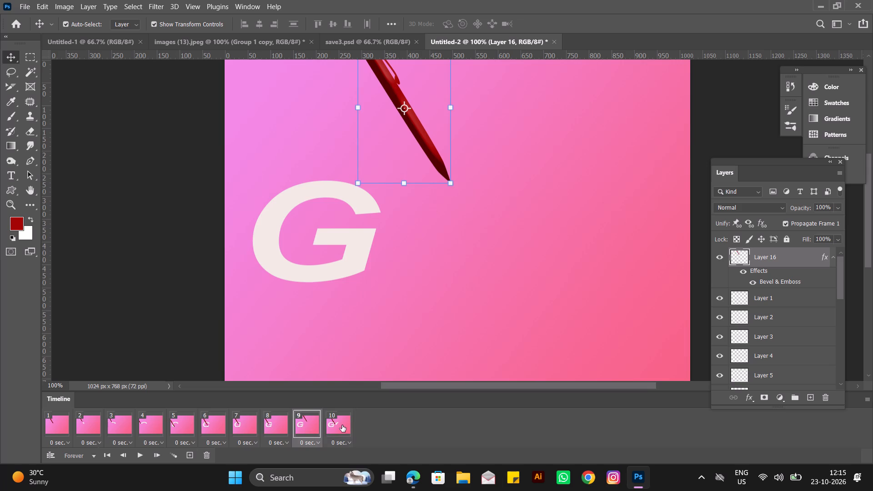
pyautogui.click(342, 425)
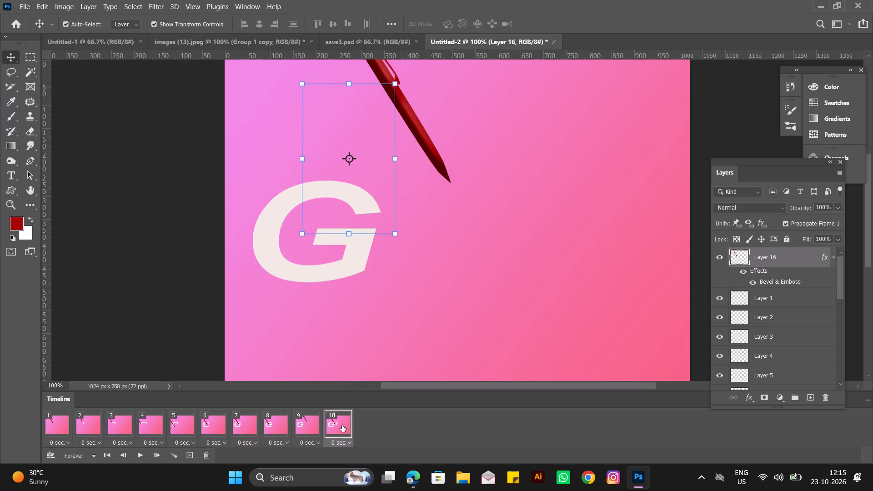
# Add frame 11, show Layer 8, and move the pen's tip to the bottom-right end of the O's lower-left curve.
pyautogui.click(190, 456)
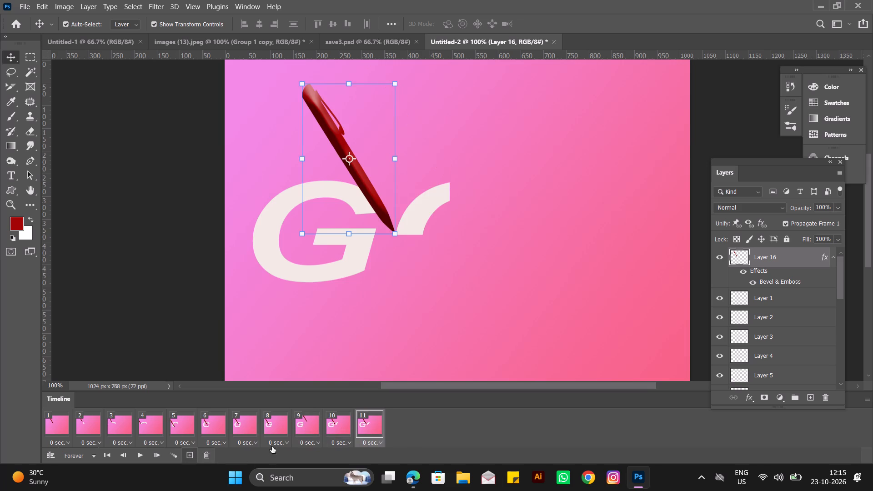
pyautogui.moveTo(839, 275); pyautogui.dragTo(839, 309)
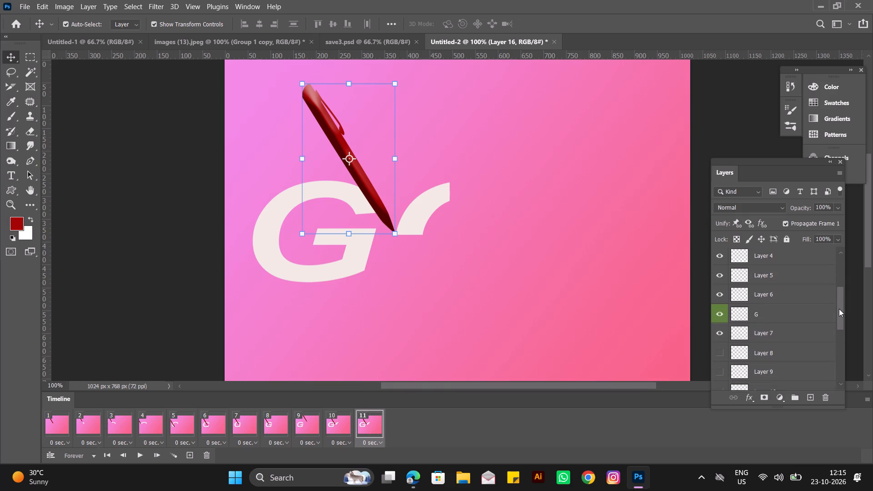
pyautogui.moveTo(839, 309); pyautogui.dragTo(839, 315)
pyautogui.click(718, 321)
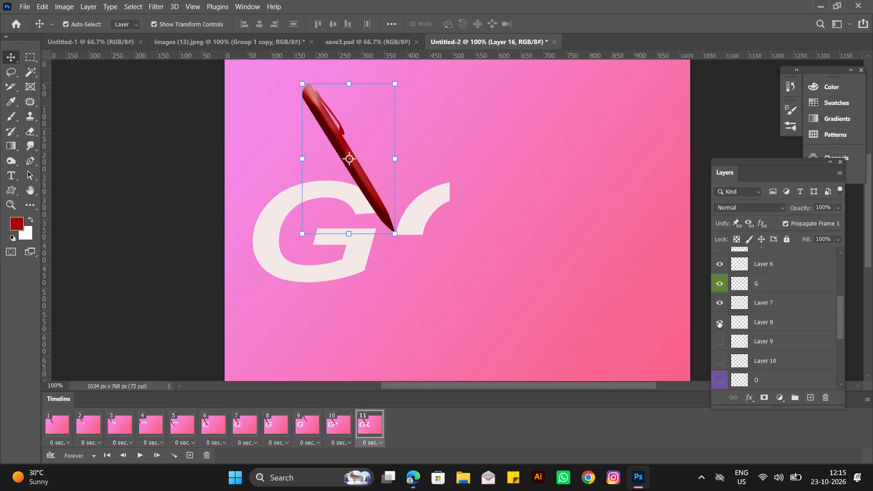
pyautogui.moveTo(372, 198); pyautogui.dragTo(376, 208)
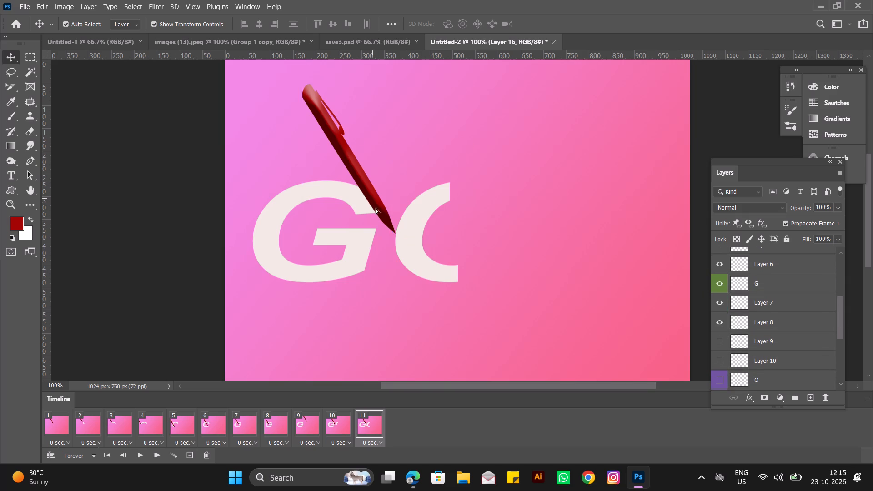
pyautogui.moveTo(376, 208); pyautogui.dragTo(433, 247)
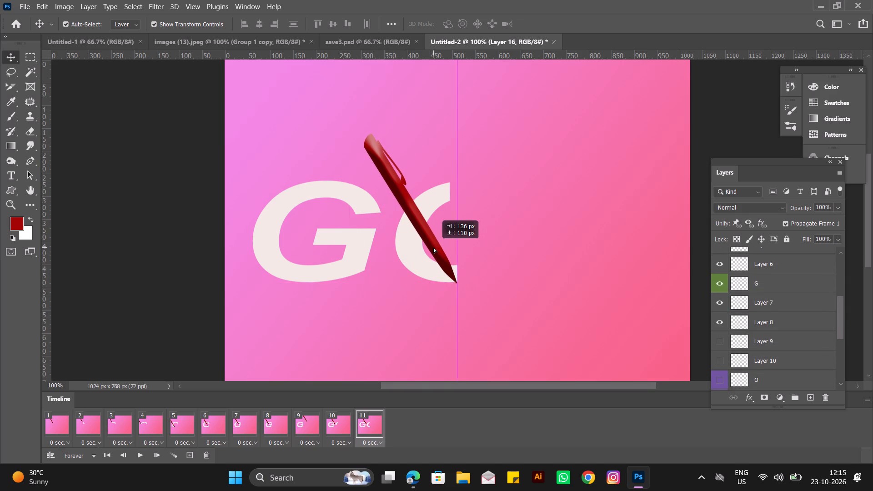
pyautogui.moveTo(433, 247); pyautogui.dragTo(434, 247)
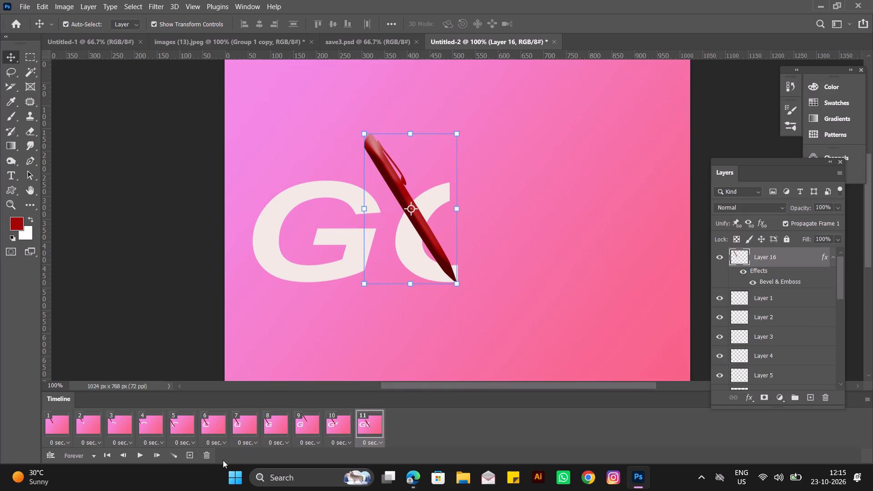
# Add frame 12, show Layer 9, and move the pen's tip to the upper-right end of the O's lower-right piece.
pyautogui.click(194, 456)
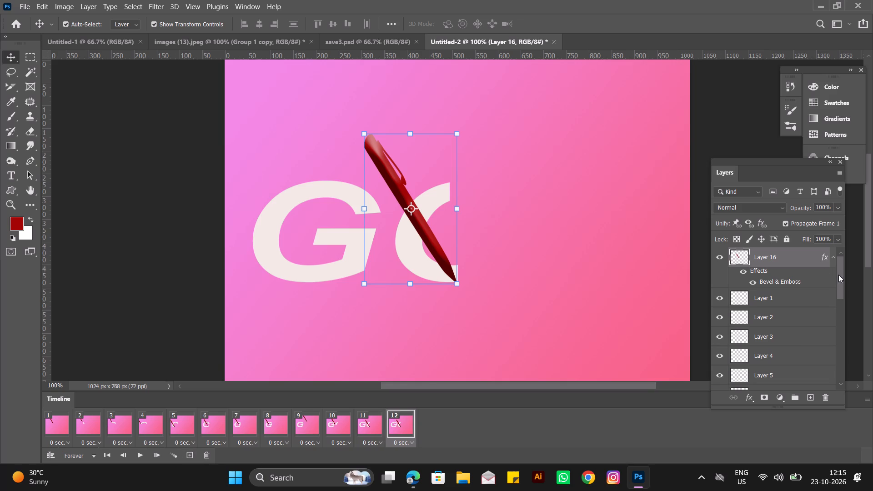
pyautogui.moveTo(843, 275); pyautogui.dragTo(833, 317)
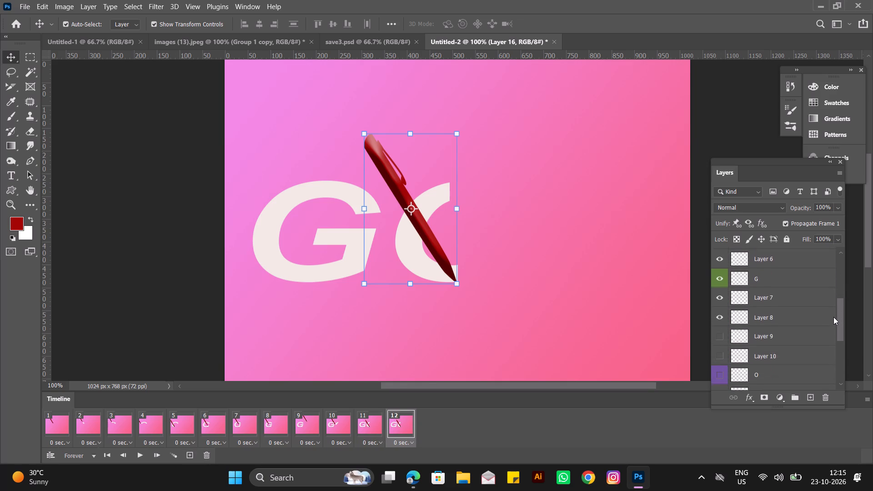
pyautogui.moveTo(833, 317); pyautogui.dragTo(832, 321)
pyautogui.click(719, 324)
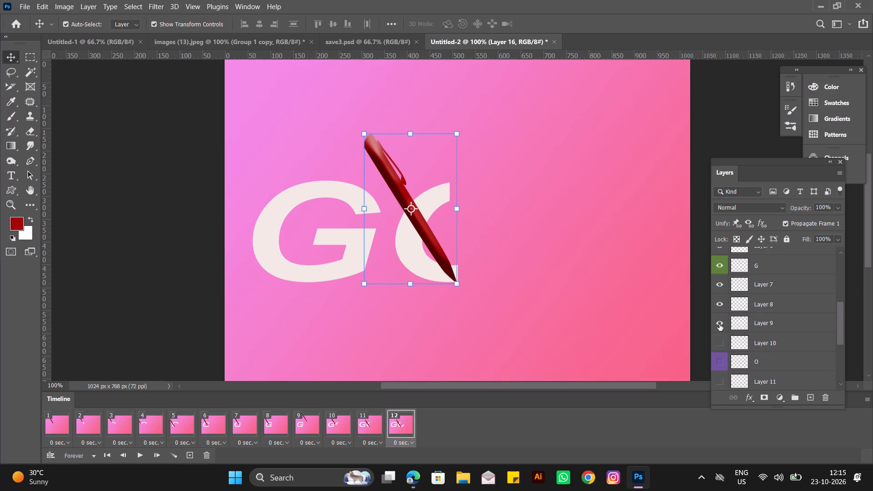
pyautogui.moveTo(439, 247); pyautogui.dragTo(482, 231)
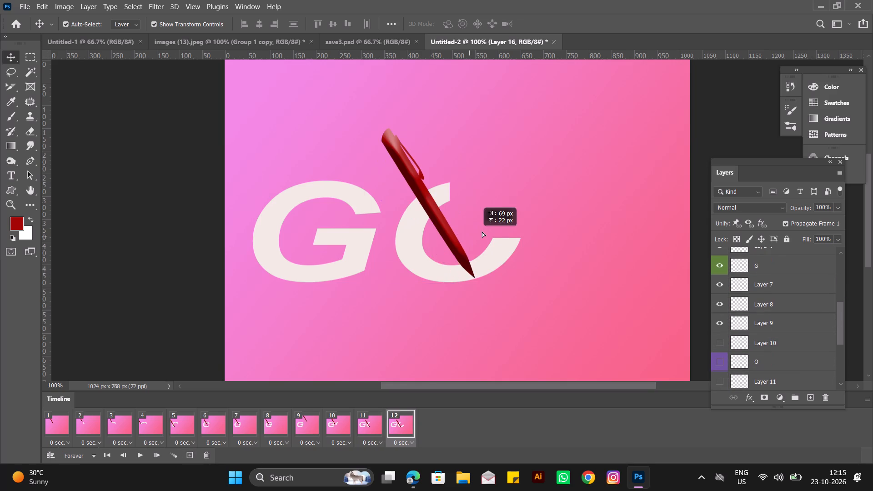
pyautogui.moveTo(482, 231); pyautogui.dragTo(504, 207)
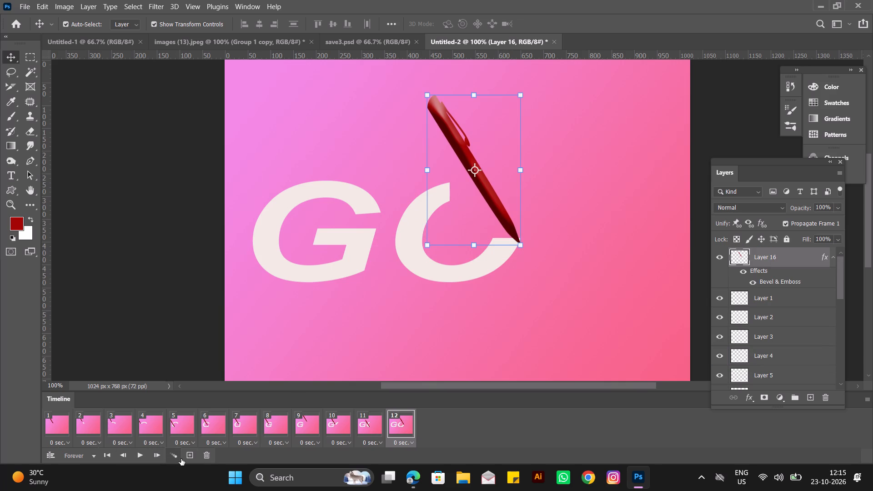
# Add frame 13, show Layer 10, and move the pen's tip to the top-left end of the O's upper-right piece.
pyautogui.click(186, 456)
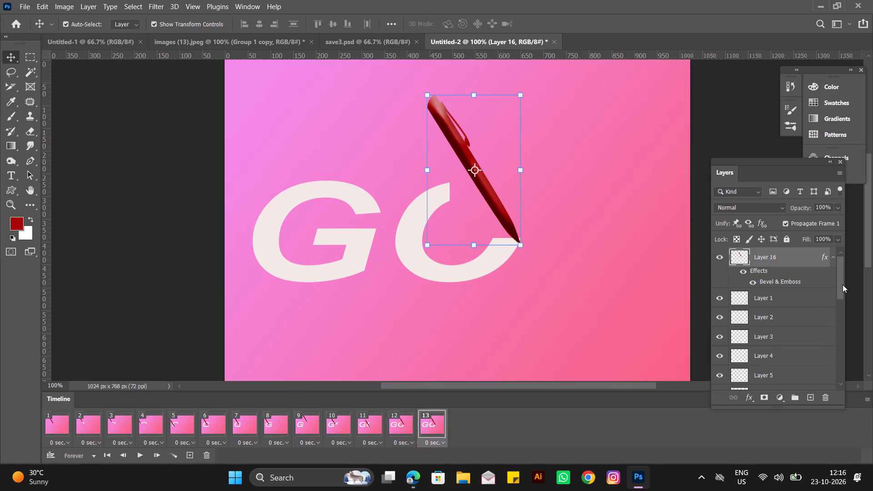
pyautogui.moveTo(842, 286); pyautogui.dragTo(833, 331)
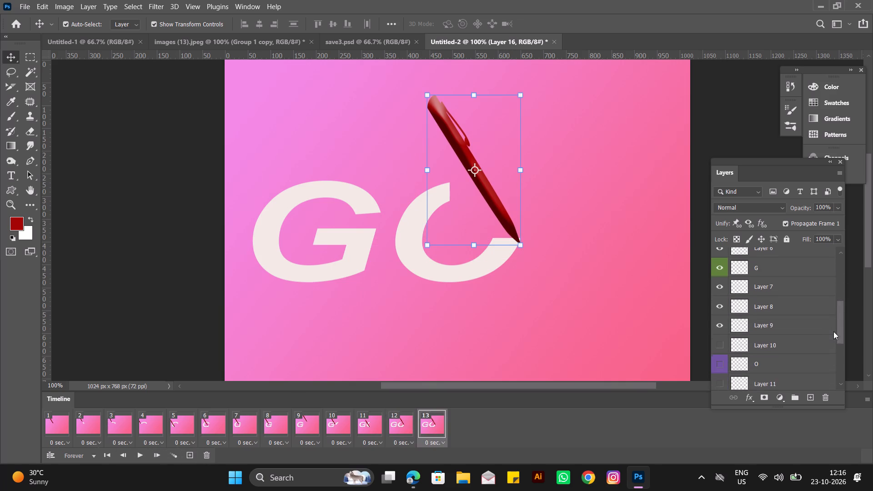
pyautogui.moveTo(833, 331); pyautogui.dragTo(832, 342)
pyautogui.click(716, 307)
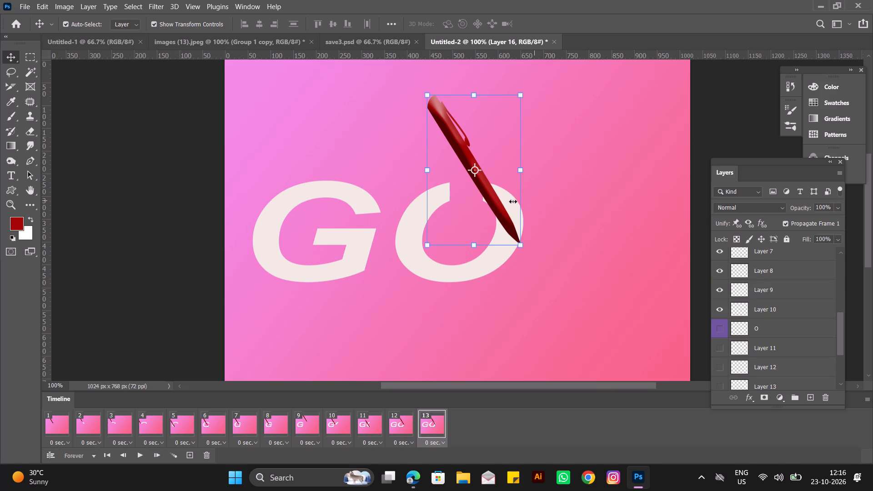
pyautogui.moveTo(503, 217); pyautogui.dragTo(477, 179)
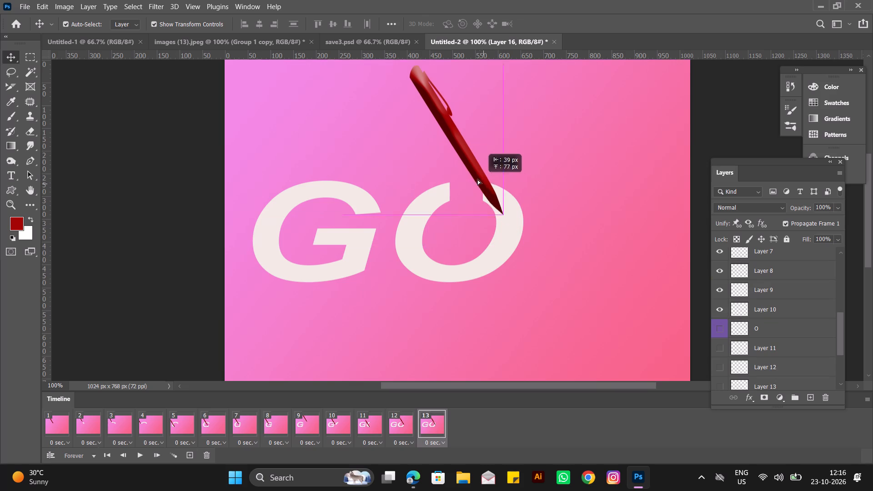
pyautogui.moveTo(477, 179); pyautogui.dragTo(468, 158)
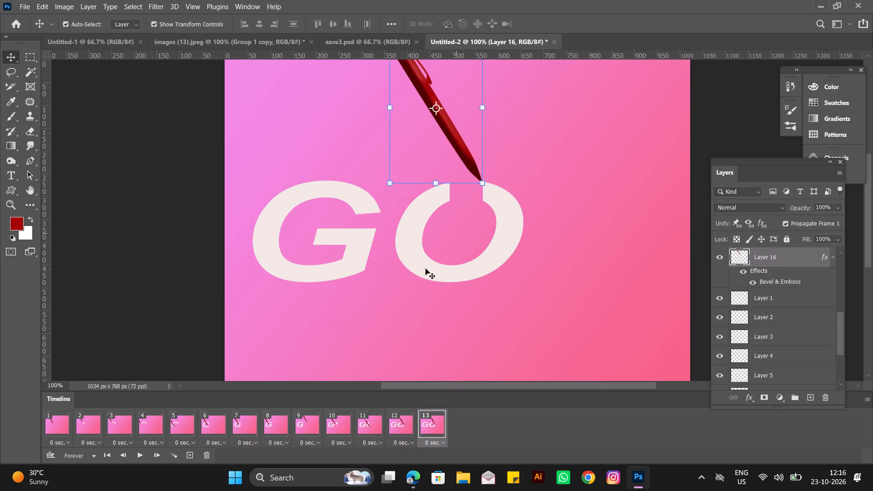
# Add frame 14, show the O layer, and move the pen's tip to the left end of the O's top piece.
pyautogui.click(189, 458)
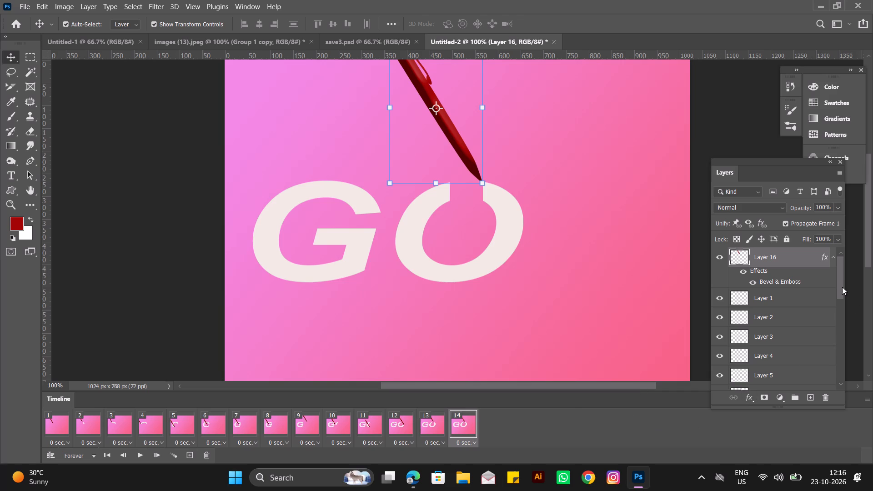
pyautogui.moveTo(842, 287); pyautogui.dragTo(837, 347)
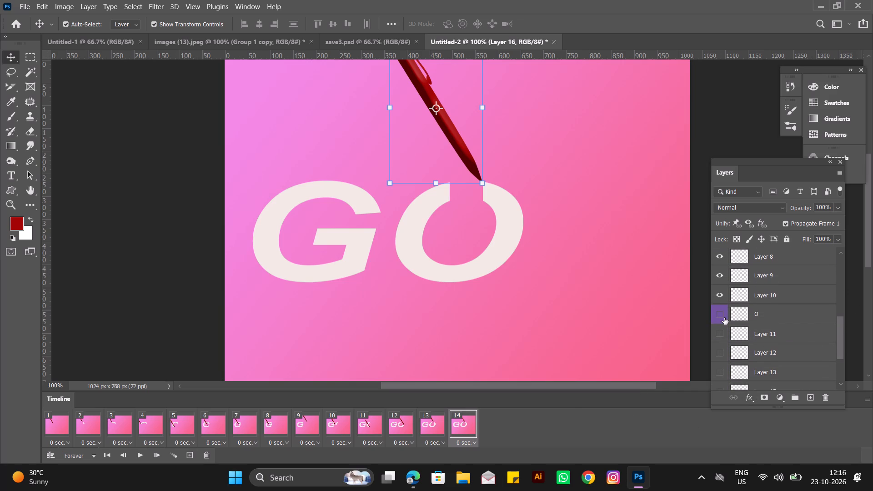
pyautogui.click(724, 318)
pyautogui.moveTo(464, 154); pyautogui.dragTo(434, 159)
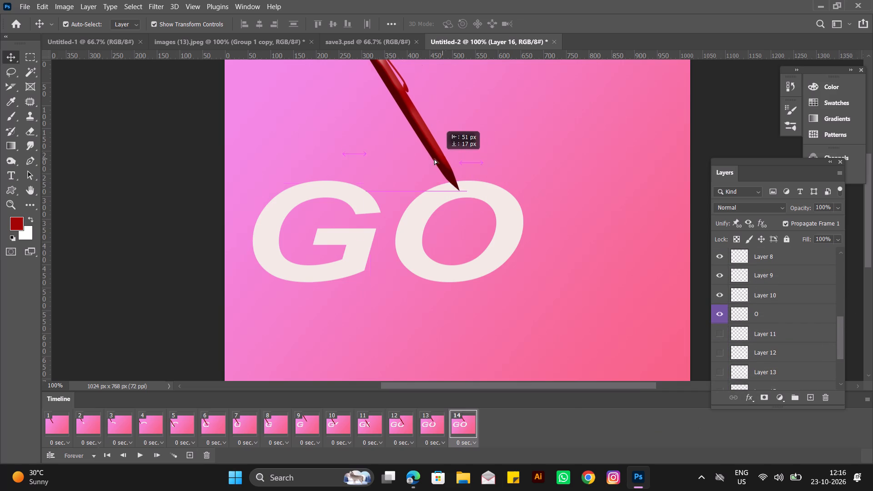
pyautogui.moveTo(434, 159); pyautogui.dragTo(426, 154)
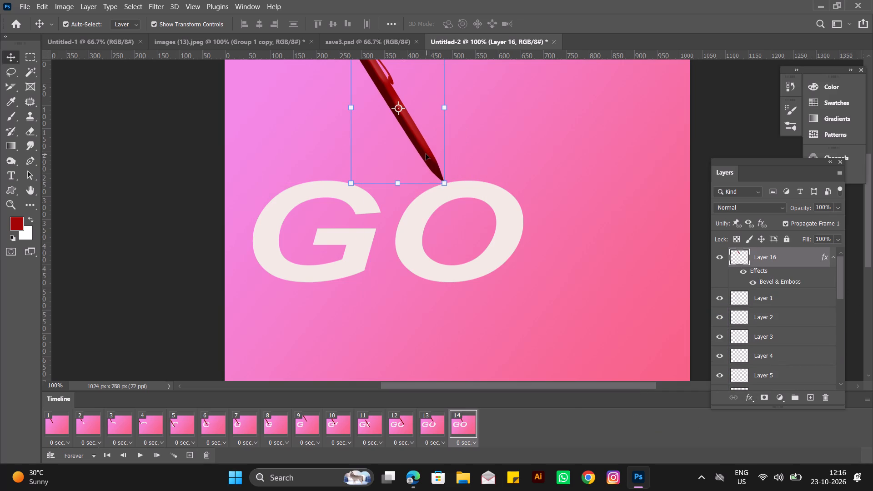
# Play the animation to preview the pen writing G and O, stop it, and return to frame 14.
pyautogui.click(138, 455)
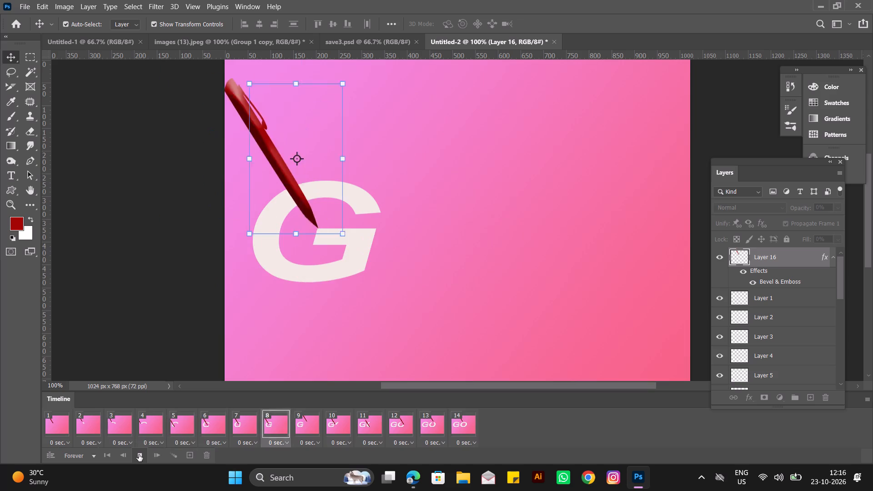
pyautogui.press('space')
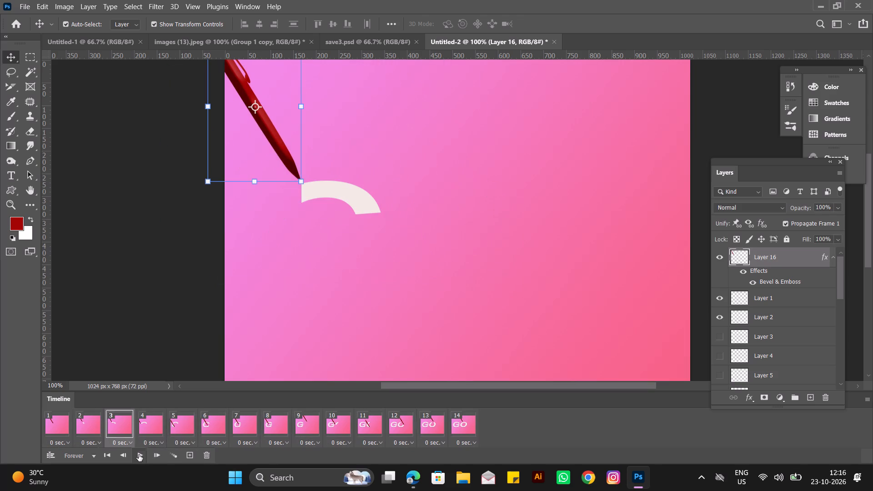
pyautogui.click(457, 427)
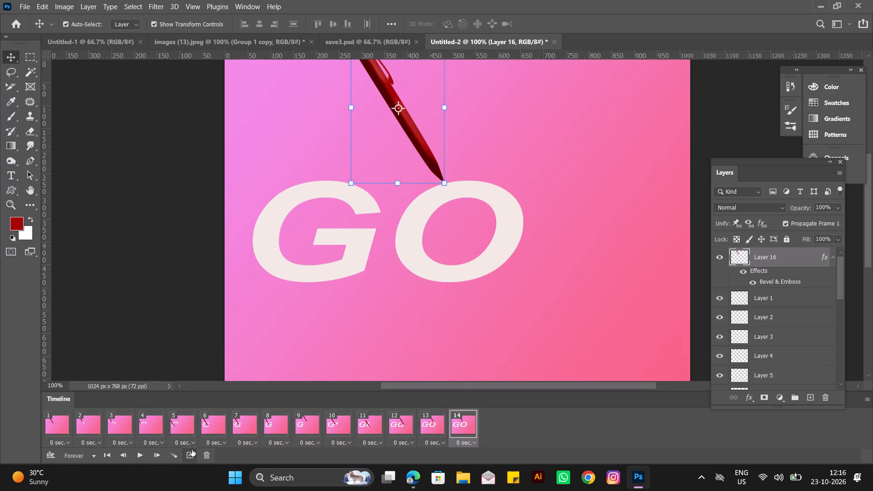
# Add frame 15, show Layer 11, and move the pen's tip to the upper edge of the D's lower-left piece.
pyautogui.click(191, 456)
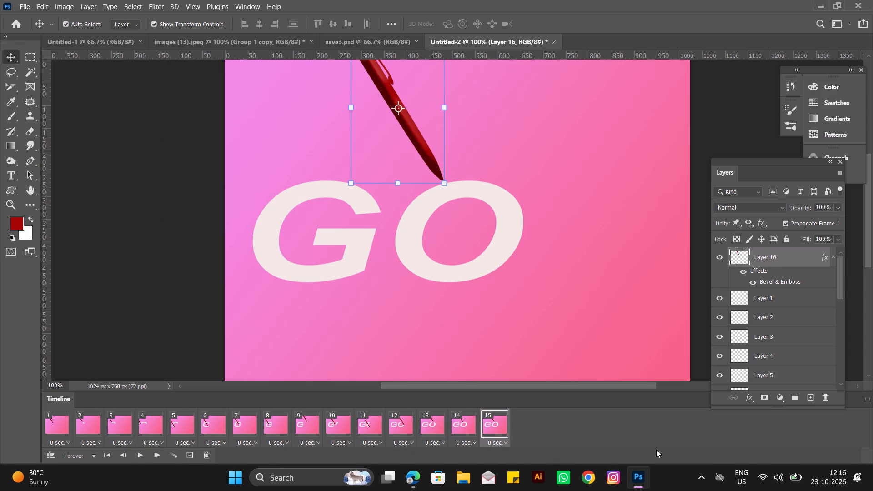
pyautogui.moveTo(841, 284); pyautogui.dragTo(849, 328)
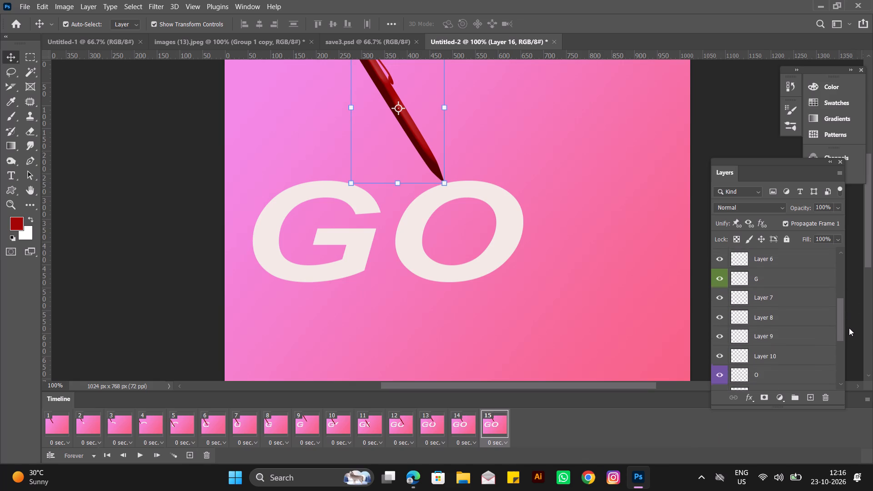
pyautogui.moveTo(849, 328); pyautogui.dragTo(851, 332)
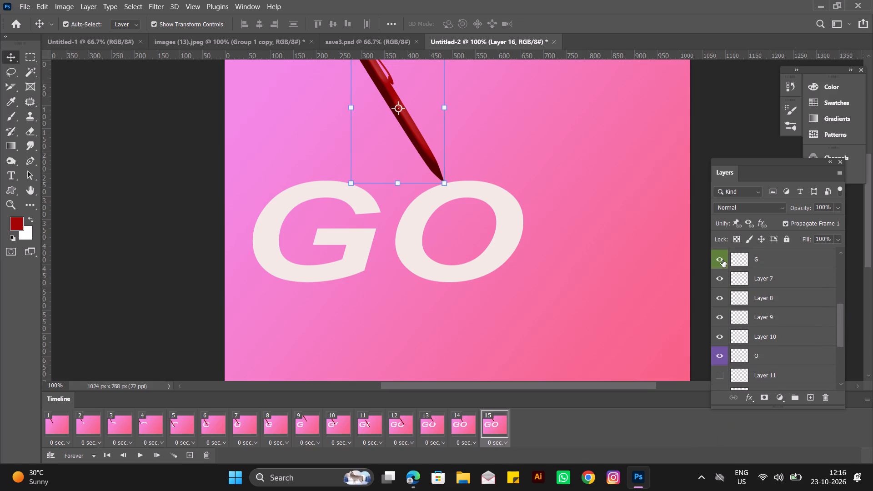
pyautogui.moveTo(842, 316); pyautogui.dragTo(843, 342)
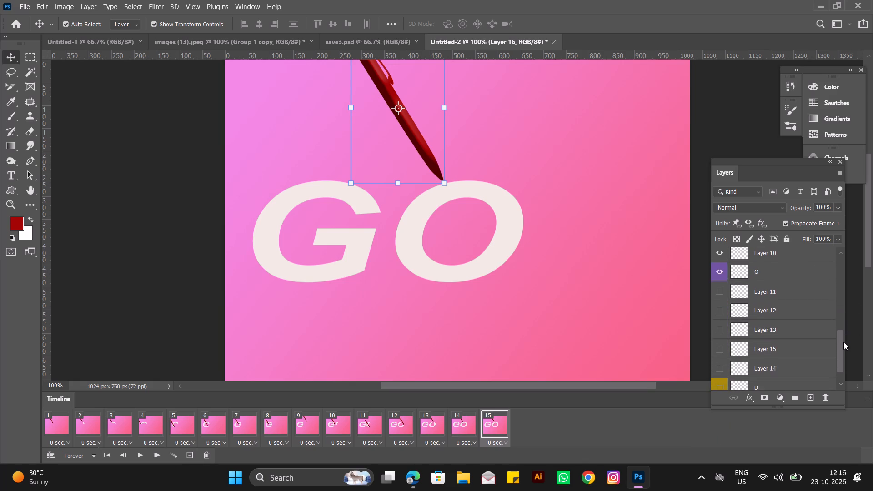
pyautogui.moveTo(843, 342); pyautogui.dragTo(843, 358)
pyautogui.scroll(-3, 786, 322)
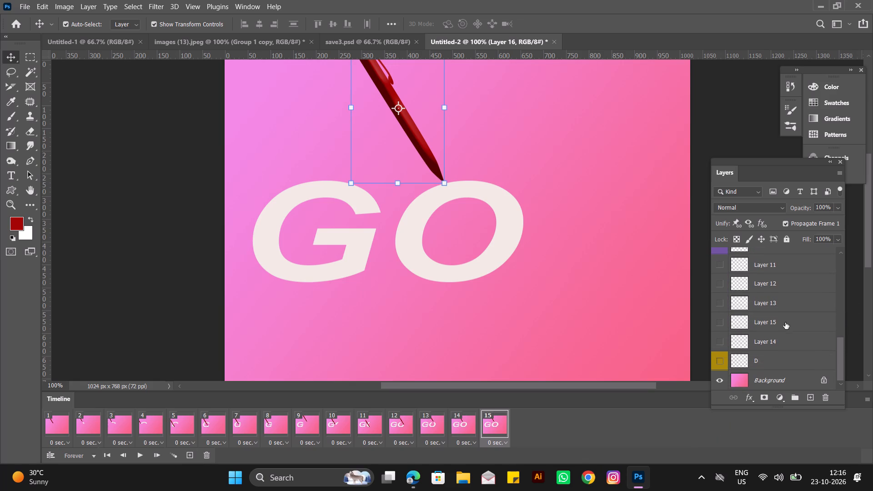
pyautogui.scroll(2, 727, 269)
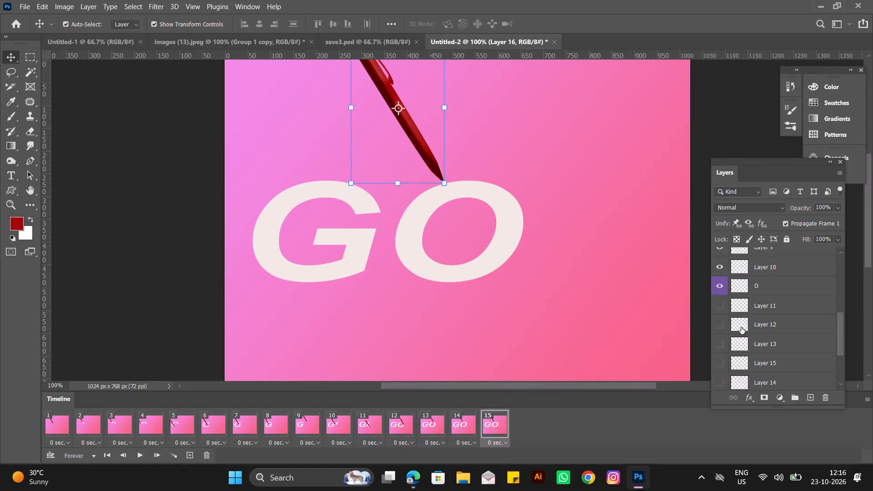
pyautogui.scroll(-1, 741, 327)
pyautogui.click(721, 303)
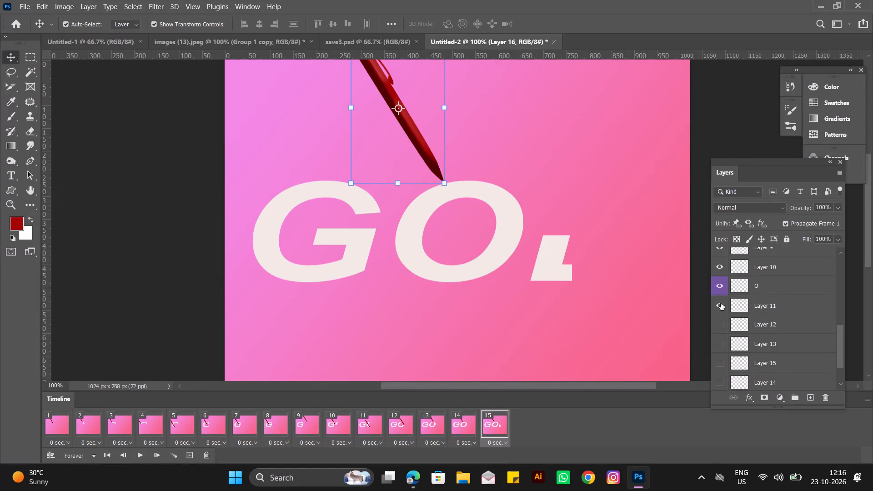
pyautogui.moveTo(431, 158); pyautogui.dragTo(538, 211)
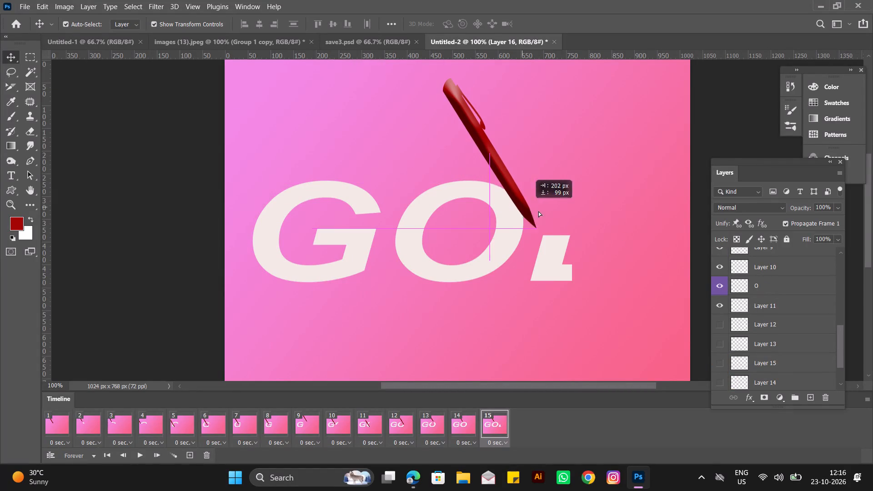
pyautogui.moveTo(538, 211); pyautogui.dragTo(545, 220)
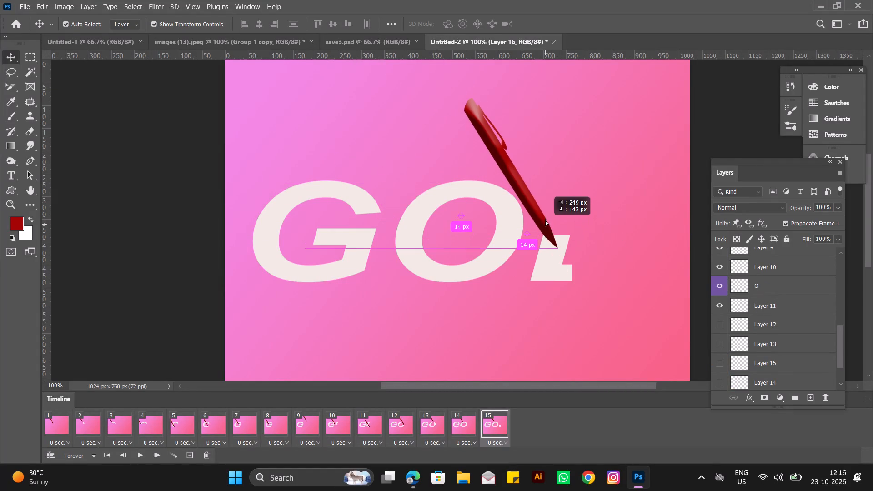
pyautogui.moveTo(545, 220); pyautogui.dragTo(545, 216)
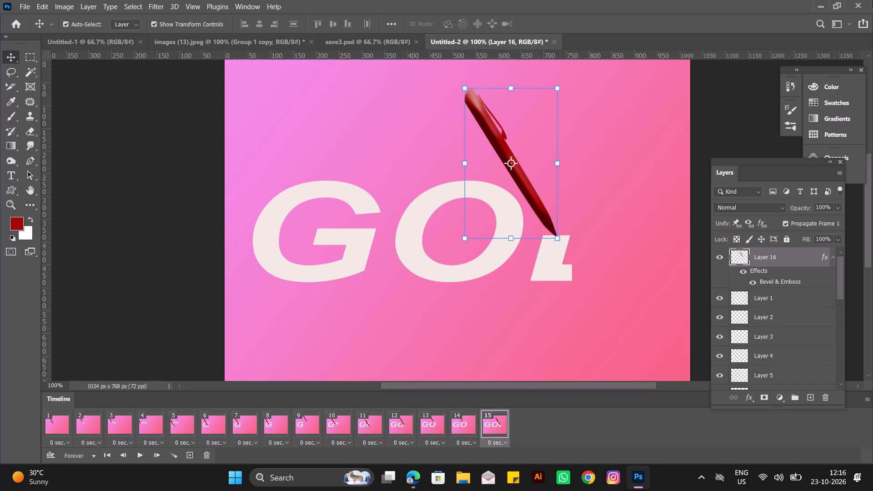
# Move the pen's tip to the bottom-left corner of that D piece and hide Layer 11 in frame 15.
pyautogui.moveTo(542, 208); pyautogui.dragTo(523, 231)
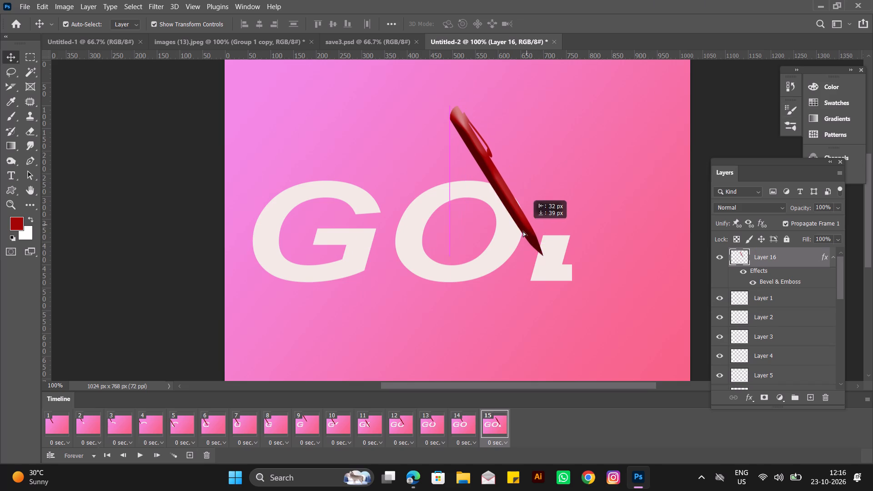
pyautogui.moveTo(523, 231); pyautogui.dragTo(515, 252)
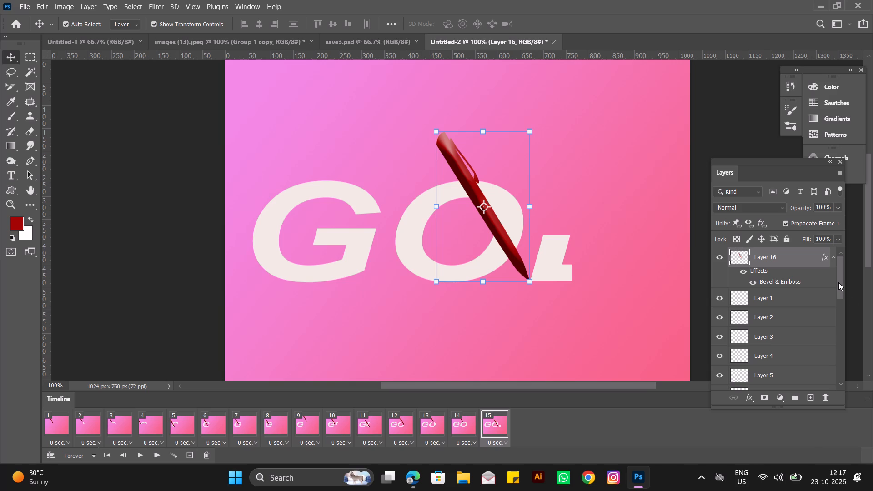
pyautogui.moveTo(838, 282); pyautogui.dragTo(845, 369)
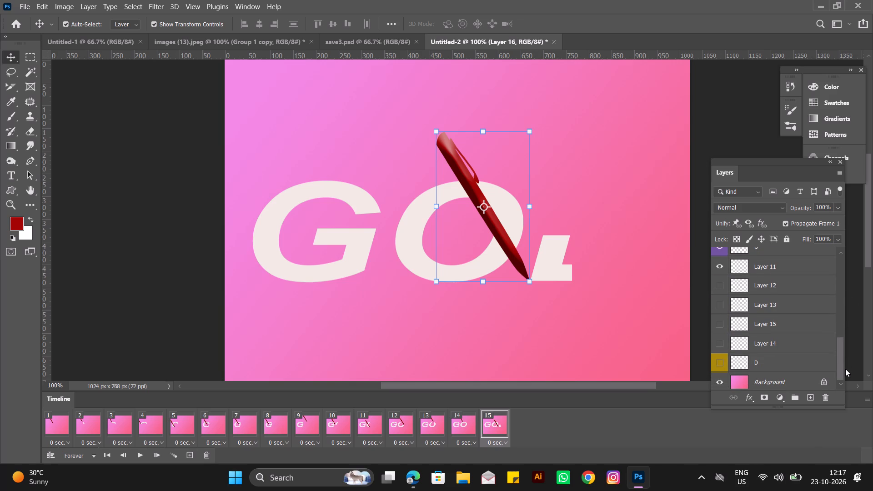
pyautogui.moveTo(845, 369); pyautogui.dragTo(846, 369)
pyautogui.click(717, 267)
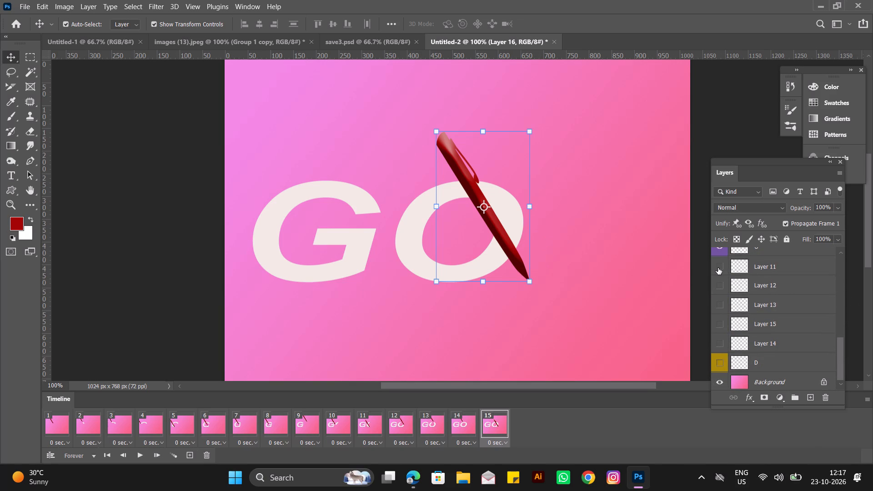
# Add frame 16, show Layer 11, move the pen's tip to the D piece's top-left corner, and compare it with frames 14 and 15.
pyautogui.click(191, 457)
pyautogui.click(721, 268)
pyautogui.moveTo(520, 264); pyautogui.dragTo(520, 242)
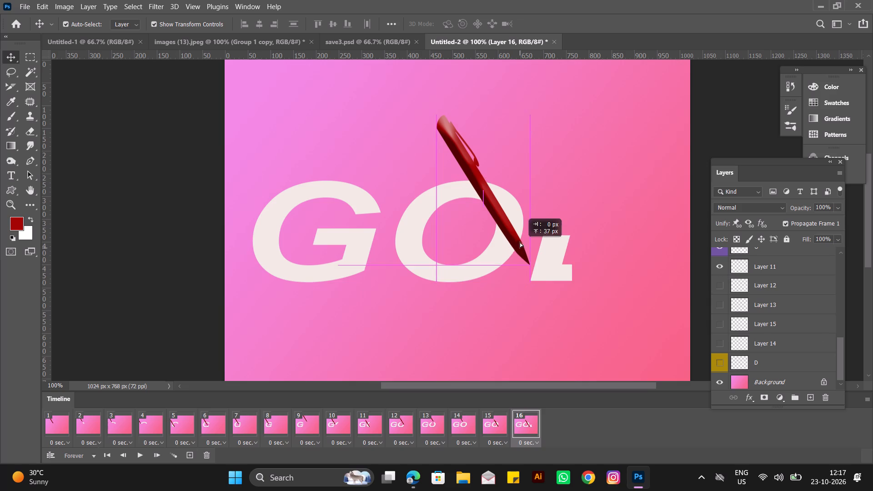
pyautogui.moveTo(520, 242); pyautogui.dragTo(533, 219)
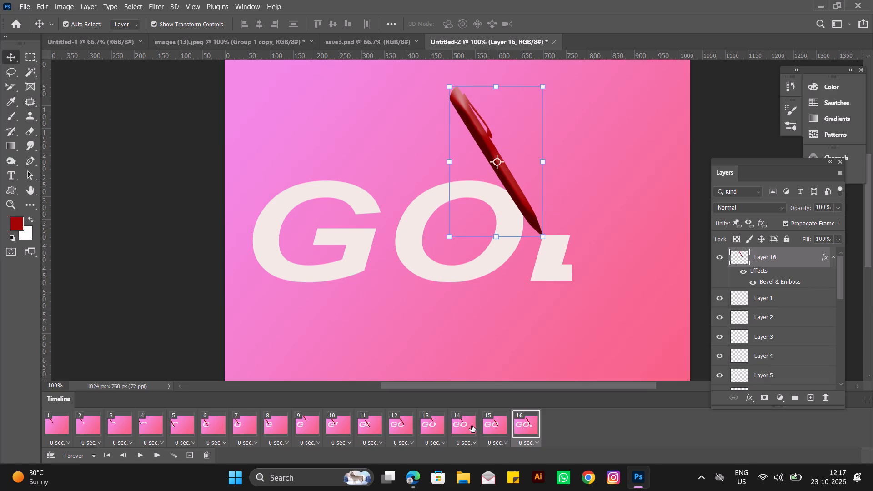
pyautogui.click(471, 425)
pyautogui.click(500, 421)
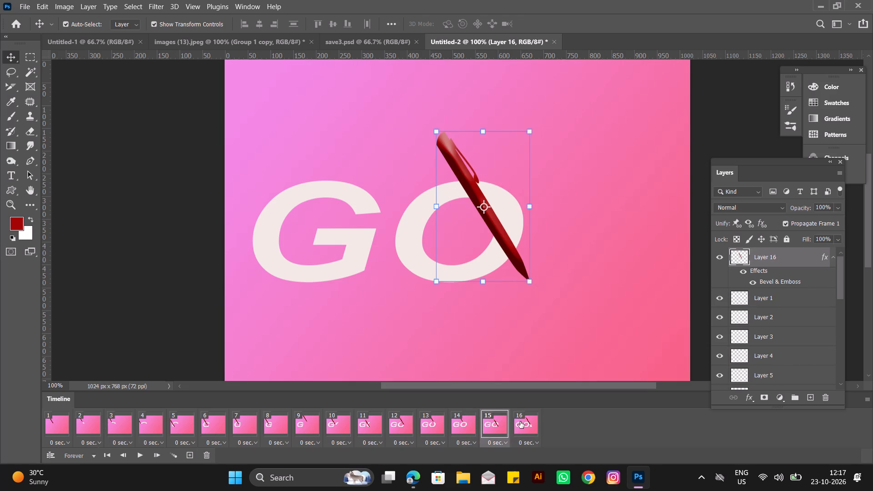
pyautogui.click(526, 423)
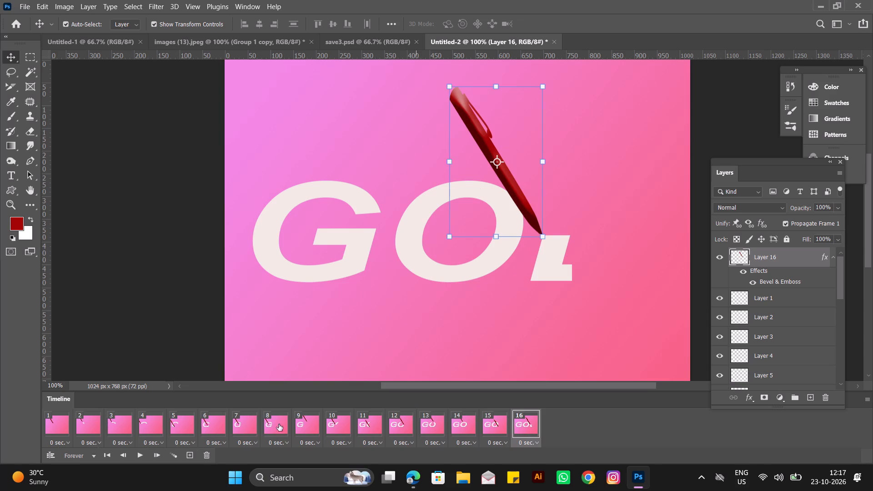
# Add frame 17, show the D layer with Layer 12 hidden, and move the pen's tip to the top-left corner of the D's stem.
pyautogui.click(185, 456)
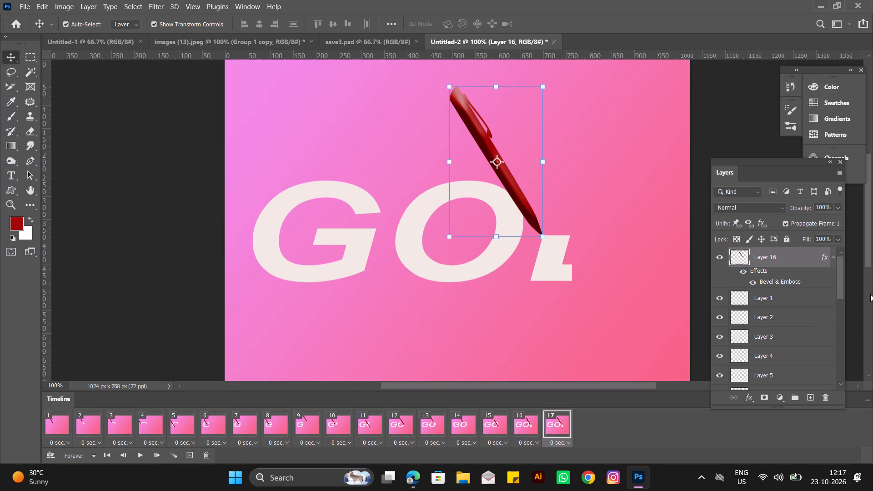
pyautogui.moveTo(843, 284); pyautogui.dragTo(842, 322)
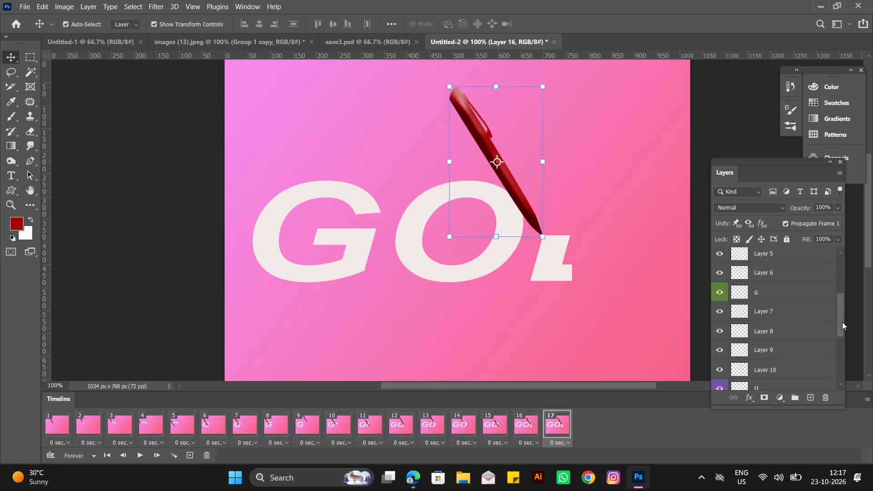
pyautogui.moveTo(842, 322); pyautogui.dragTo(841, 352)
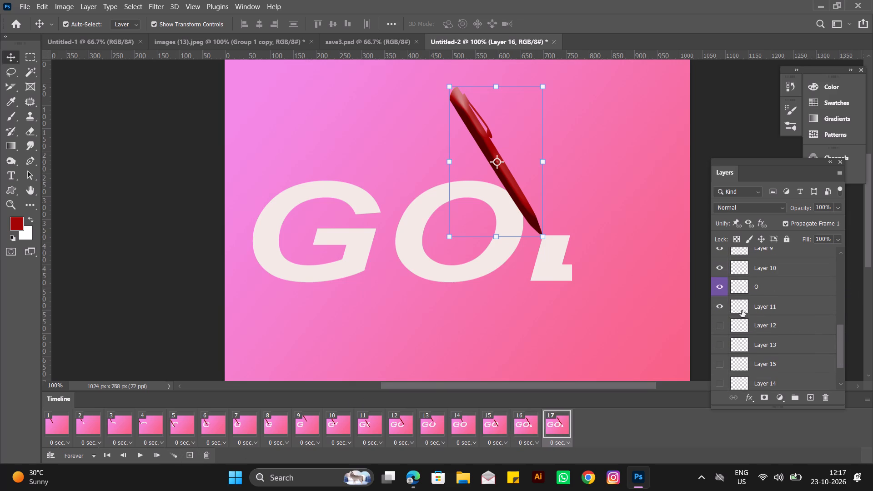
pyautogui.click(720, 324)
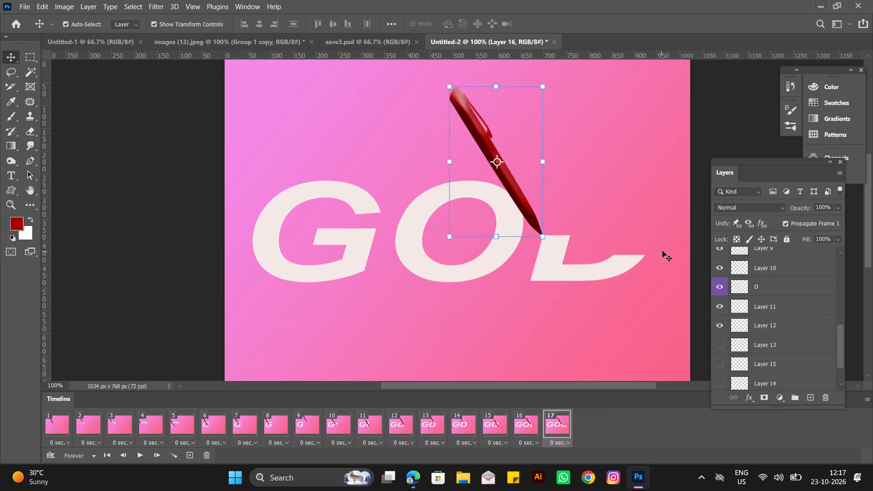
pyautogui.click(723, 326)
pyautogui.moveTo(840, 332); pyautogui.dragTo(845, 355)
pyautogui.click(723, 364)
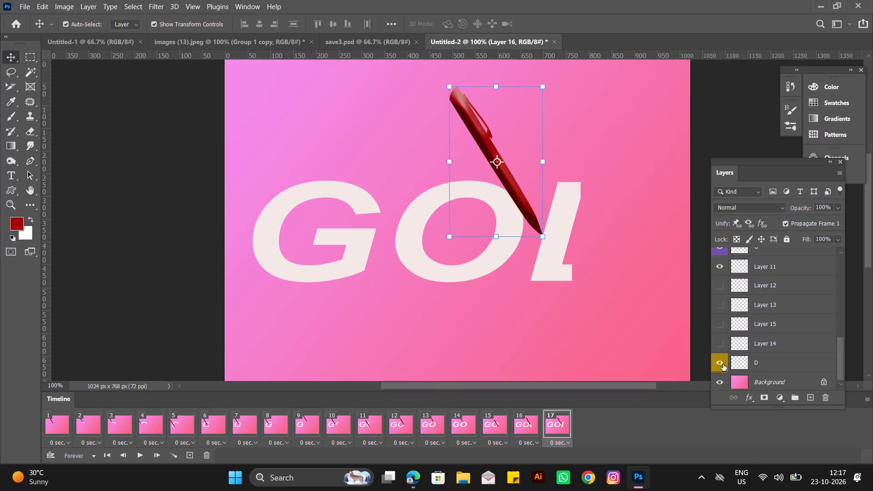
pyautogui.moveTo(525, 205); pyautogui.dragTo(540, 152)
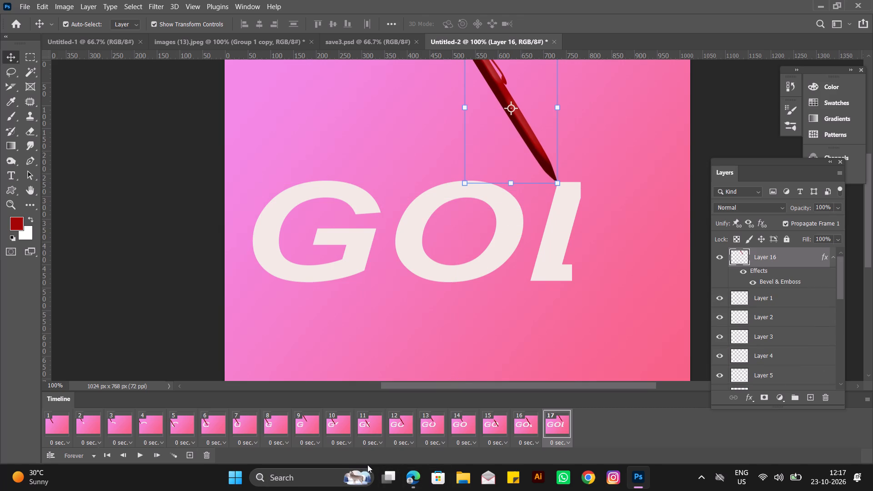
# Add frame 18, show Layer 15, and move the pen's tip to the top-right corner of that D piece.
pyautogui.click(193, 457)
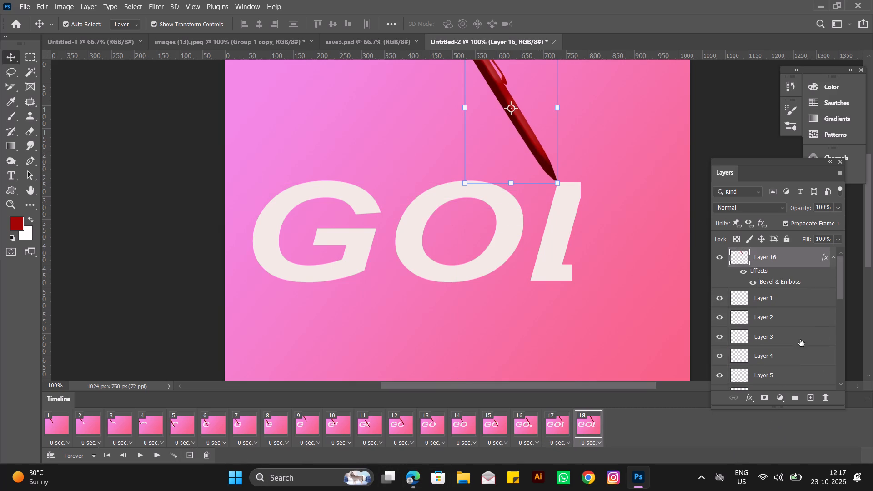
pyautogui.moveTo(841, 292); pyautogui.dragTo(843, 370)
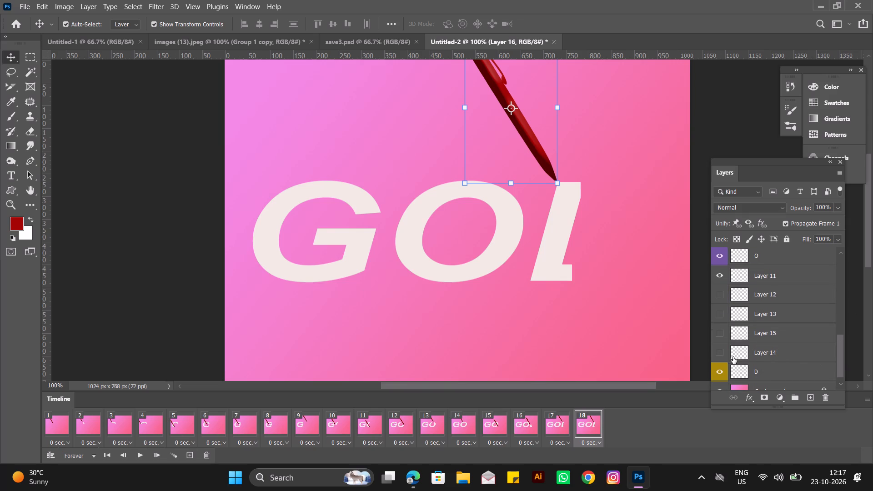
pyautogui.click(724, 352)
pyautogui.click(723, 352)
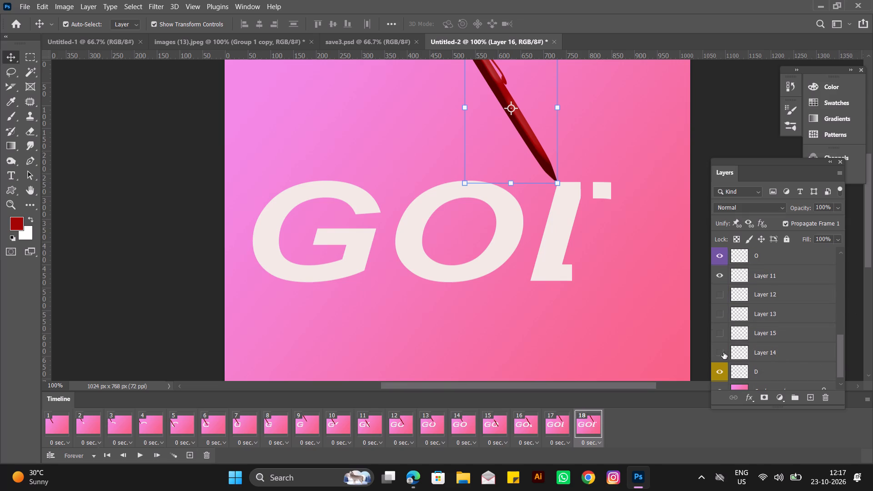
pyautogui.click(719, 332)
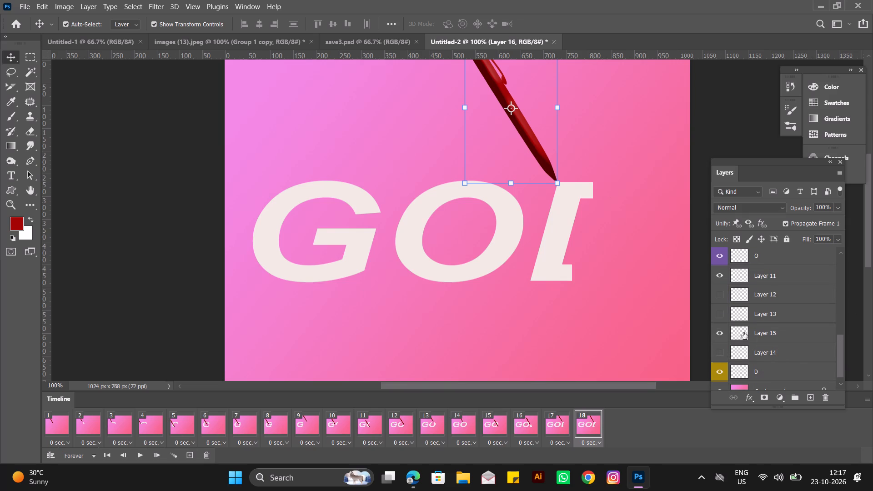
pyautogui.click(768, 335)
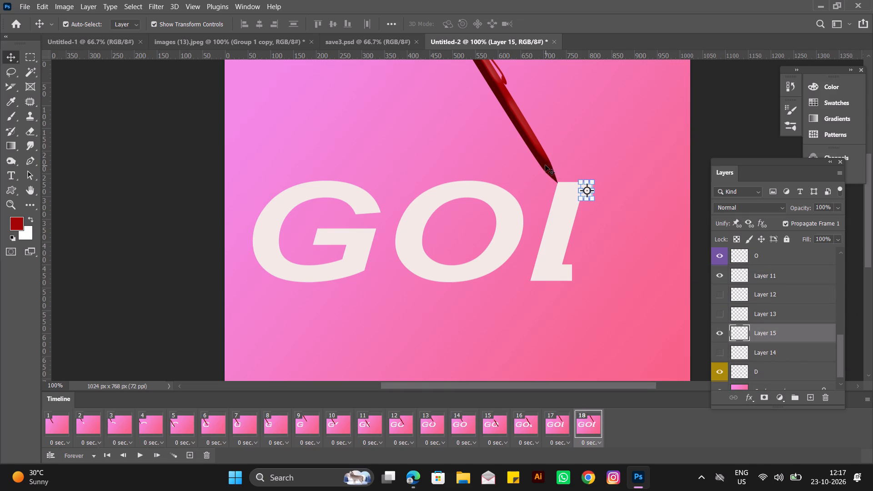
pyautogui.moveTo(545, 165); pyautogui.dragTo(579, 163)
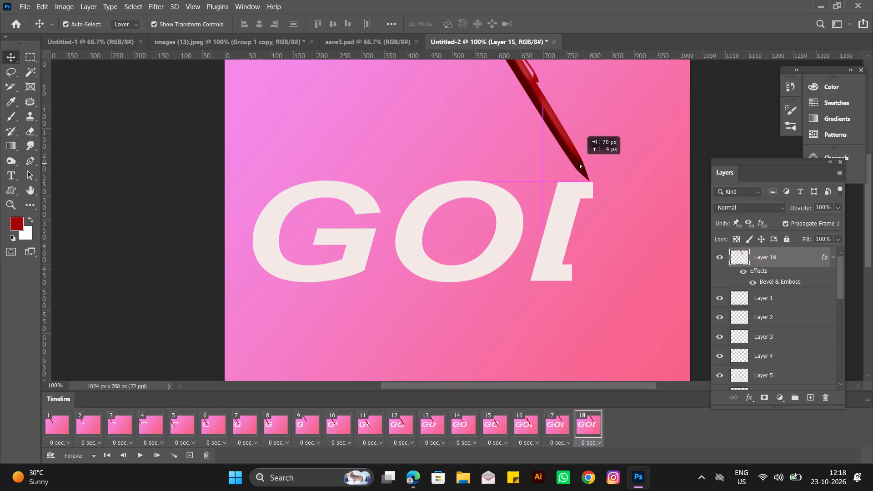
pyautogui.moveTo(579, 163); pyautogui.dragTo(580, 163)
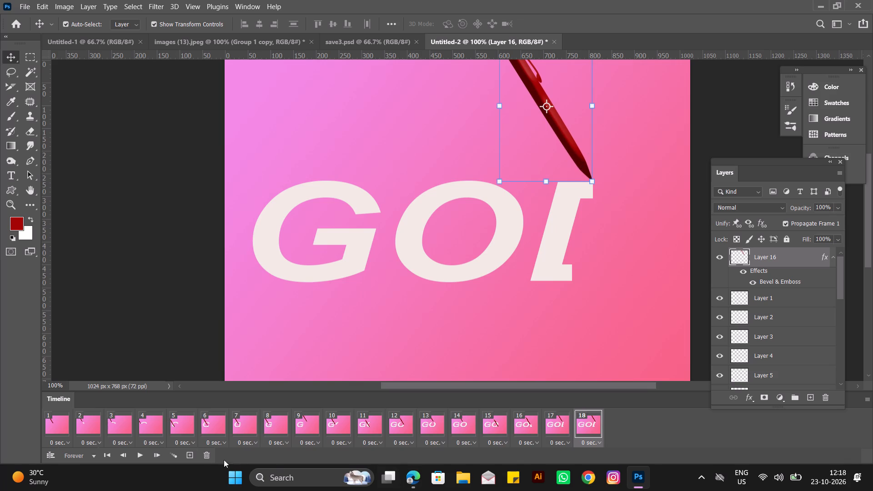
# Add frame 19, show Layer 14, and move the pen's tip to the right end of the D's extended top bar.
pyautogui.click(194, 455)
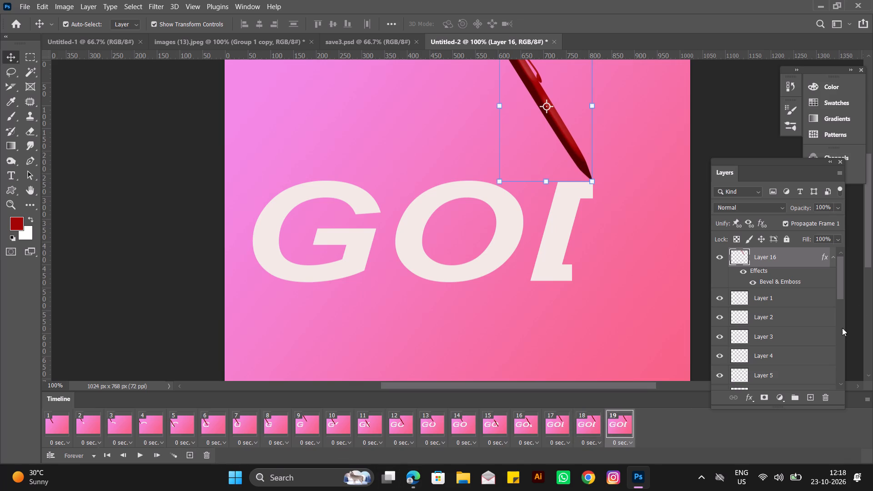
pyautogui.moveTo(845, 291); pyautogui.dragTo(844, 299)
pyautogui.moveTo(839, 291); pyautogui.dragTo(841, 357)
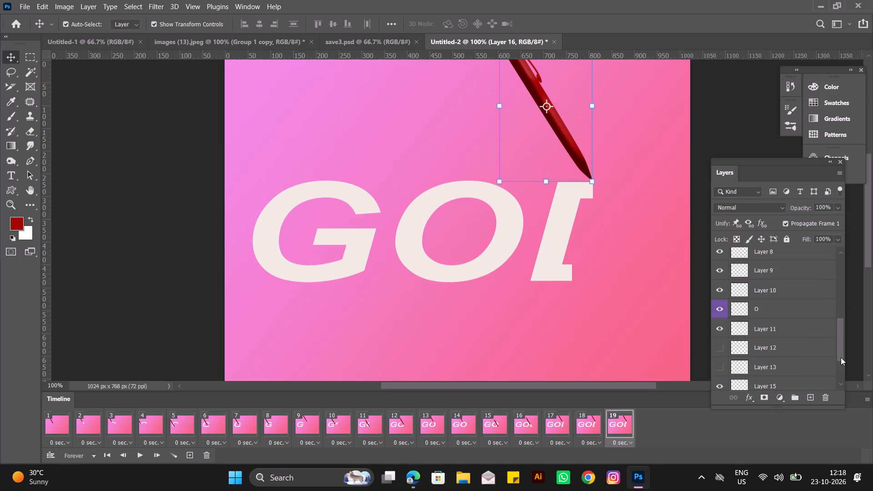
pyautogui.moveTo(841, 357); pyautogui.dragTo(841, 378)
pyautogui.click(717, 343)
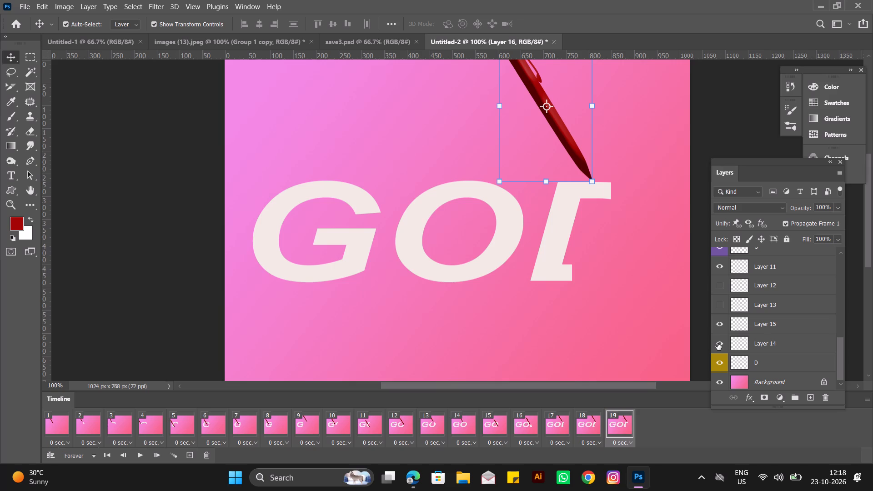
pyautogui.moveTo(571, 152); pyautogui.dragTo(589, 155)
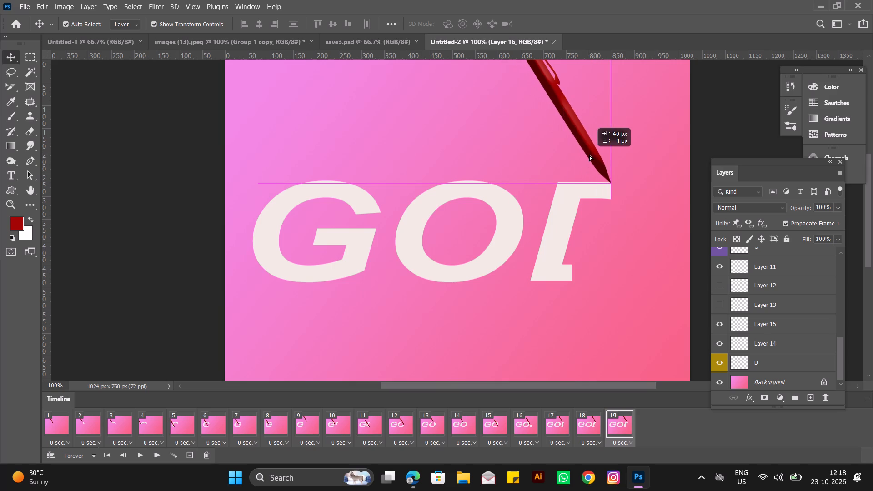
pyautogui.moveTo(589, 155); pyautogui.dragTo(590, 155)
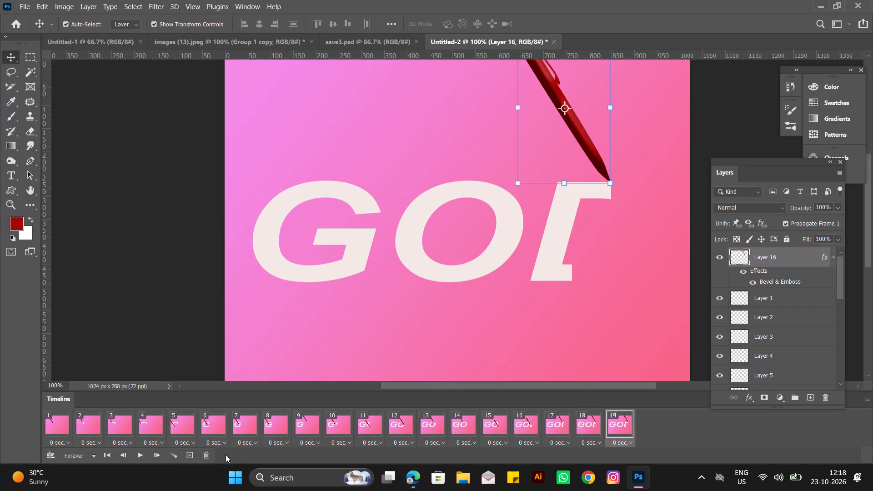
# Add frame 20, show Layer 13, and move the pen's tip to the lower end of the D's right-hand curve.
pyautogui.click(190, 456)
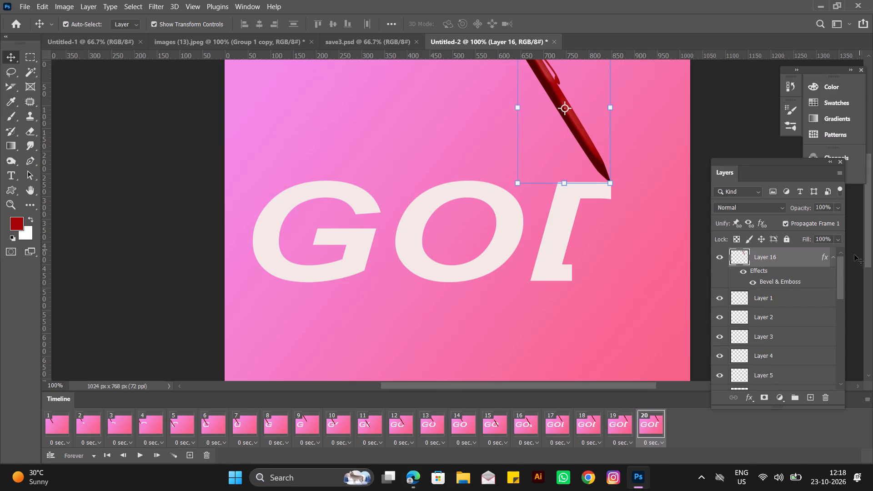
pyautogui.moveTo(840, 269); pyautogui.dragTo(843, 360)
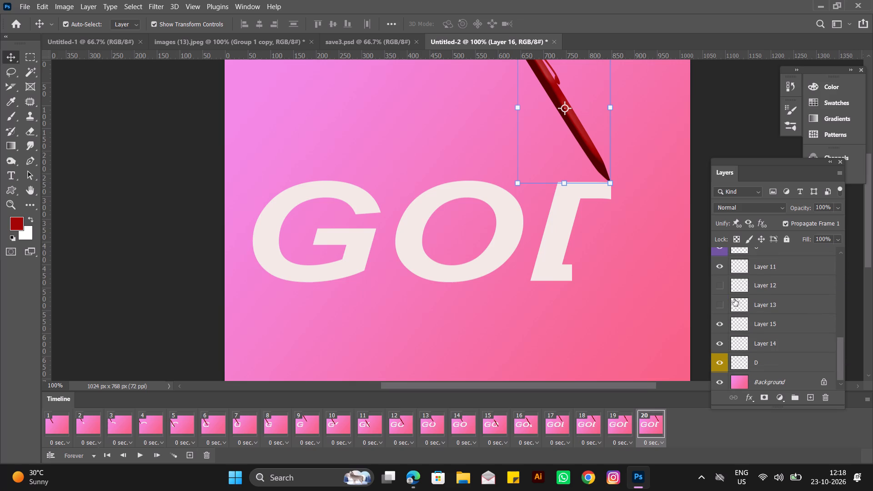
pyautogui.click(724, 307)
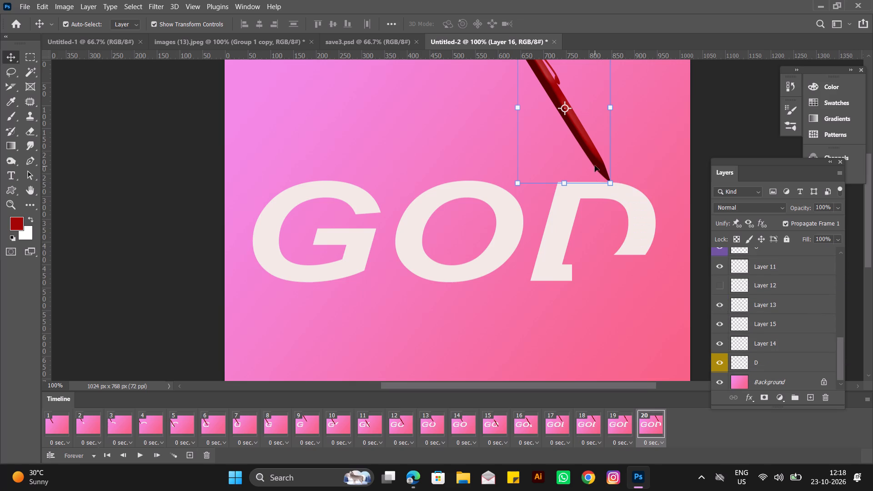
pyautogui.moveTo(595, 165); pyautogui.dragTo(628, 240)
# Add frame 21, show Layer 12, and move the pen's tip to the D's bottom edge where the last piece meets the lower-left piece.
pyautogui.click(192, 458)
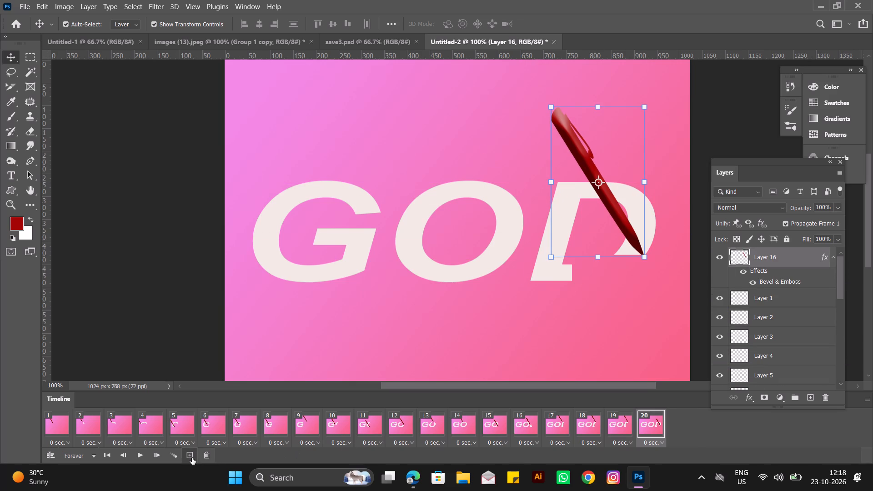
pyautogui.moveTo(841, 269); pyautogui.dragTo(835, 297)
pyautogui.moveTo(838, 298); pyautogui.dragTo(838, 339)
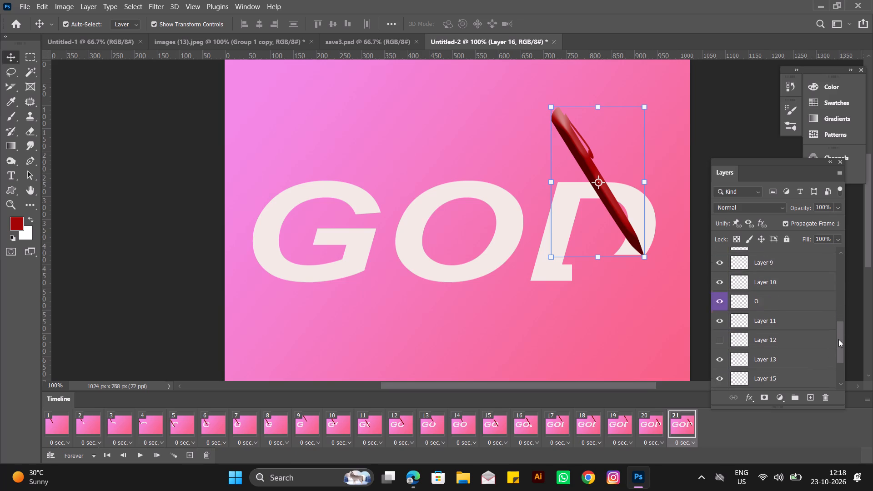
pyautogui.moveTo(838, 339); pyautogui.dragTo(837, 376)
pyautogui.click(719, 288)
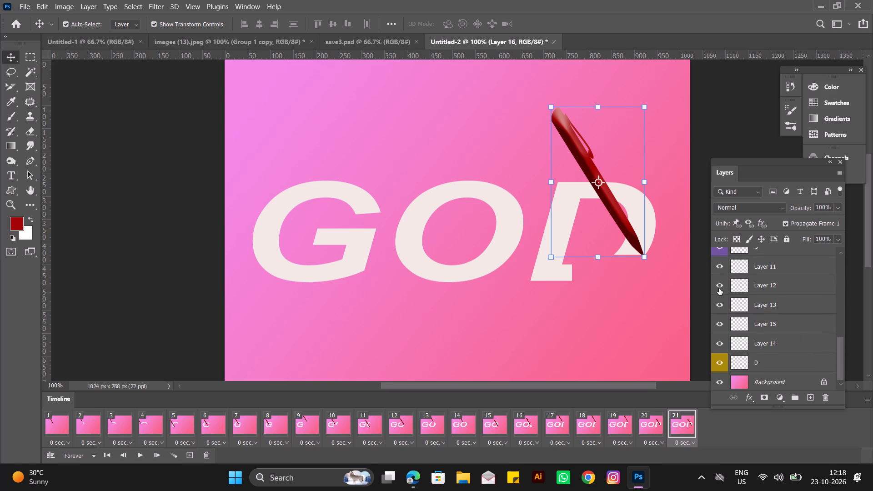
pyautogui.moveTo(634, 240); pyautogui.dragTo(583, 266)
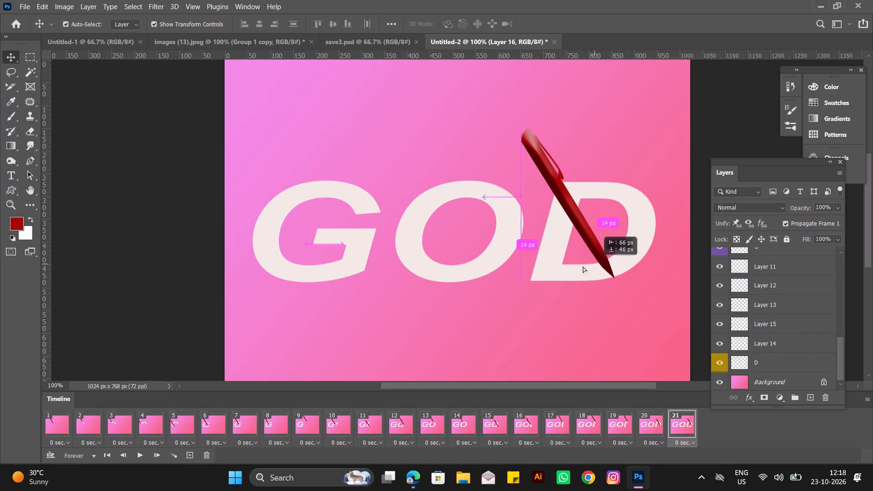
pyautogui.moveTo(583, 266); pyautogui.dragTo(565, 266)
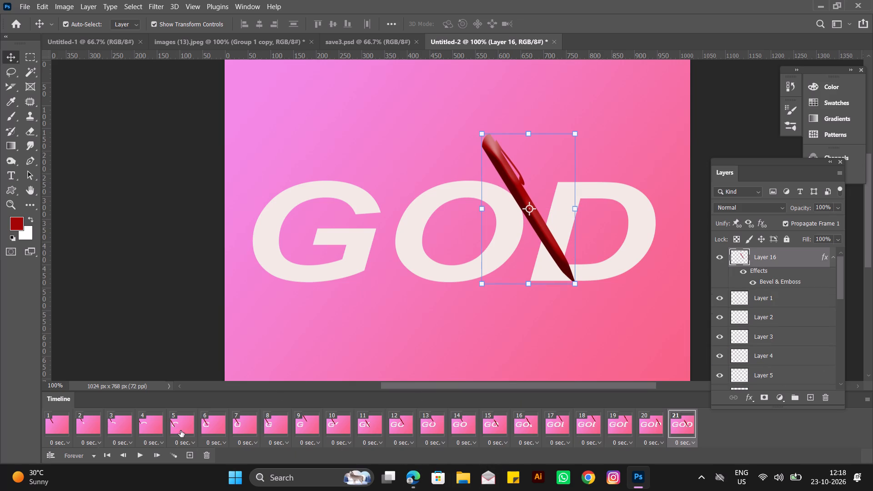
# Set the delay of all 21 animation frames to 0.2 seconds.
pyautogui.keyDown('shift'); pyautogui.click(60, 429); pyautogui.keyUp('shift')
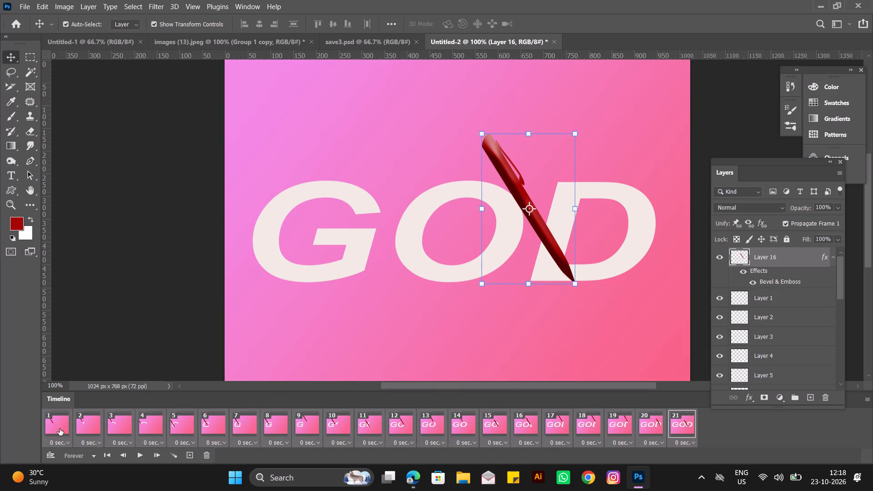
pyautogui.rightClick(115, 443)
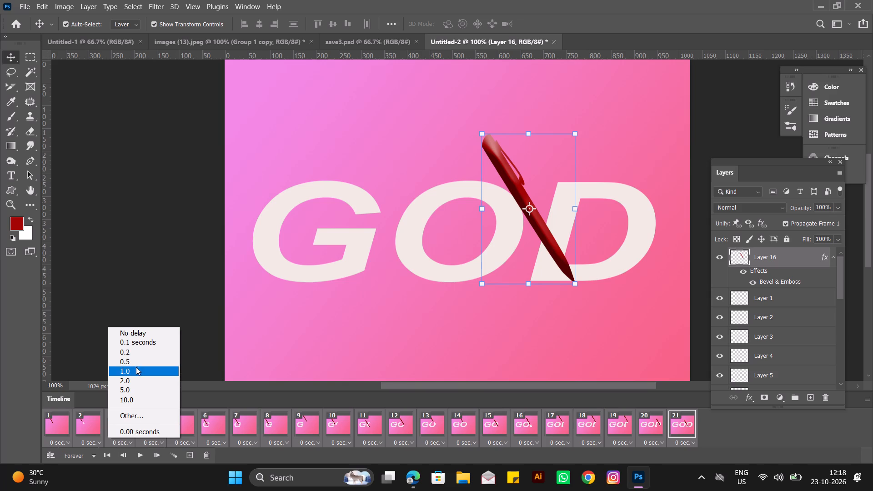
pyautogui.click(136, 356)
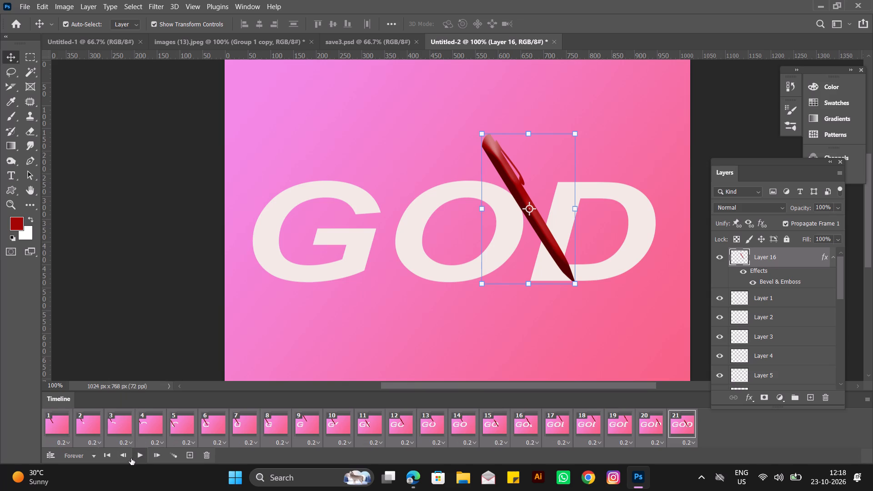
# Play the frame animation to preview the pen writing GOD.
pyautogui.click(135, 458)
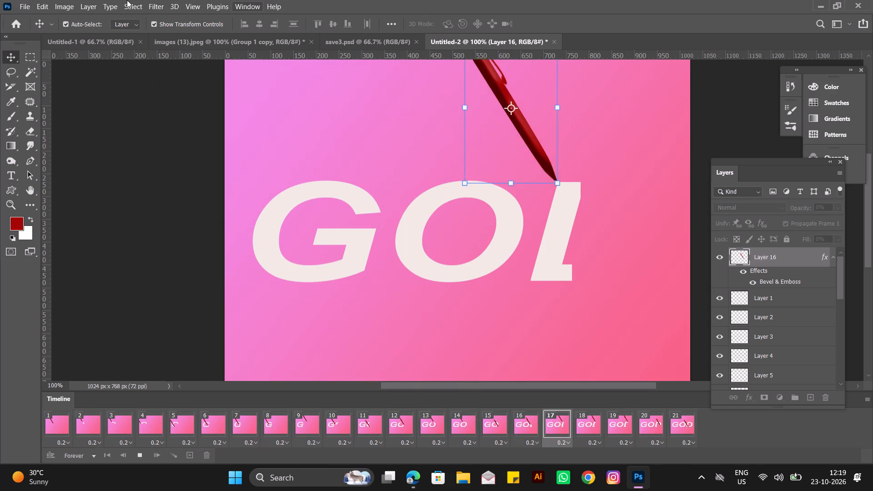
# Open the Render Video export for the animation.
pyautogui.click(27, 10)
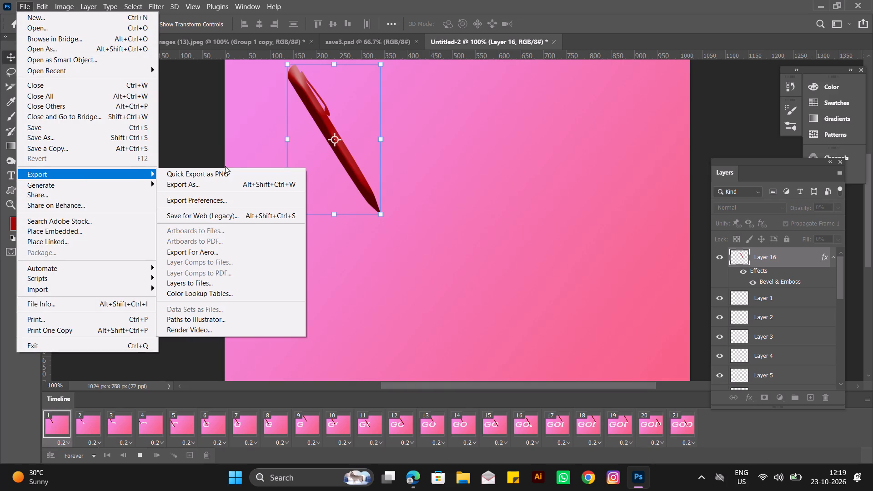
pyautogui.click(224, 326)
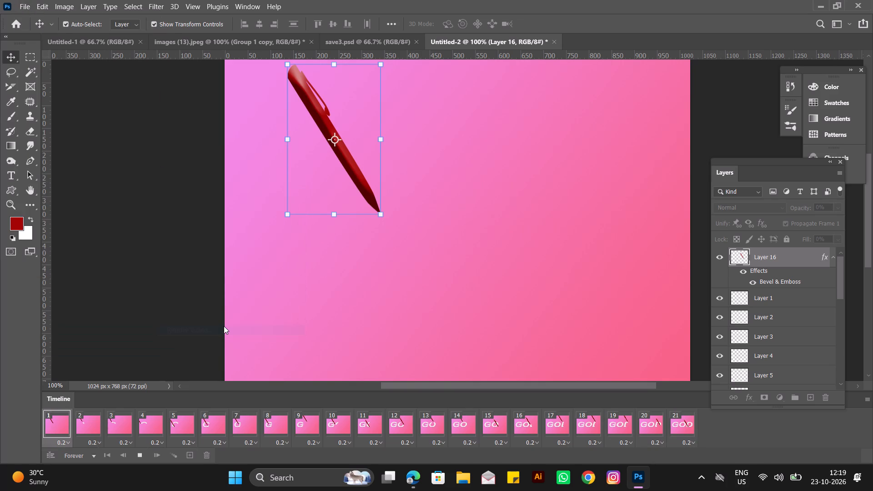
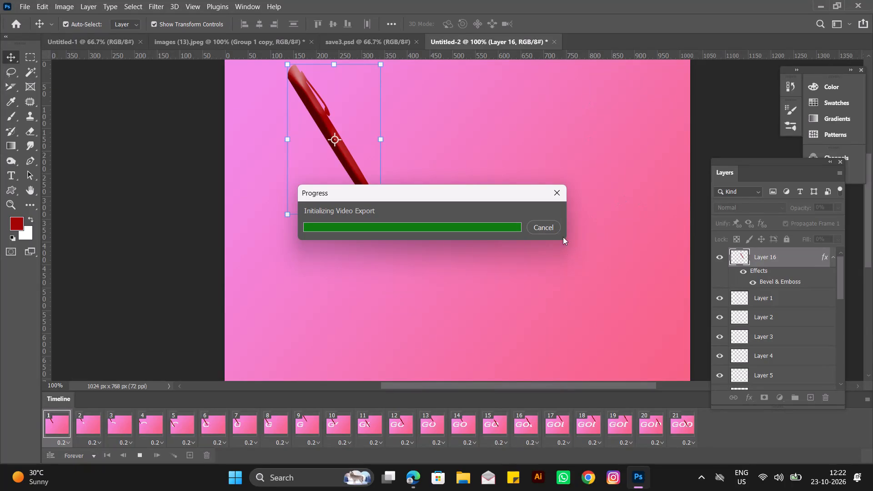
# Cancel the video export and stop the animation's playback.
pyautogui.click(545, 225)
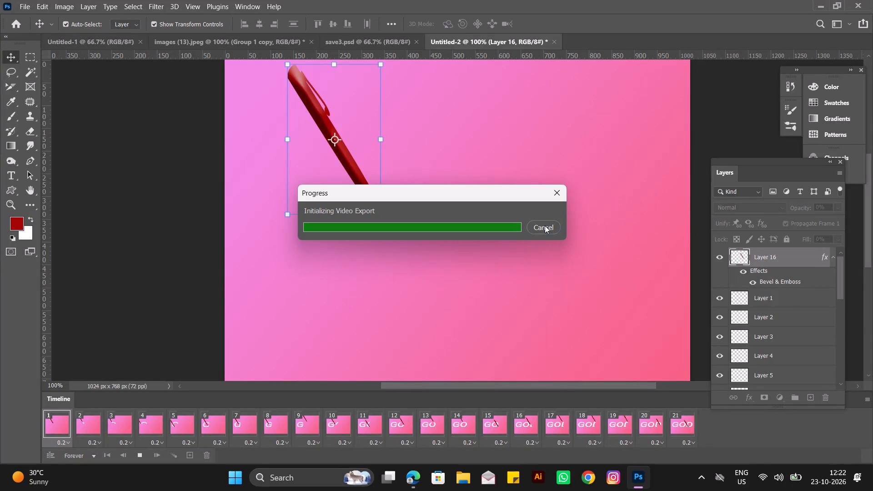
pyautogui.tripleClick(545, 225)
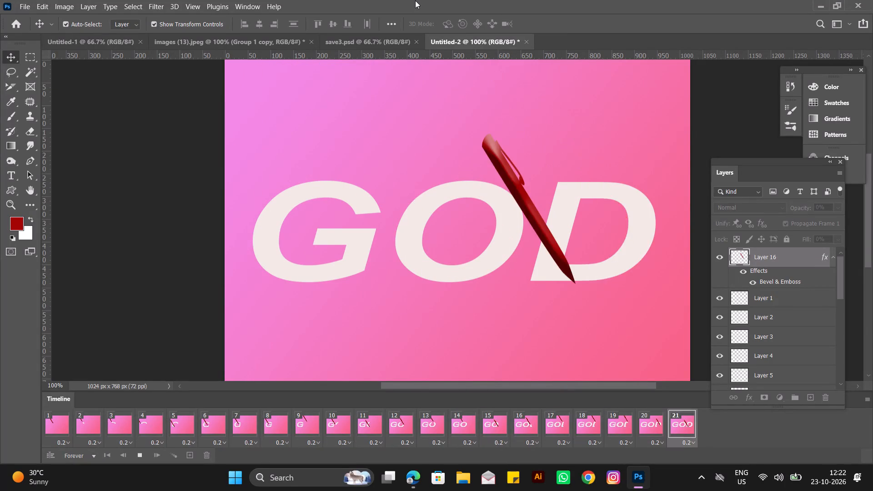
pyautogui.press('space')
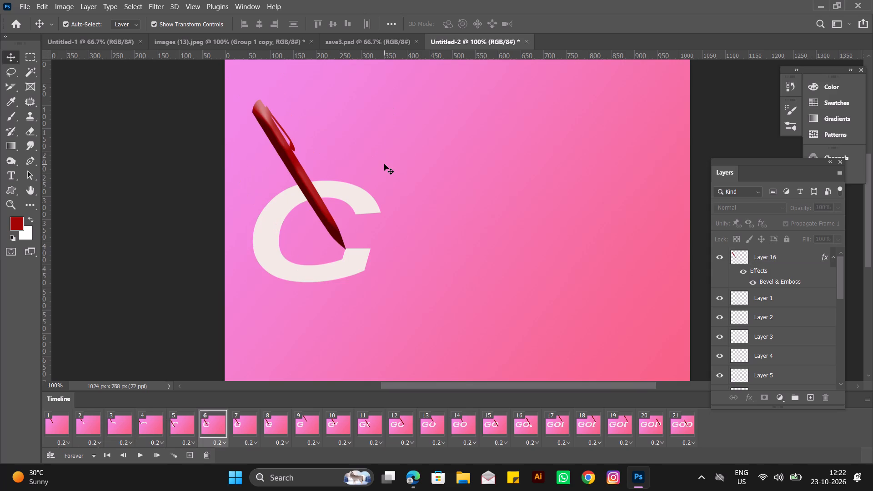
# Create a new document from the Web Minimum preset, 1024 x 768 px at 72 ppi, without artboards.
pyautogui.click(21, 5)
pyautogui.click(41, 22)
pyautogui.click(489, 155)
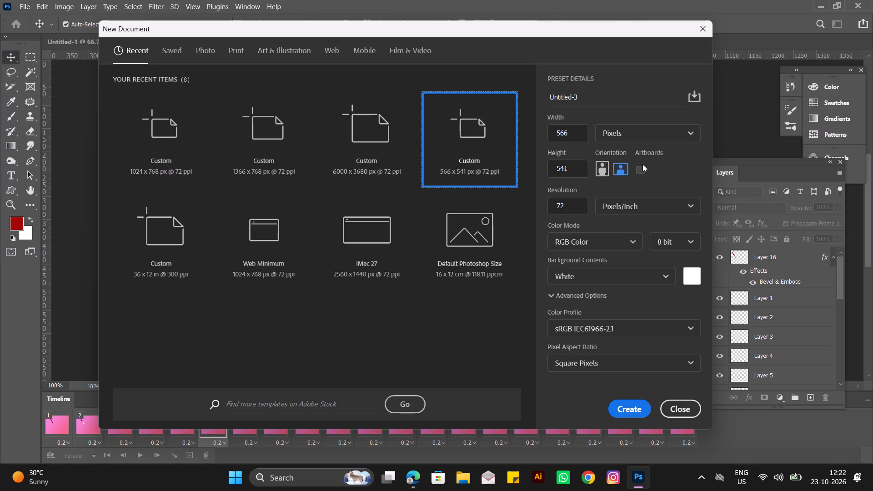
pyautogui.click(336, 51)
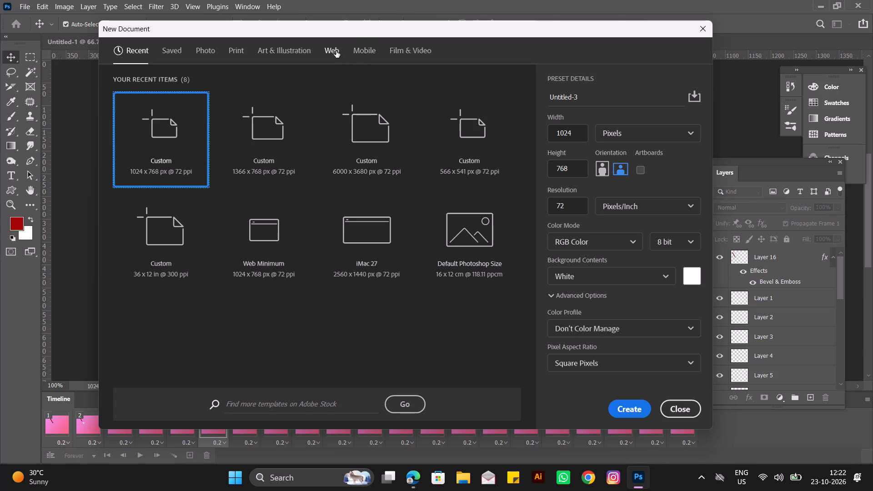
pyautogui.click(482, 140)
pyautogui.click(643, 169)
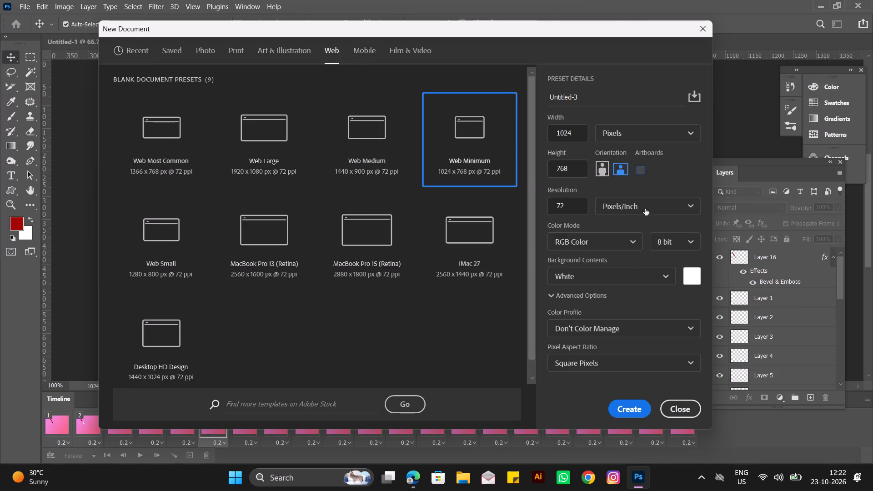
pyautogui.click(632, 412)
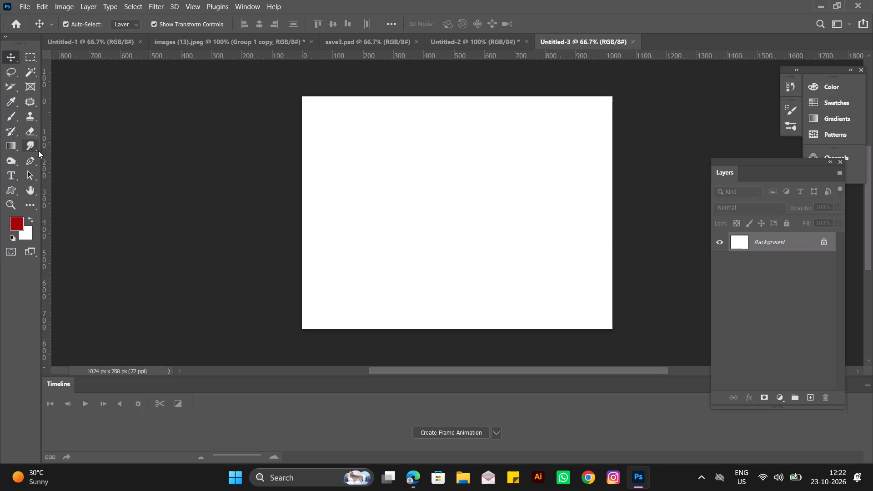
# Fill the background with the Pink_14 linear gradient diagonally from near the upper-left corner to near the lower-right corner.
pyautogui.click(3, 147)
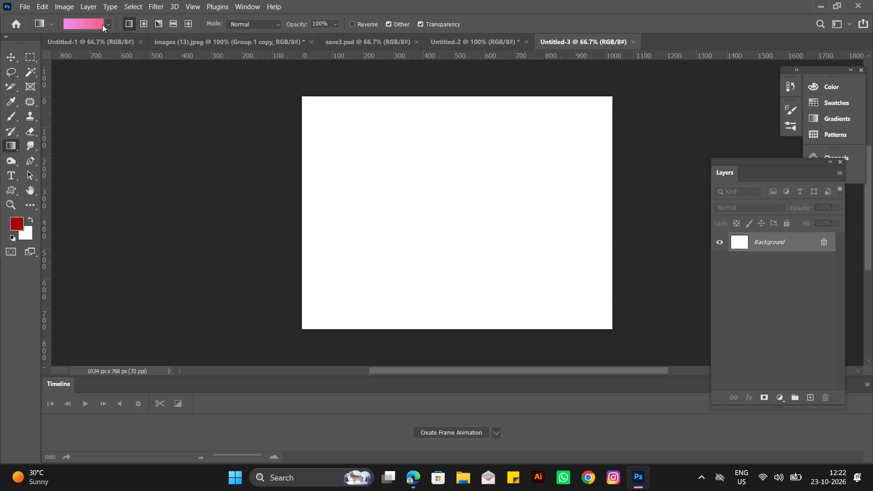
pyautogui.click(90, 19)
pyautogui.click(532, 76)
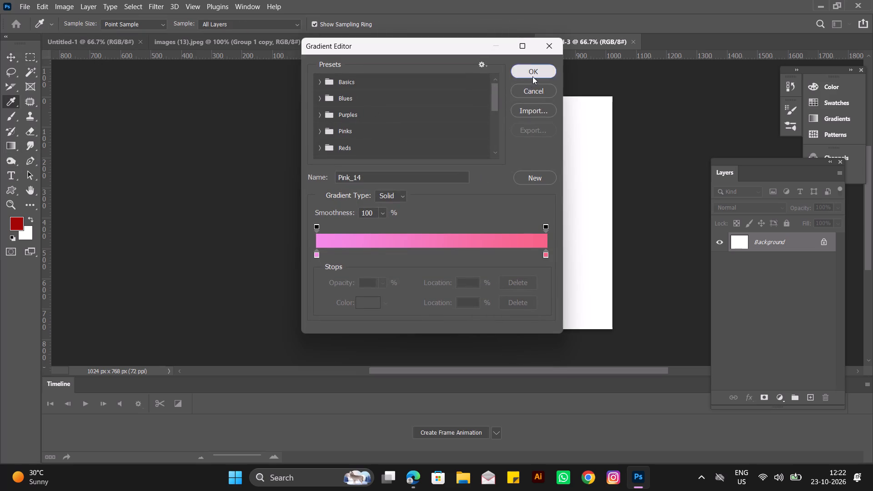
pyautogui.moveTo(329, 123); pyautogui.dragTo(589, 299)
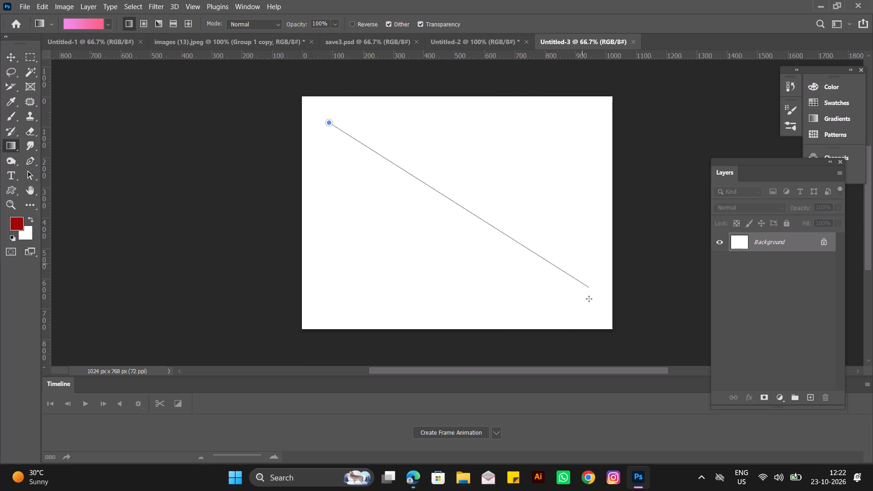
pyautogui.moveTo(589, 299); pyautogui.dragTo(592, 310)
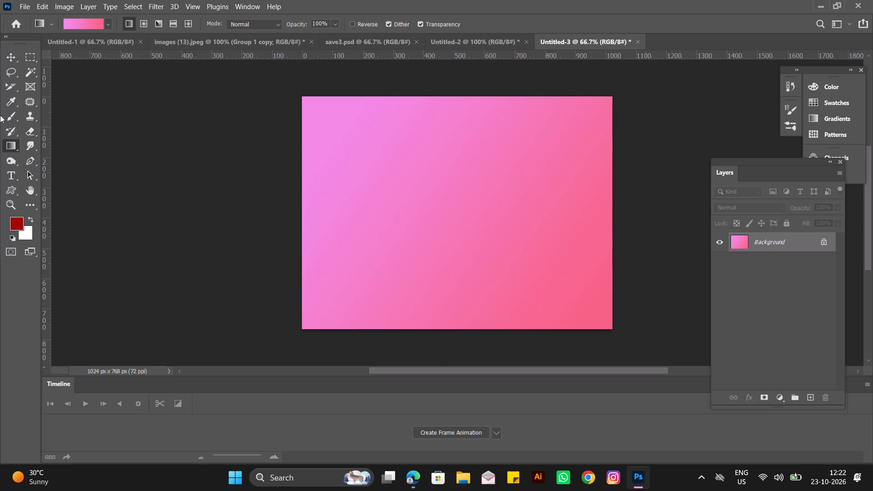
# Add the text KESH in 48 pt Arial Narrow Bold Italic, dark red, on the gradient canvas.
pyautogui.click(11, 175)
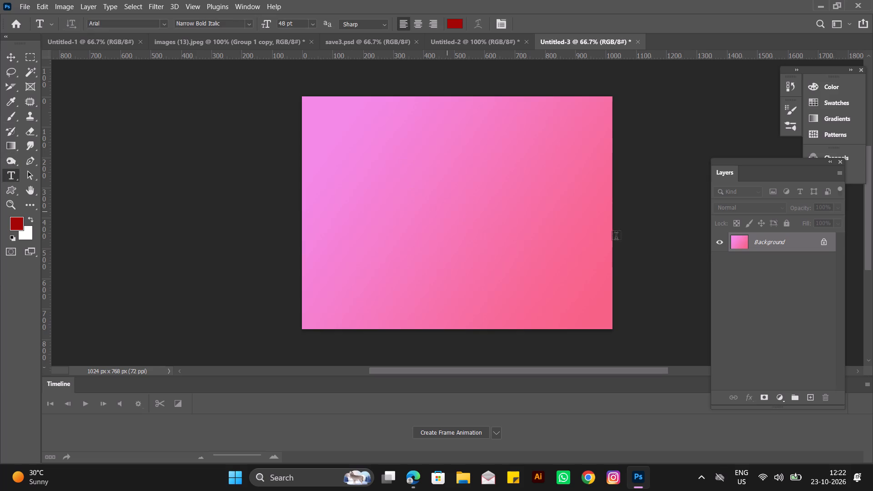
pyautogui.click(814, 403)
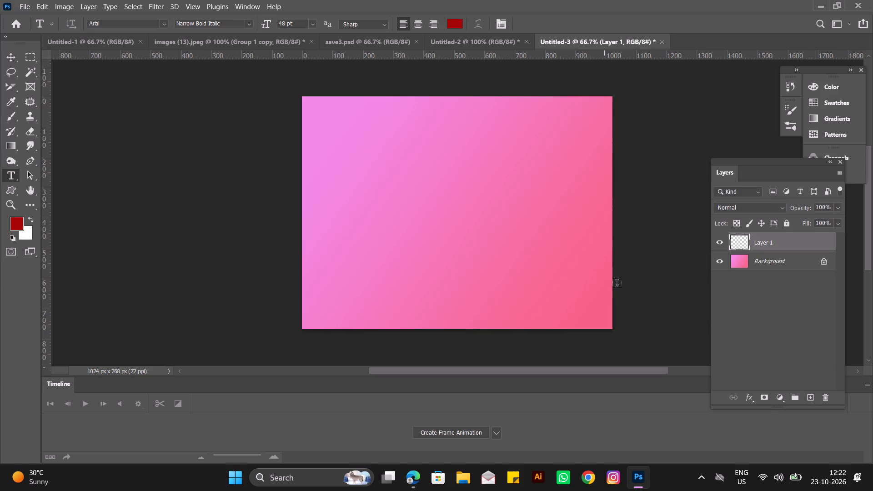
pyautogui.hotkey('ctrl', 'z')
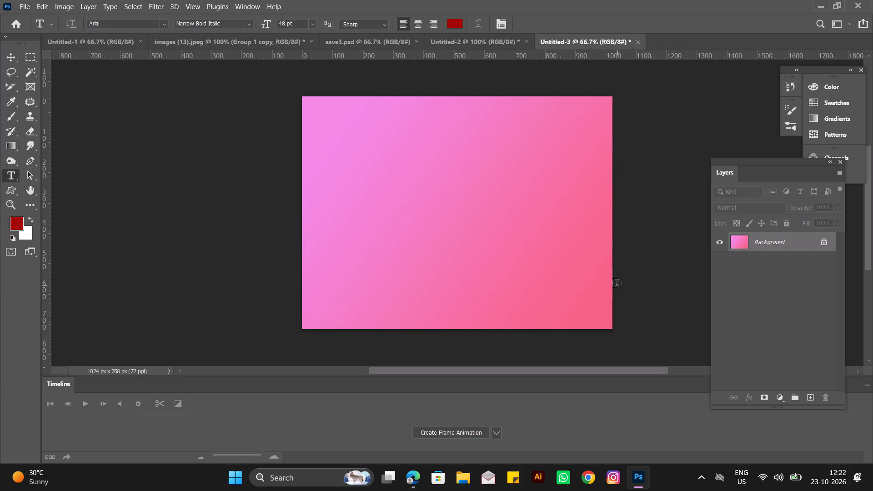
pyautogui.click(397, 183)
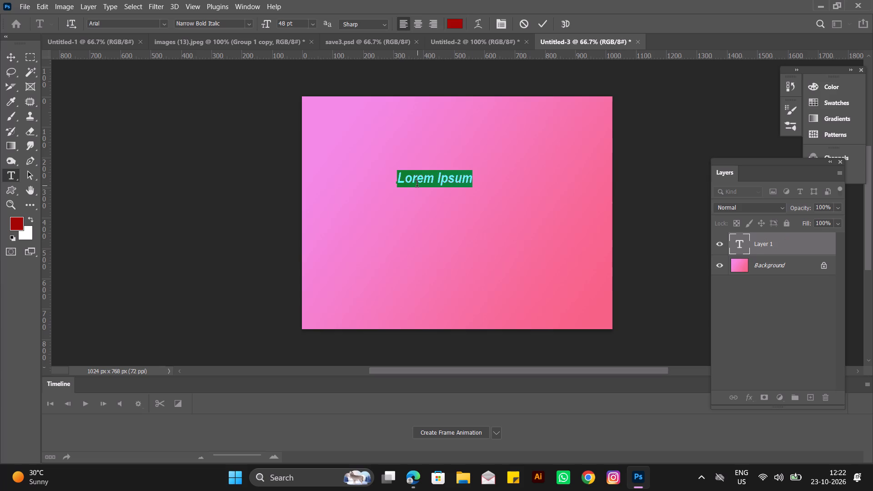
pyautogui.write('KESHAV')
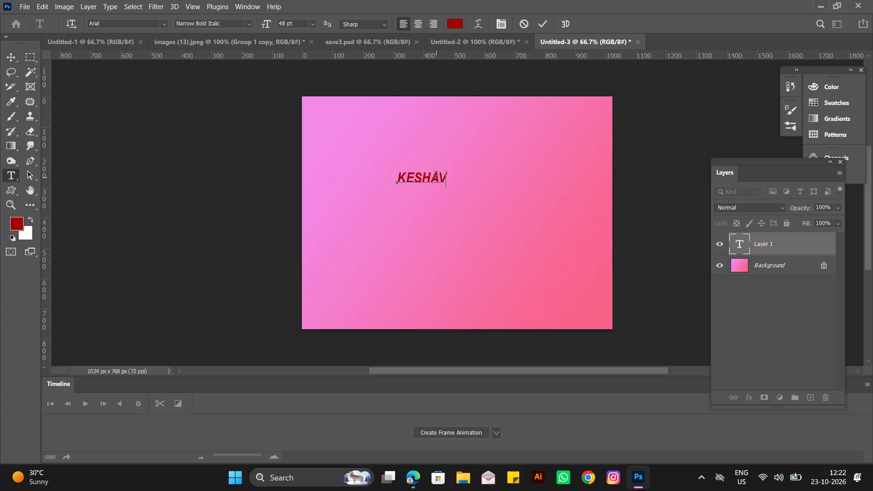
pyautogui.press('BackSpace')
pyautogui.press('BackSpace')
# Enlarge the KESH text to about 782% width and 884% height and centre it horizontally, slightly below the canvas middle.
pyautogui.click(19, 59)
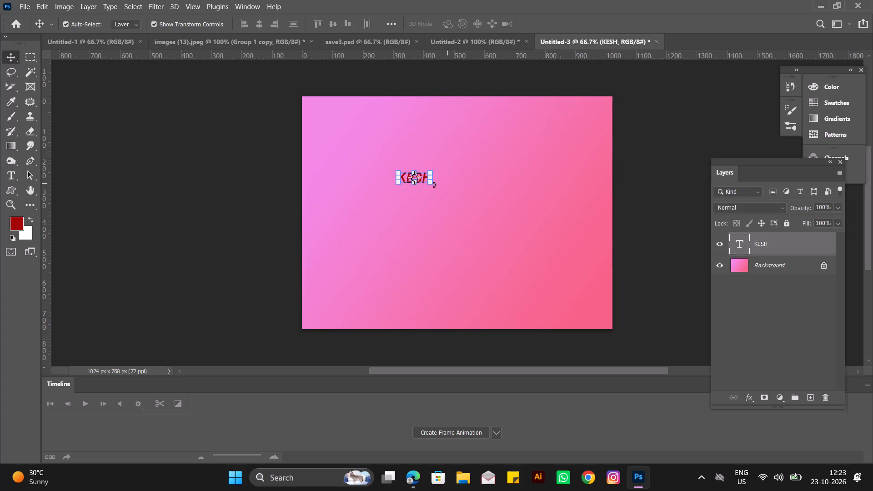
pyautogui.moveTo(430, 185); pyautogui.dragTo(576, 256)
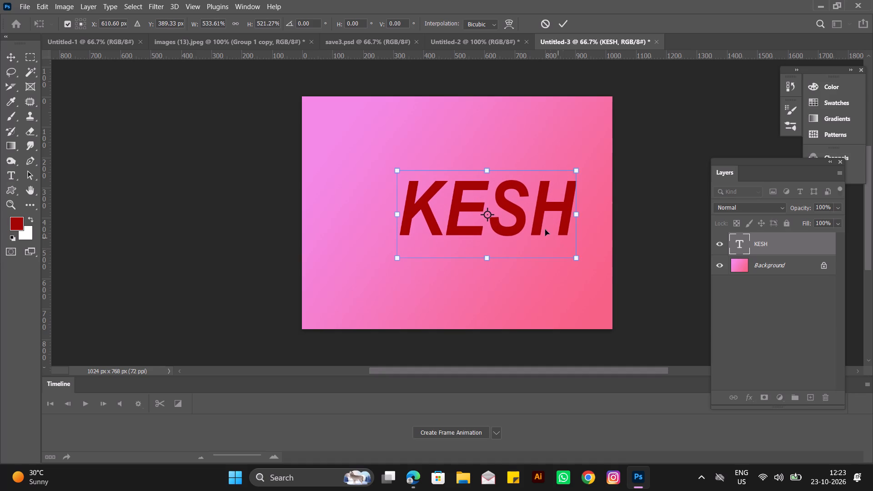
pyautogui.moveTo(539, 213); pyautogui.dragTo(510, 210)
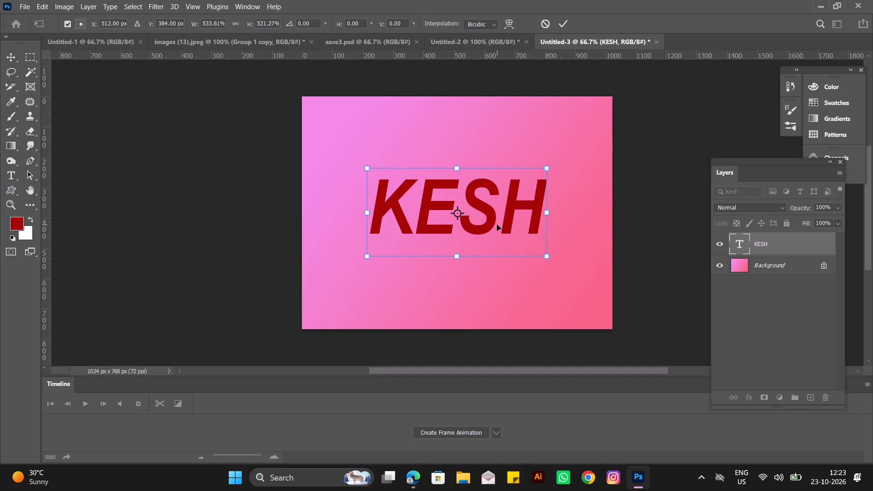
pyautogui.press('x')
pyautogui.moveTo(547, 169); pyautogui.dragTo(596, 150)
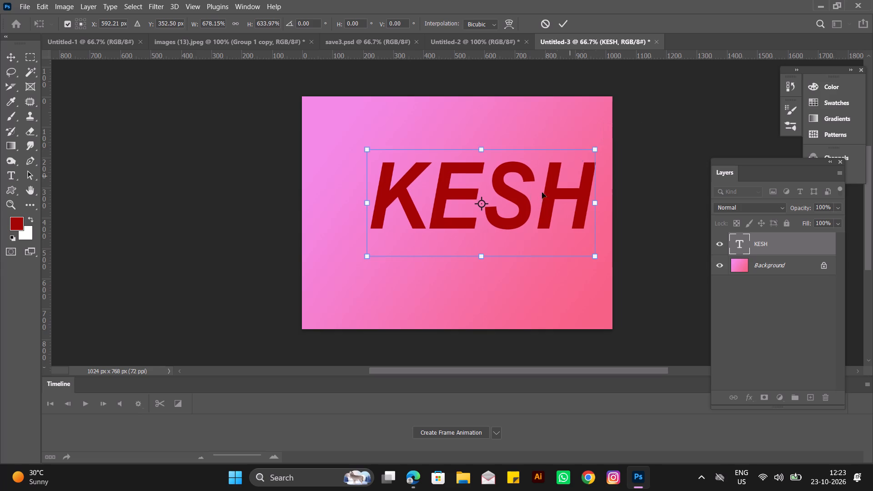
pyautogui.moveTo(459, 166); pyautogui.dragTo(427, 164)
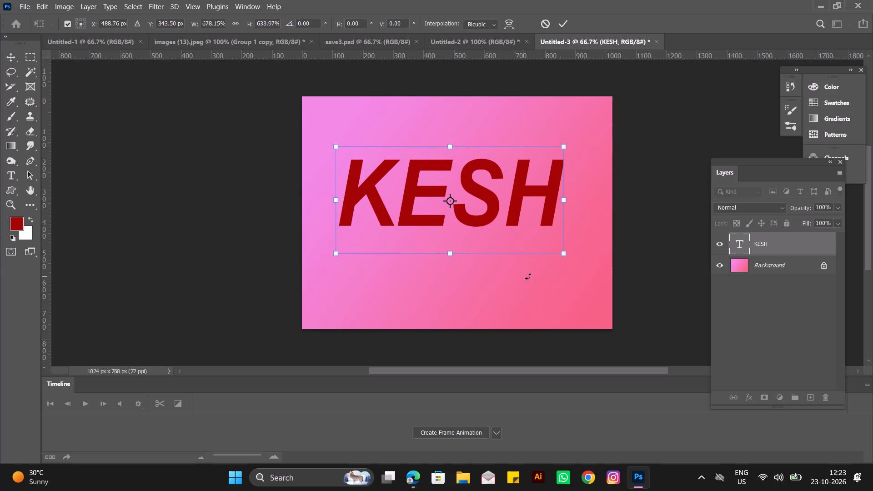
pyautogui.moveTo(562, 251); pyautogui.dragTo(602, 305)
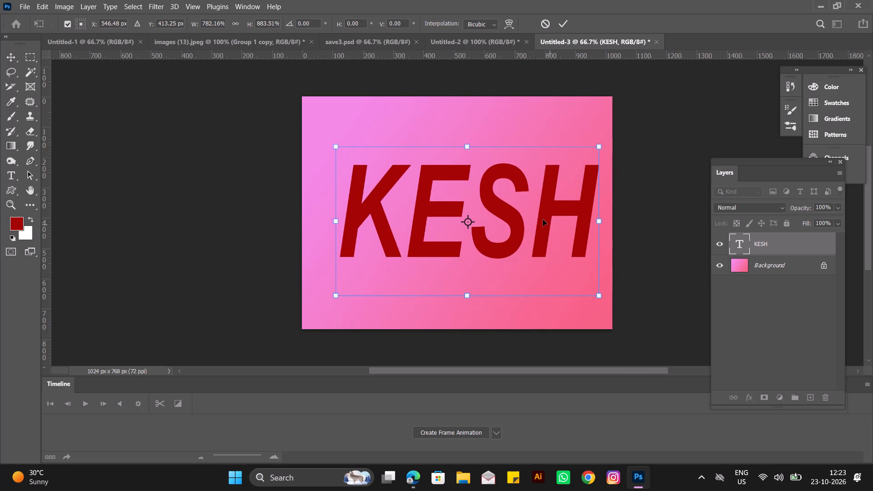
pyautogui.moveTo(542, 219); pyautogui.dragTo(536, 229)
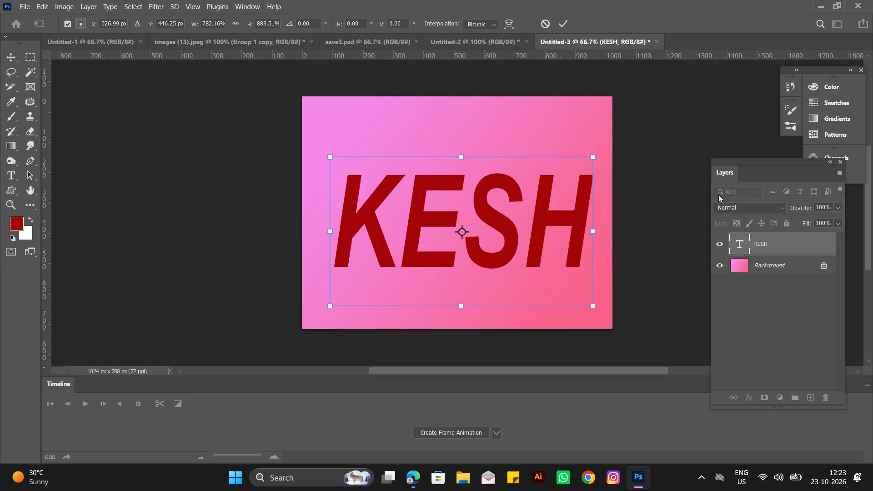
pyautogui.rightClick(778, 242)
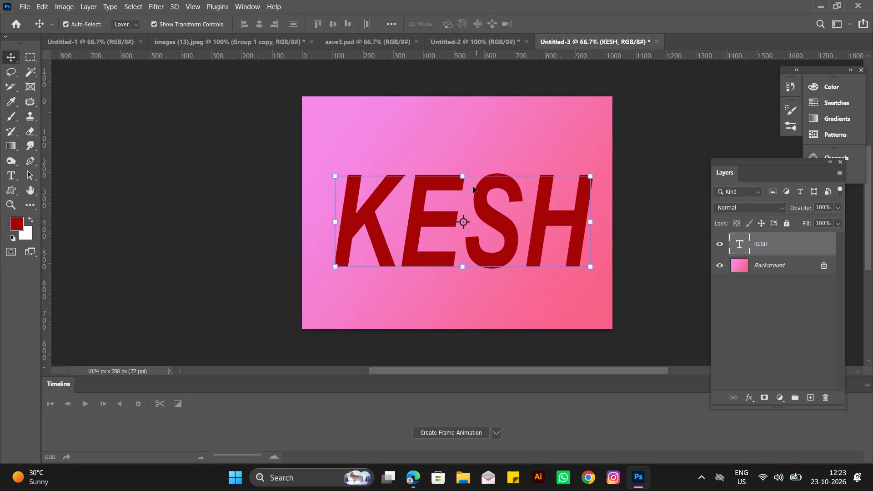
pyautogui.moveTo(465, 177); pyautogui.dragTo(462, 173)
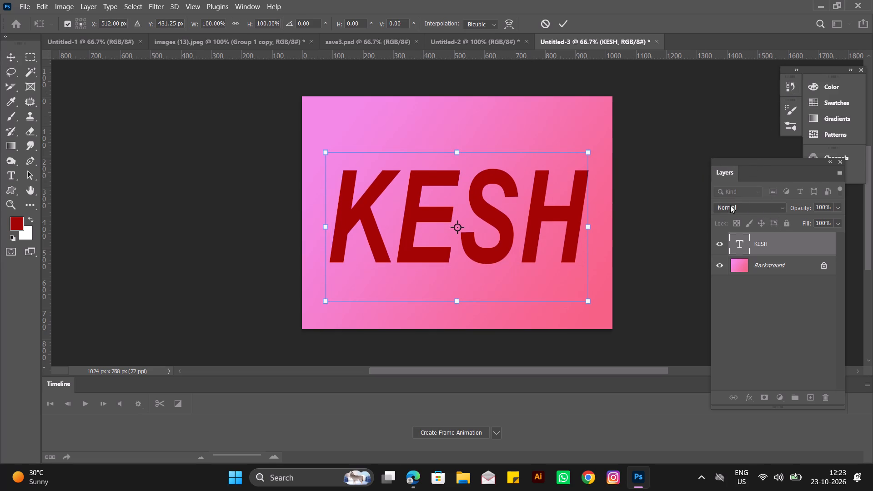
pyautogui.click(557, 19)
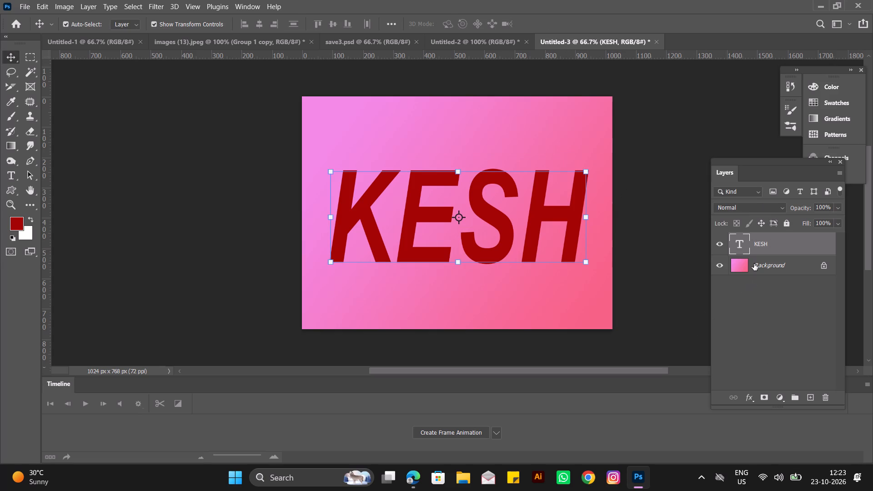
# Rasterize the KESH text layer.
pyautogui.rightClick(780, 241)
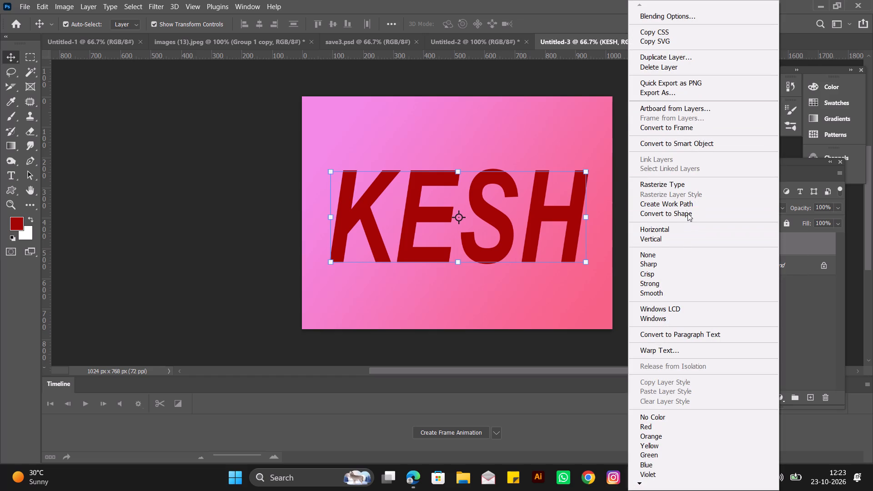
pyautogui.click(680, 180)
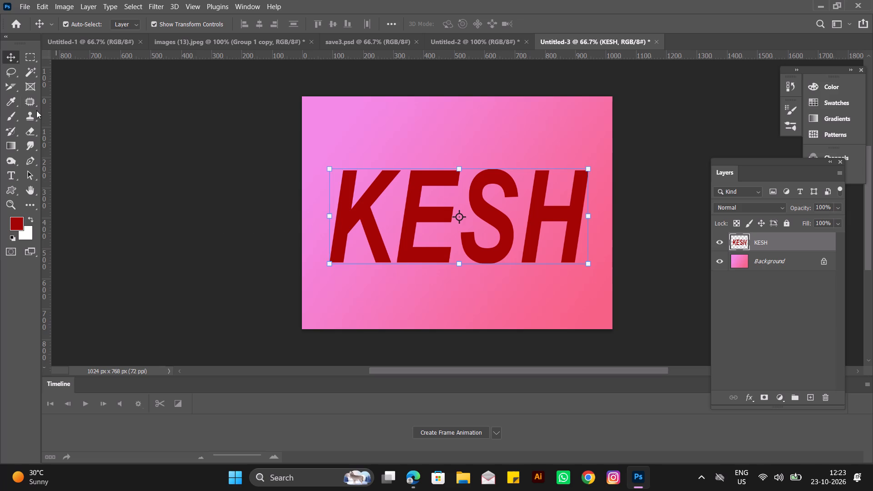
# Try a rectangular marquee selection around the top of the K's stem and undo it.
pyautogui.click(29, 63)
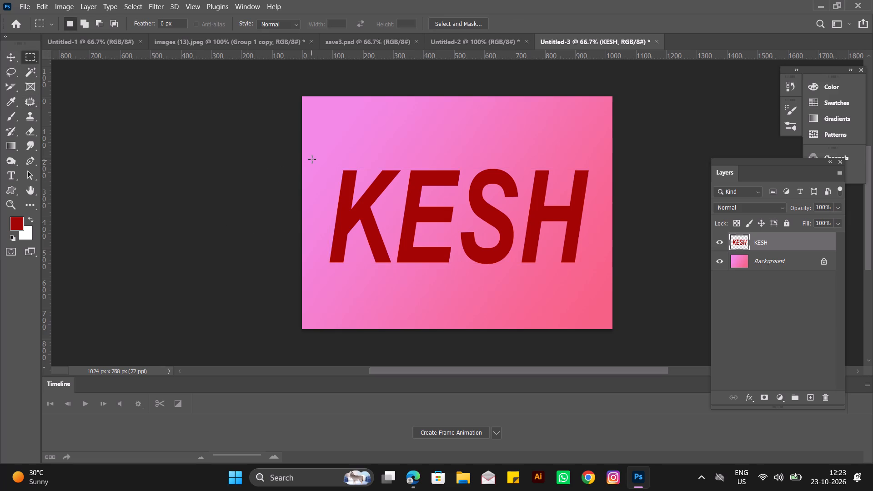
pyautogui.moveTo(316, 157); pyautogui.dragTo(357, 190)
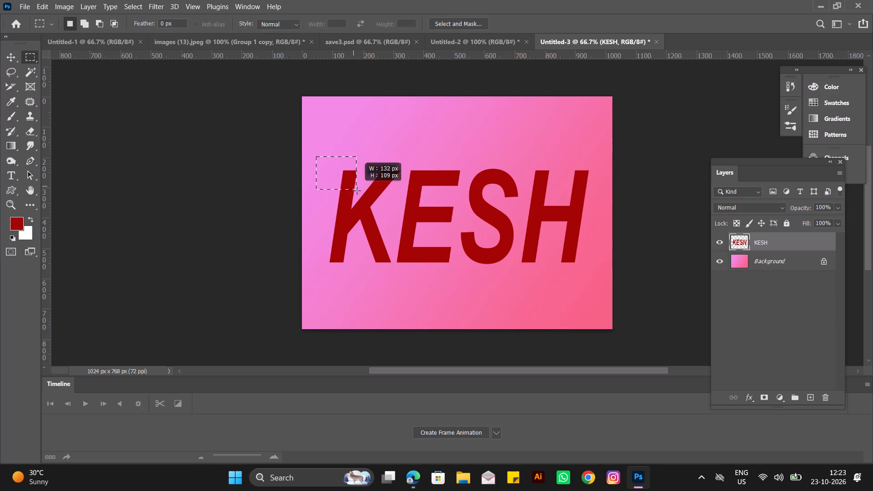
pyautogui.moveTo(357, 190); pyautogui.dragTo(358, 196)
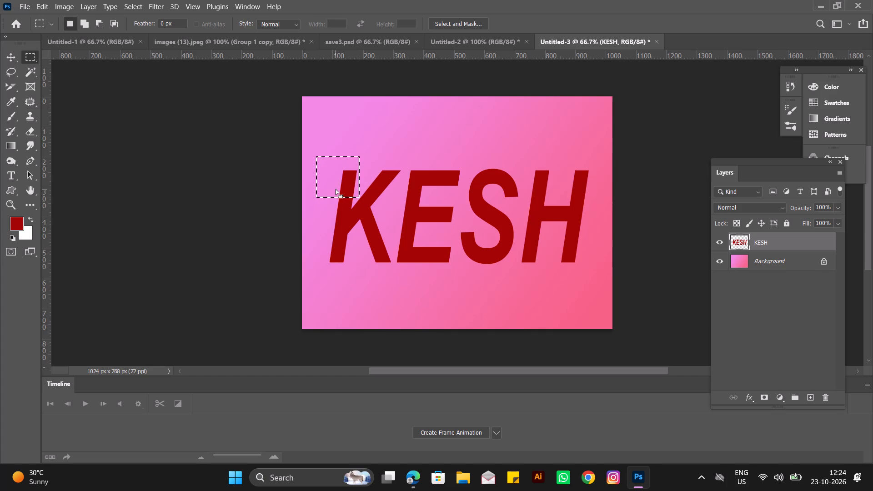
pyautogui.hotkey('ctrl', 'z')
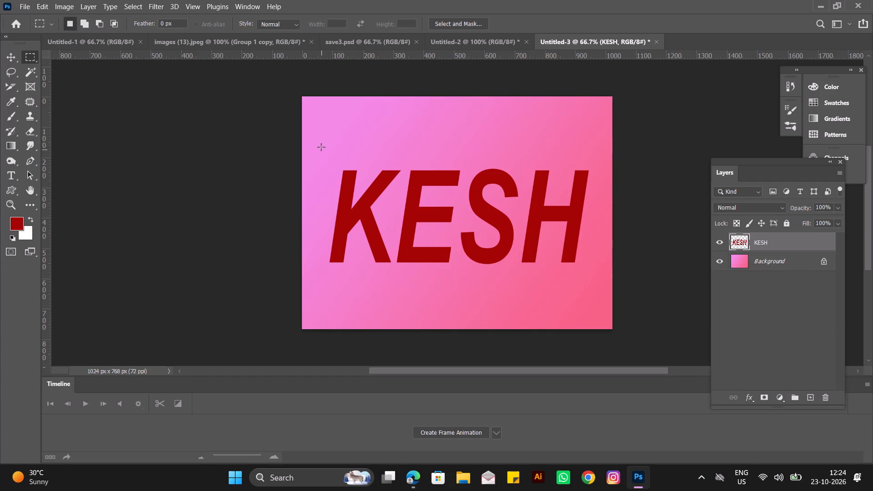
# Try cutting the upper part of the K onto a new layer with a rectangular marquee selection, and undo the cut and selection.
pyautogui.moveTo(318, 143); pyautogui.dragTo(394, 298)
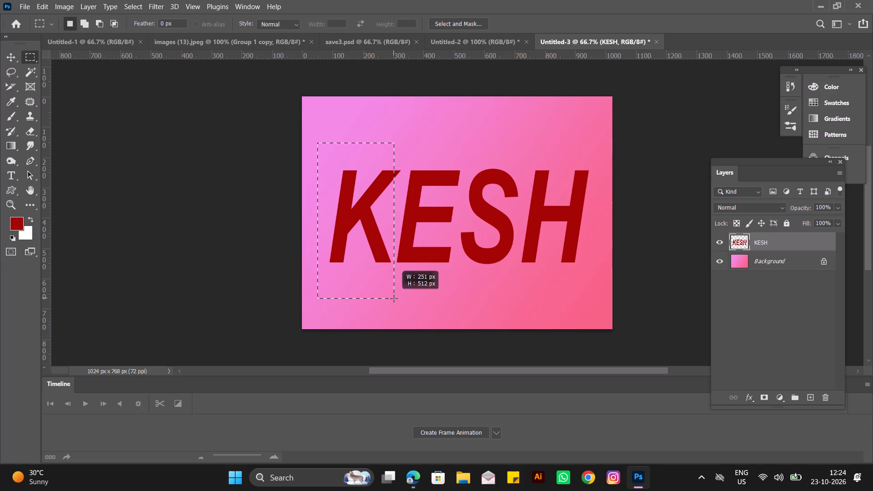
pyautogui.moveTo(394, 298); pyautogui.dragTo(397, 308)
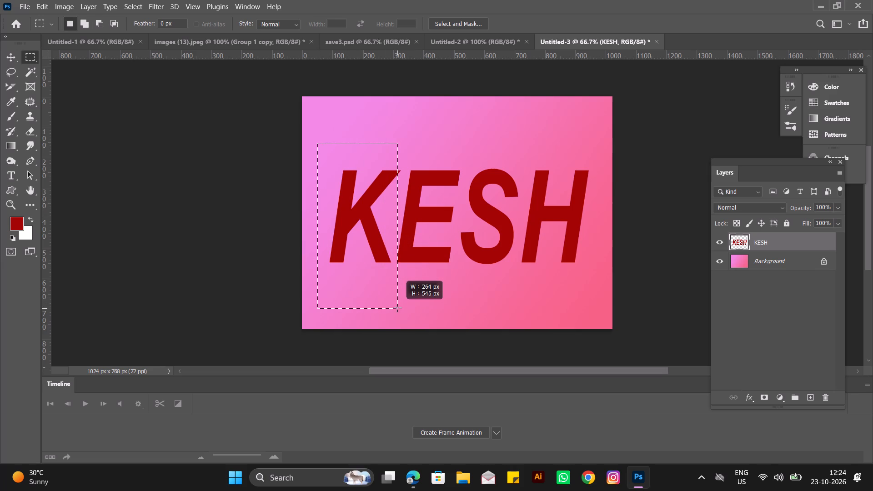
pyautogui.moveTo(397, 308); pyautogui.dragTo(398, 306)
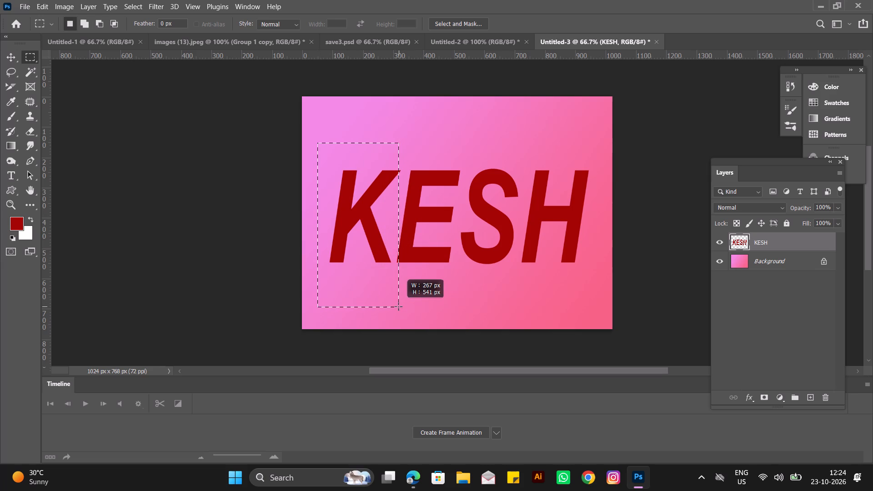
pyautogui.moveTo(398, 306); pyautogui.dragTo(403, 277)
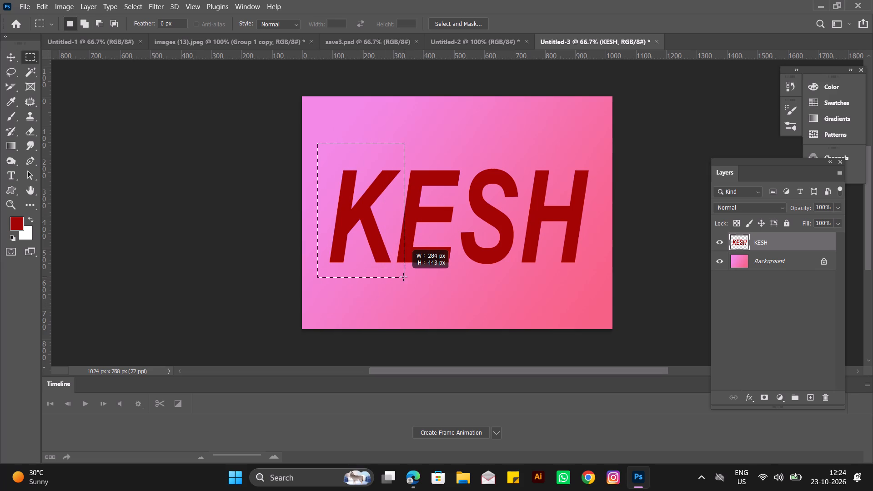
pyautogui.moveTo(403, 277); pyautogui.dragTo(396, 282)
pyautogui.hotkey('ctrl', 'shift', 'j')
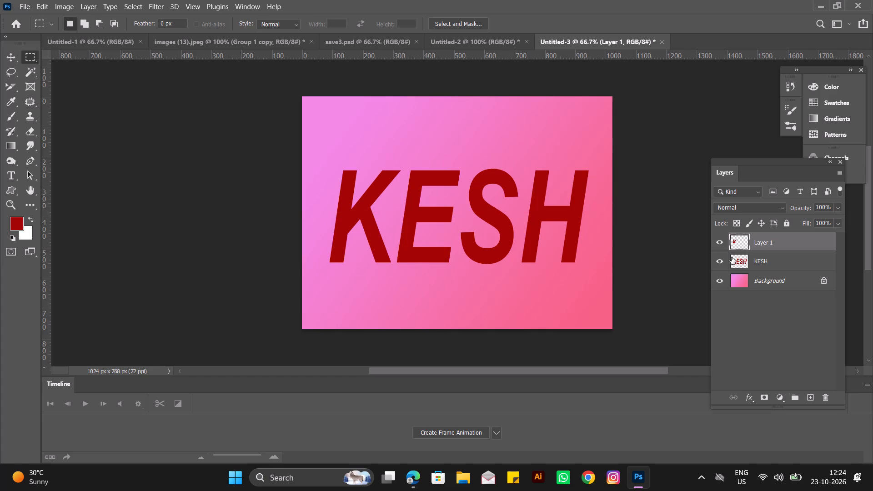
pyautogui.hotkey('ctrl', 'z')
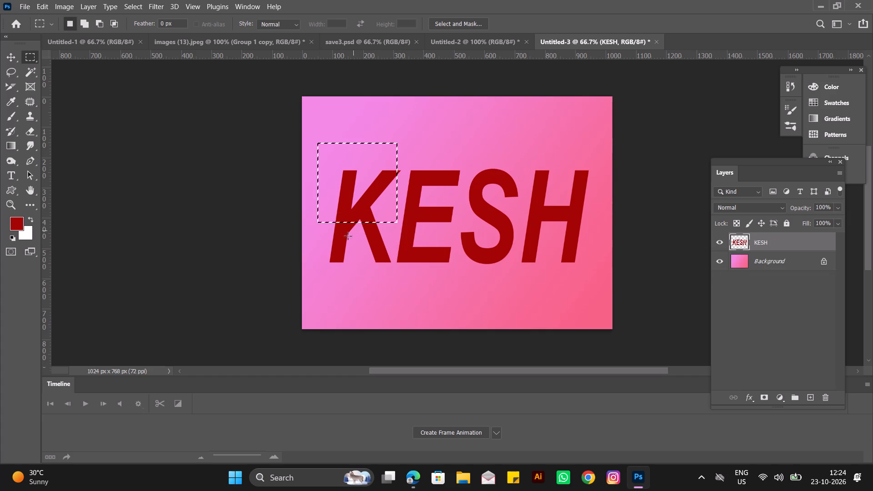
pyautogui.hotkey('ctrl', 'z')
# Select the letters K, E and S with a rectangular marquee, cut them onto a new layer, and toggle that layer's visibility to check.
pyautogui.moveTo(323, 155); pyautogui.dragTo(406, 234)
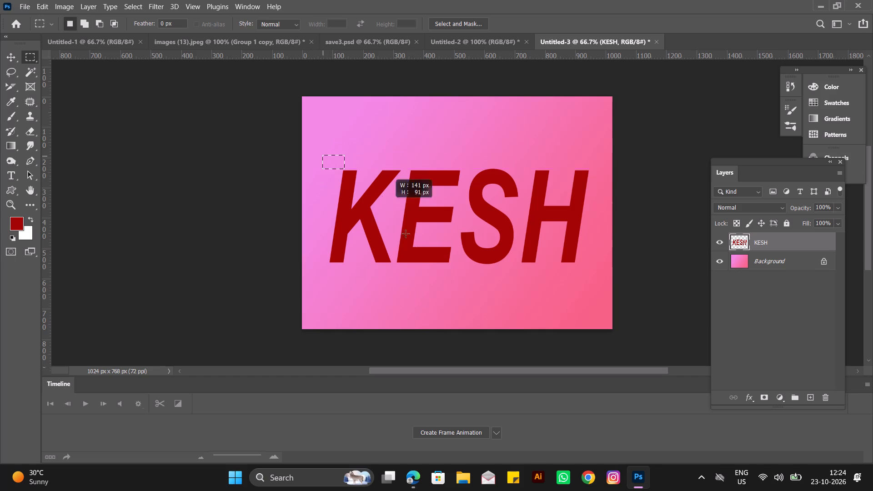
pyautogui.moveTo(406, 234); pyautogui.dragTo(457, 287)
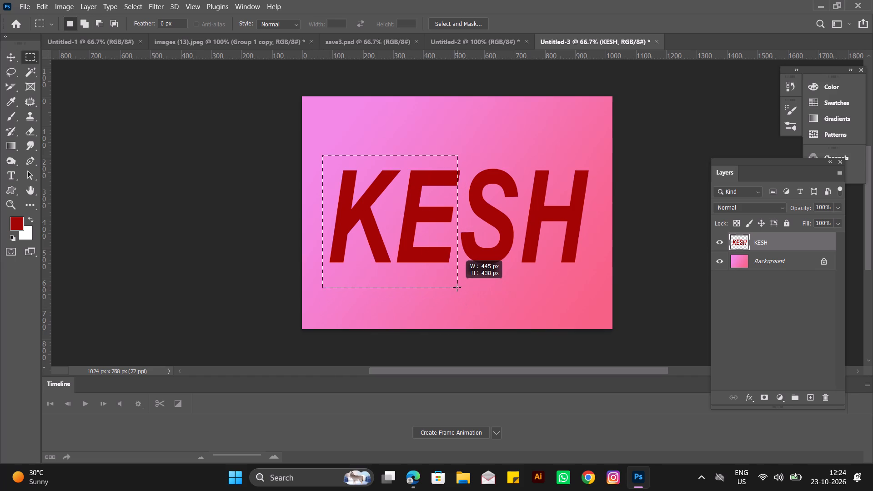
pyautogui.moveTo(457, 287); pyautogui.dragTo(460, 283)
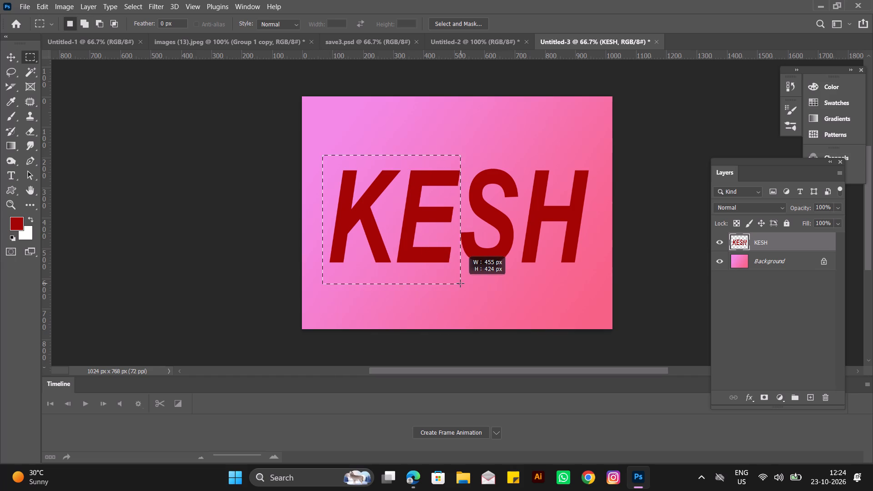
pyautogui.moveTo(460, 283); pyautogui.dragTo(515, 286)
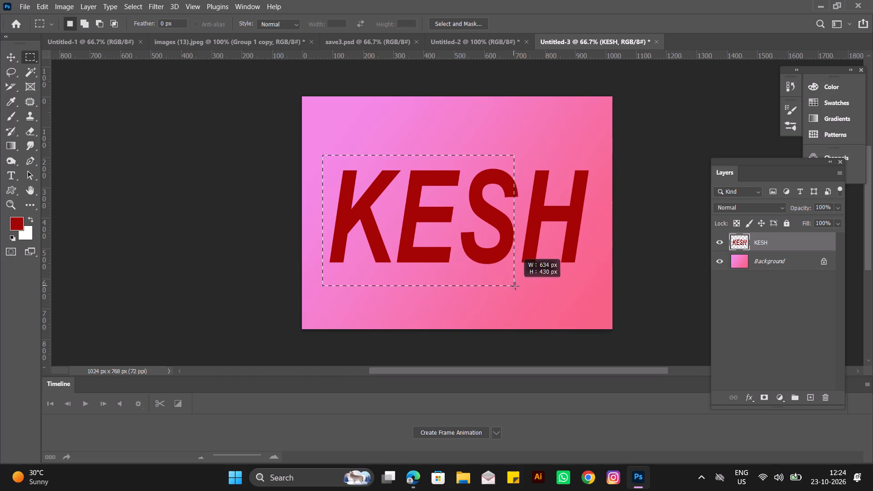
pyautogui.moveTo(515, 286); pyautogui.dragTo(519, 295)
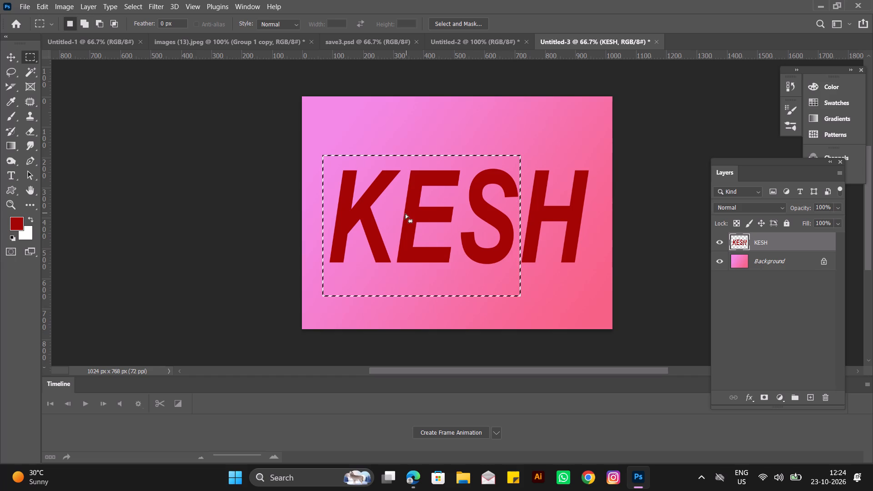
pyautogui.hotkey('ctrl', 'shift', 'j')
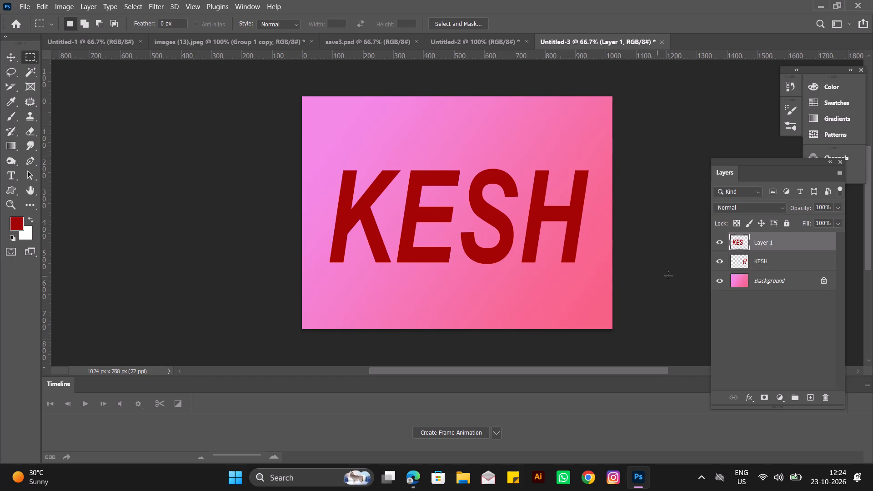
pyautogui.click(723, 240)
pyautogui.click(723, 240)
# Select the letters K and E with a rectangular marquee and cut them from Layer 1 onto a new layer.
pyautogui.moveTo(317, 158); pyautogui.dragTo(317, 160)
pyautogui.moveTo(317, 160); pyautogui.dragTo(363, 194)
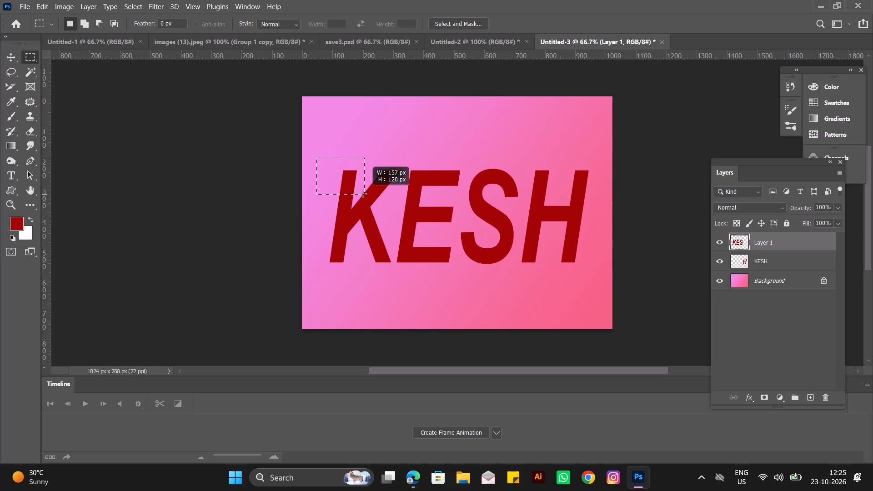
pyautogui.moveTo(363, 194); pyautogui.dragTo(462, 281)
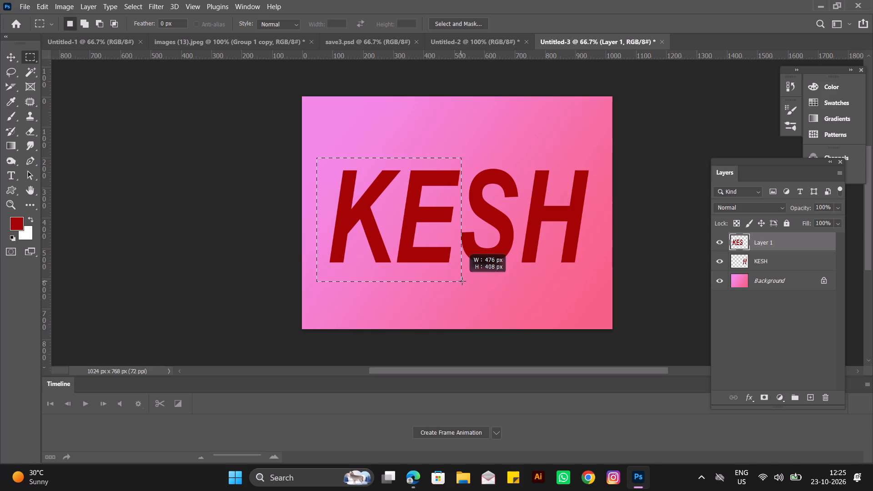
pyautogui.moveTo(462, 281); pyautogui.dragTo(460, 273)
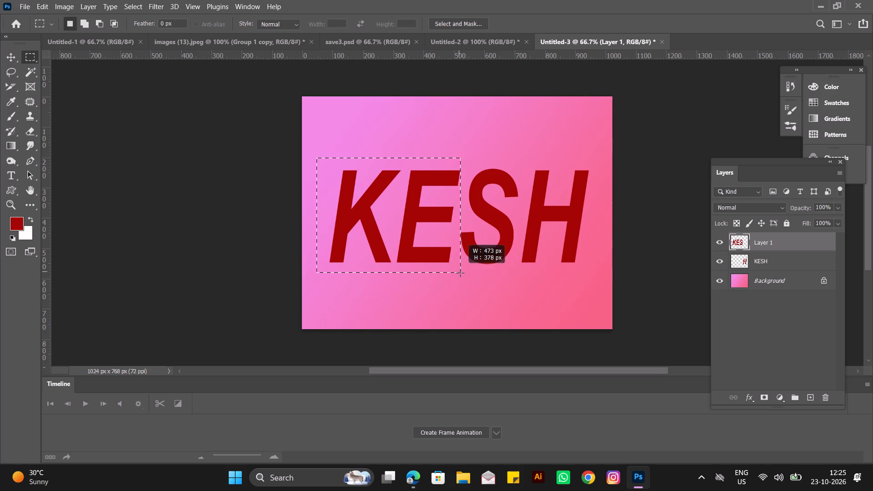
pyautogui.moveTo(460, 273); pyautogui.dragTo(461, 275)
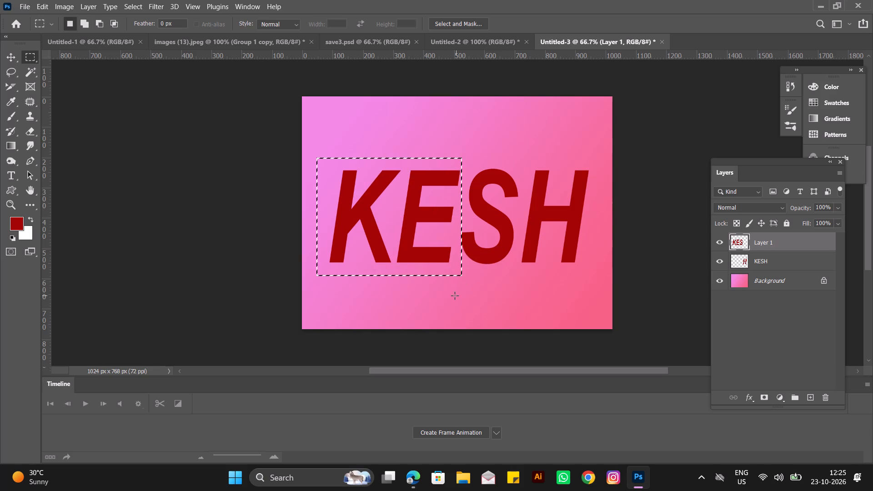
pyautogui.hotkey('ctrl', 'shift', 'j')
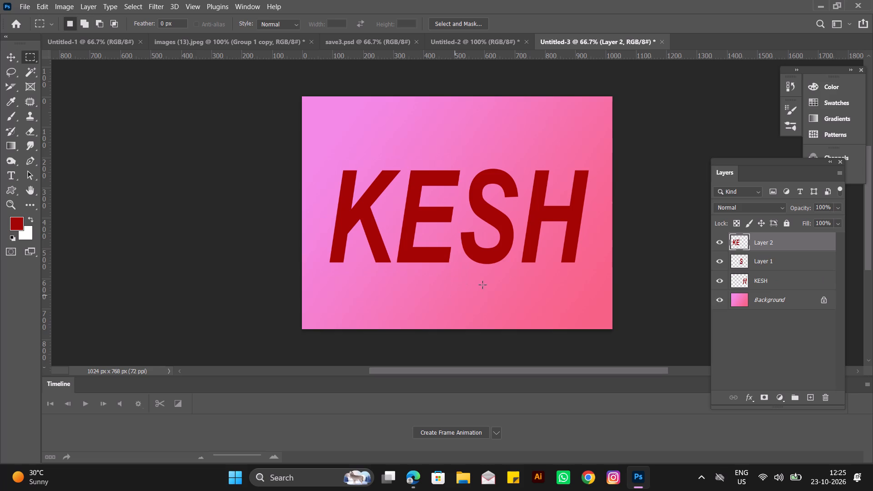
# Toggle the visibility of the KE, S and H layers to check how the lettering is split.
pyautogui.doubleClick(720, 245)
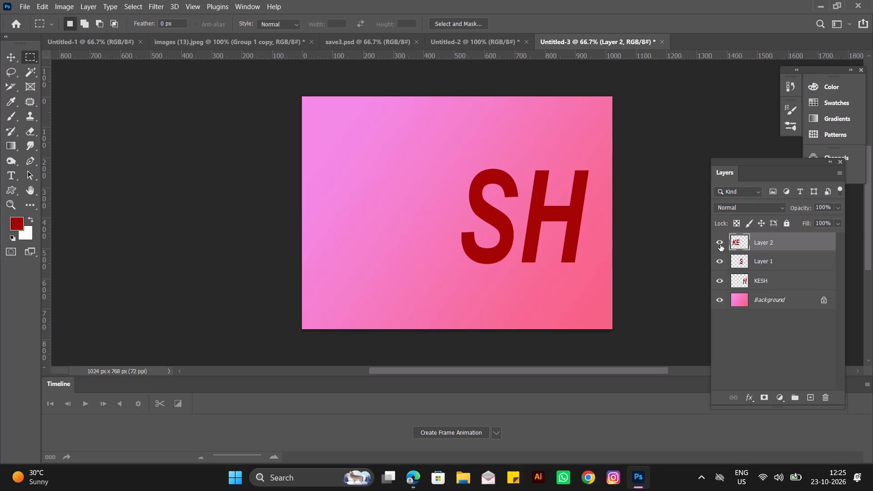
pyautogui.hotkey('ctrl', 'z')
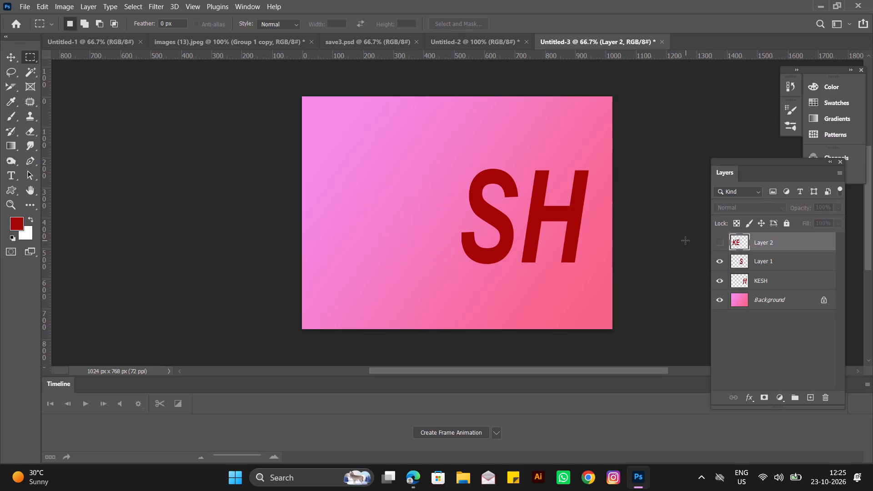
pyautogui.hotkey('ctrl', 'z')
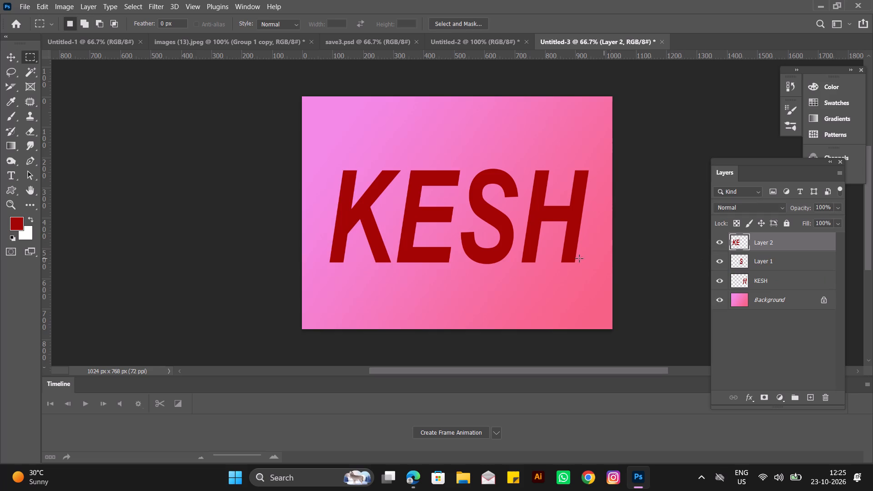
pyautogui.click(711, 244)
pyautogui.click(718, 261)
pyautogui.click(717, 278)
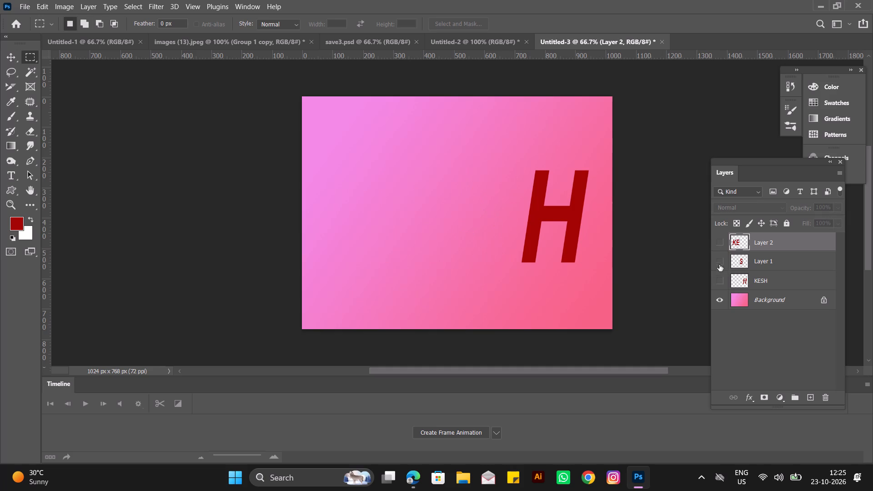
pyautogui.click(719, 245)
pyautogui.click(720, 259)
pyautogui.click(724, 276)
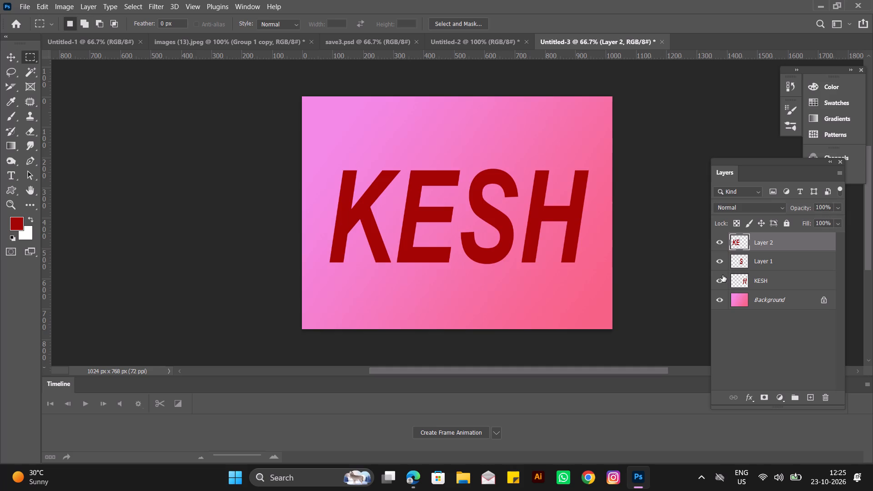
pyautogui.click(719, 259)
pyautogui.click(717, 236)
pyautogui.click(718, 240)
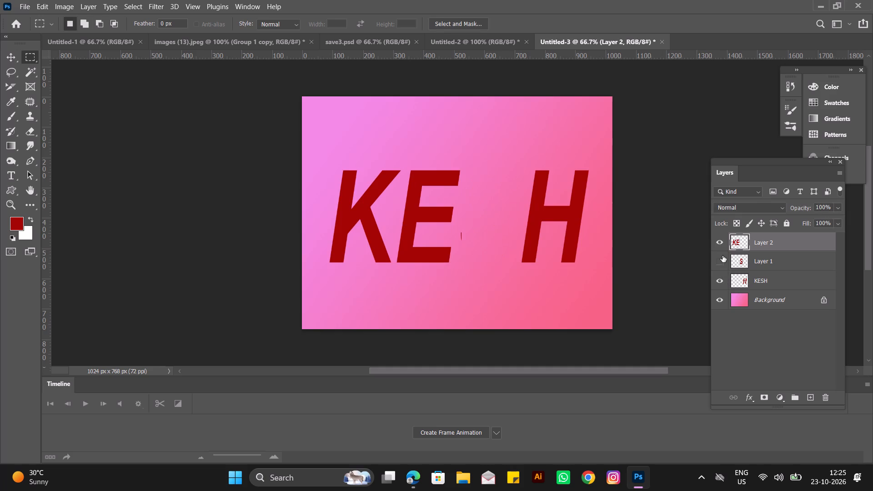
pyautogui.click(722, 258)
pyautogui.click(721, 283)
pyautogui.click(721, 283)
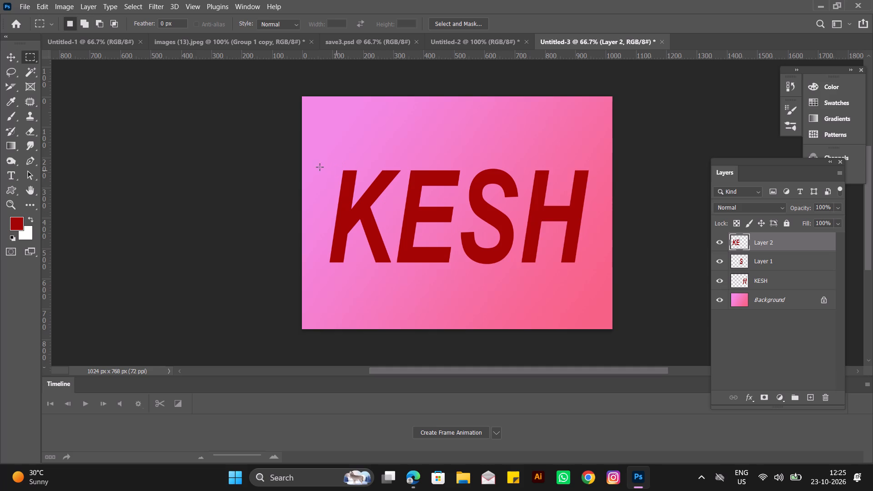
# Select the letter K with a rectangular marquee and cut it from Layer 2 onto a new layer.
pyautogui.moveTo(311, 158); pyautogui.dragTo(394, 291)
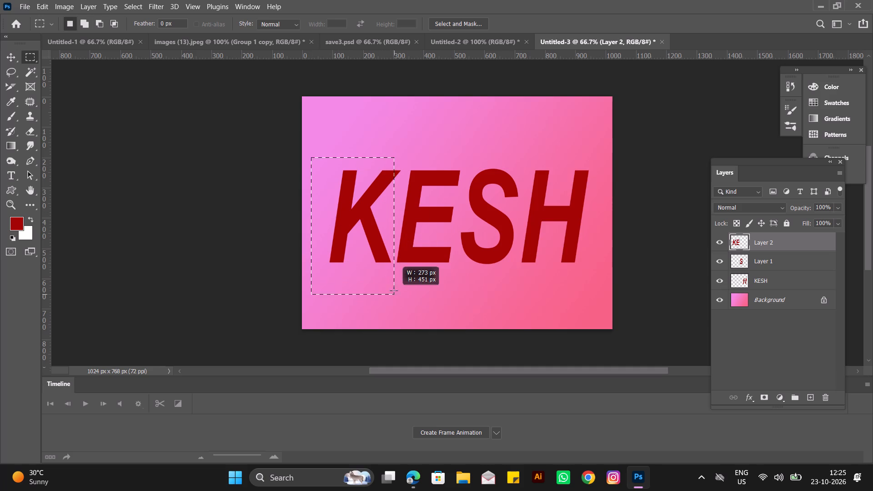
pyautogui.moveTo(394, 291); pyautogui.dragTo(396, 289)
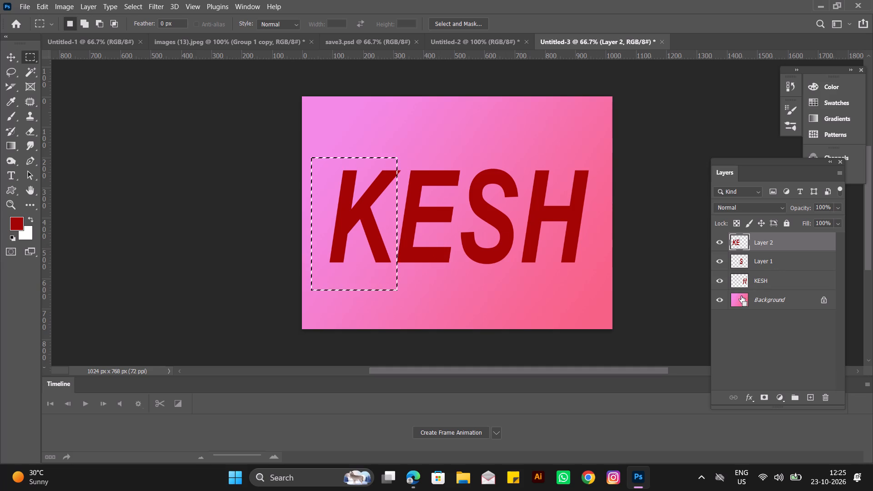
pyautogui.hotkey('ctrl', 'shift', 'j')
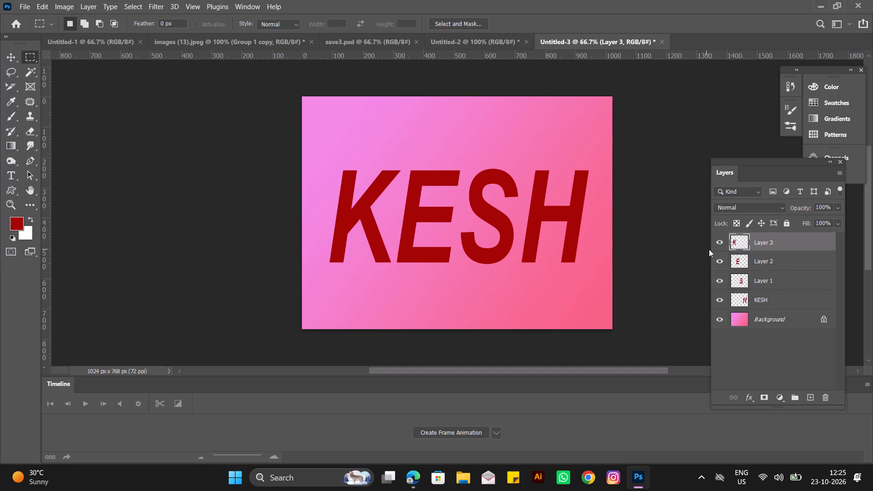
# Toggle the K layer's visibility to examine the split between K and E, and undo the visibility changes.
pyautogui.click(720, 240)
pyautogui.click(720, 240)
pyautogui.hotkey('ctrl', 'z')
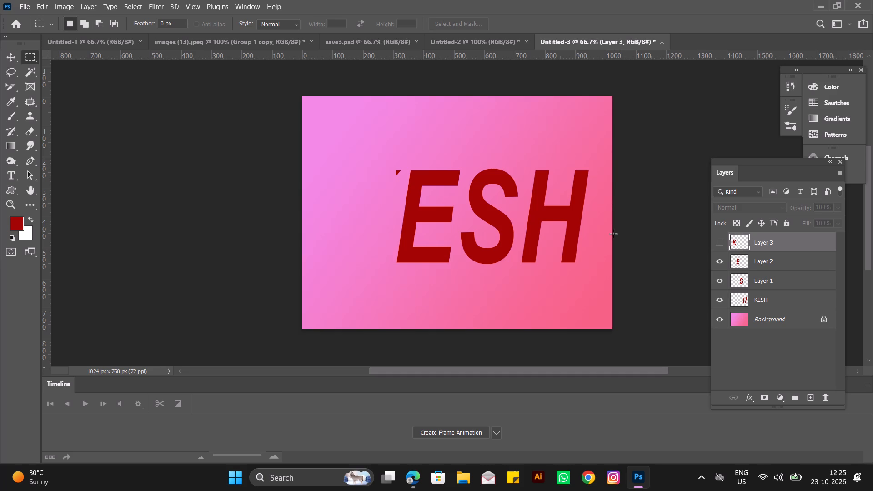
pyautogui.hotkey('ctrl', 'z')
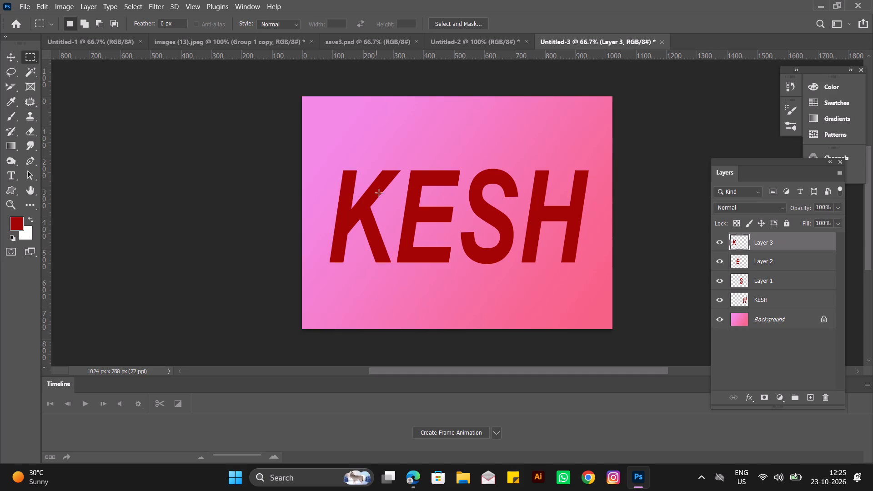
pyautogui.click(722, 242)
pyautogui.click(722, 242)
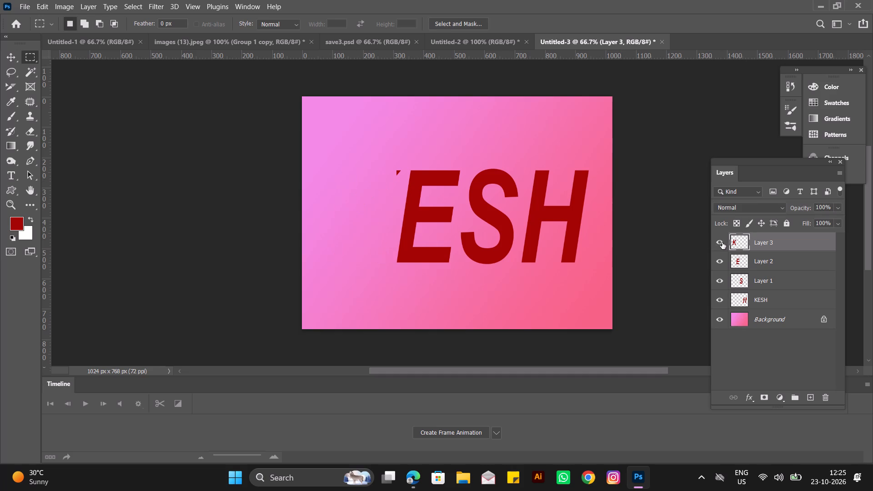
pyautogui.hotkey('ctrl', 'z')
pyautogui.hotkey('ctrl', 'z')
pyautogui.hotkey('ctrl', 'z')
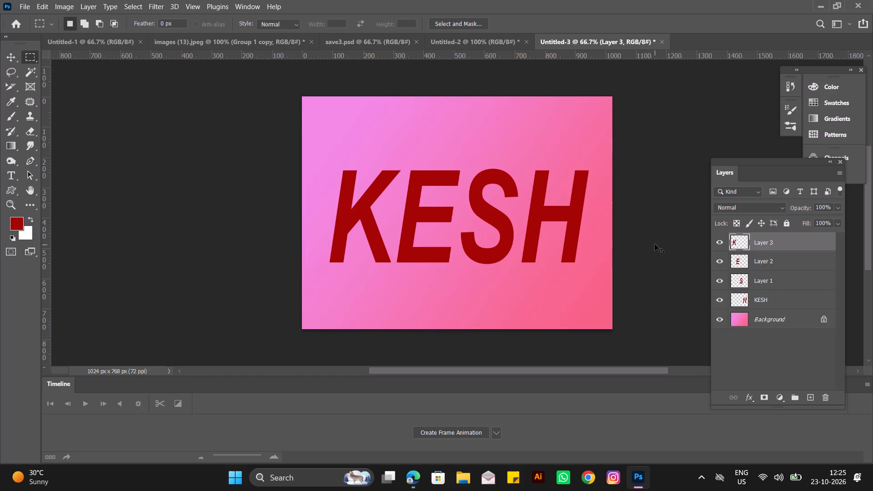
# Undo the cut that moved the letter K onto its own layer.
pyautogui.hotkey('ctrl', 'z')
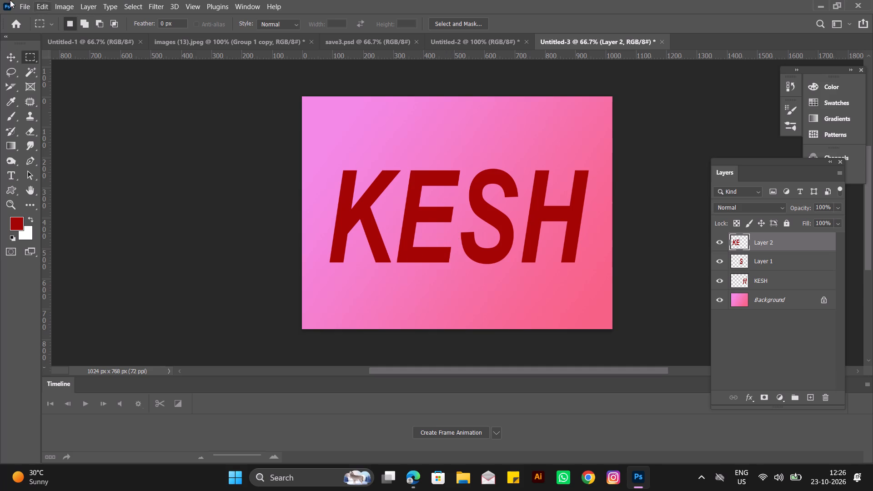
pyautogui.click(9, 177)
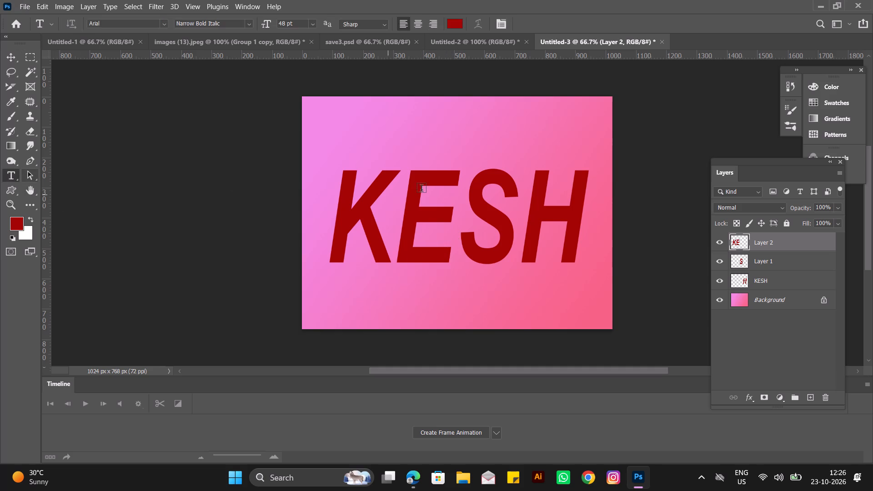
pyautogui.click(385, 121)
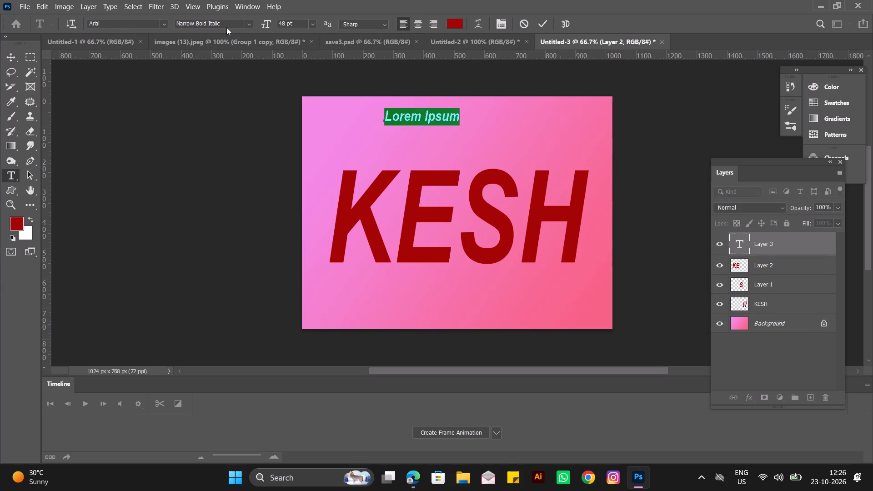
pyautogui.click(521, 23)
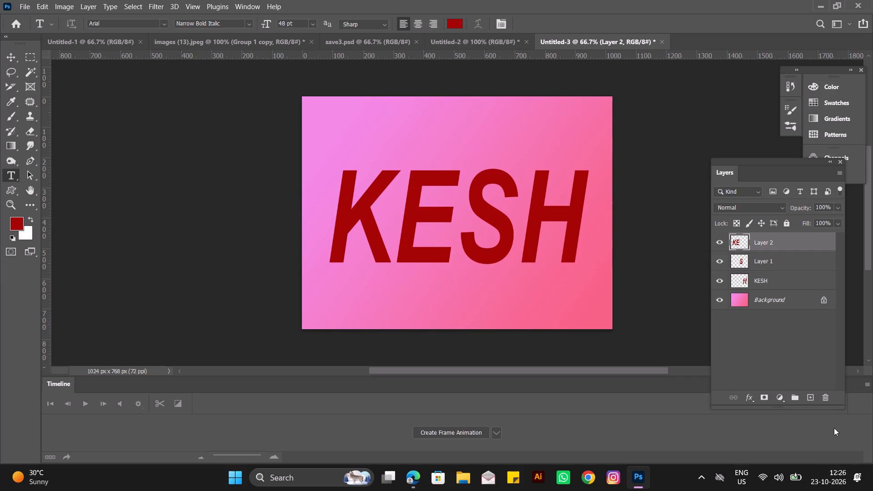
# Delete the lettering layers Layer 2, Layer 1 and KESH, keeping only the gradient background.
pyautogui.click(825, 395)
pyautogui.click(401, 189)
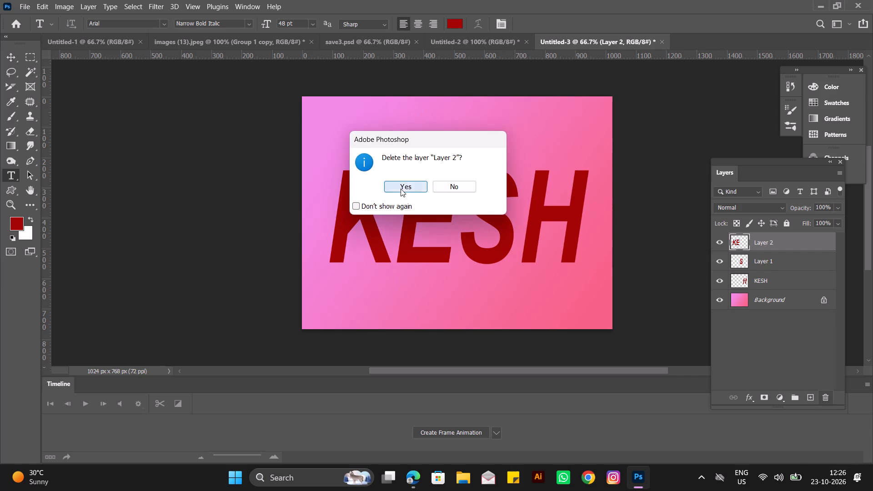
pyautogui.click(824, 395)
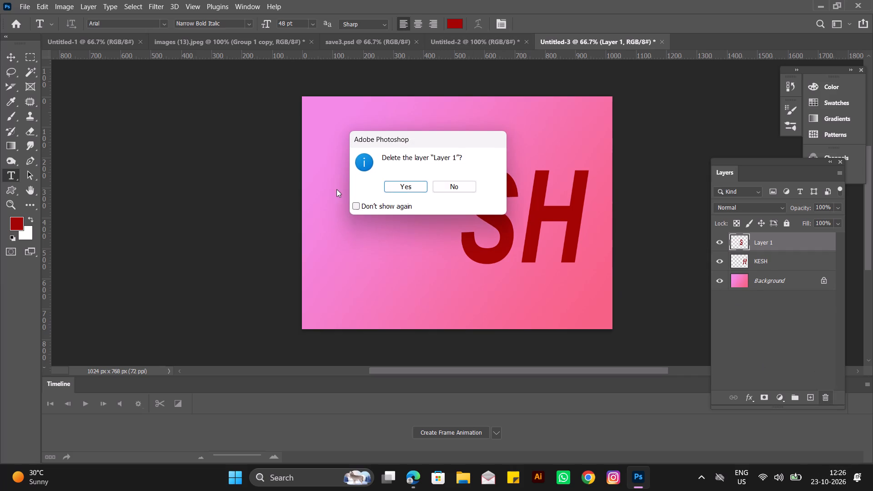
pyautogui.click(398, 188)
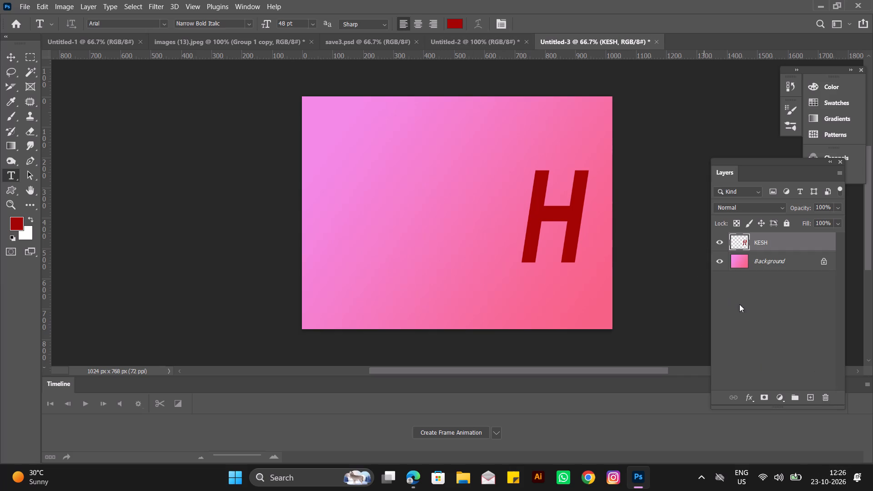
pyautogui.click(827, 401)
pyautogui.click(410, 184)
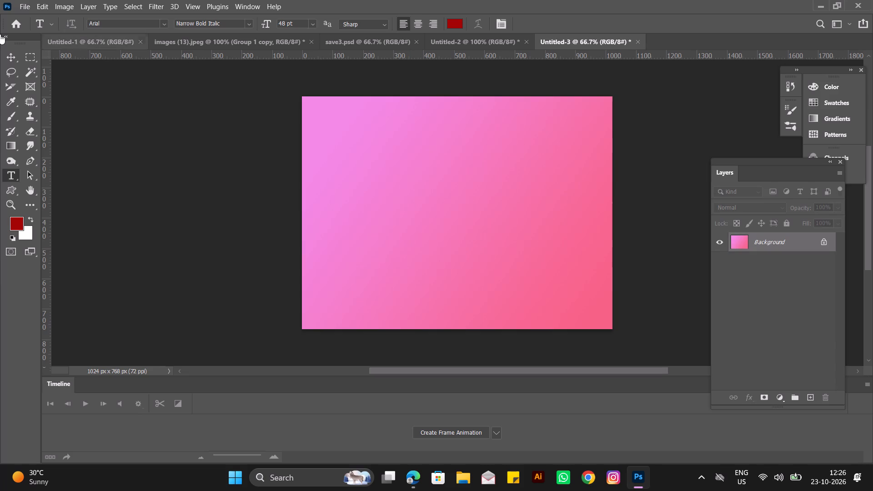
# Add the text KESH in 48 pt Arial Narrow on the upper part of the gradient, replacing the placeholder text.
pyautogui.click(366, 156)
pyautogui.click(240, 24)
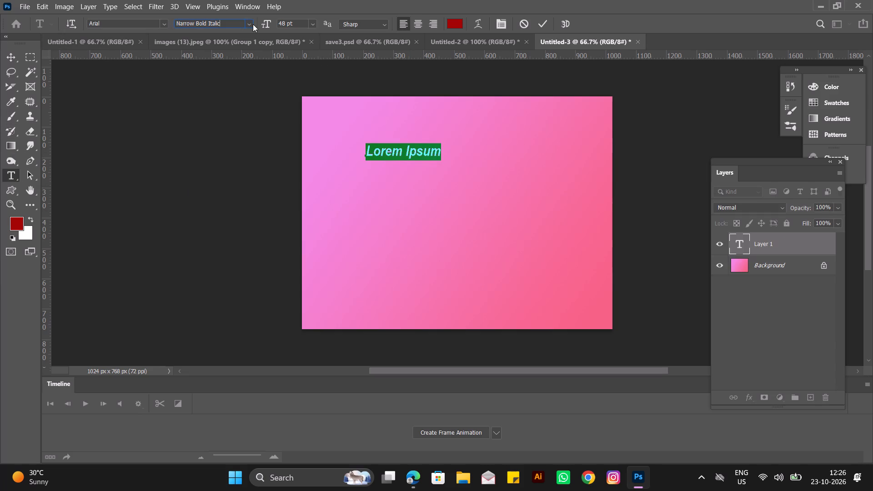
pyautogui.click(252, 24)
pyautogui.click(249, 38)
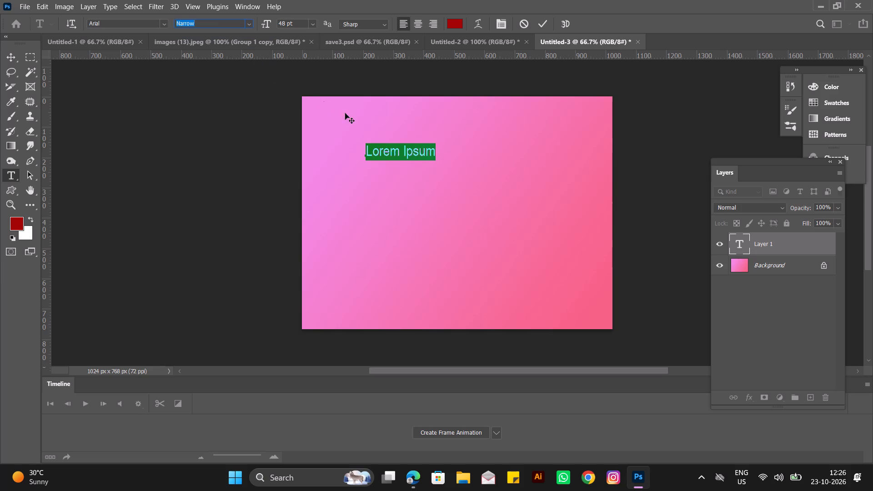
pyautogui.write('KESHAV')
pyautogui.click(424, 150)
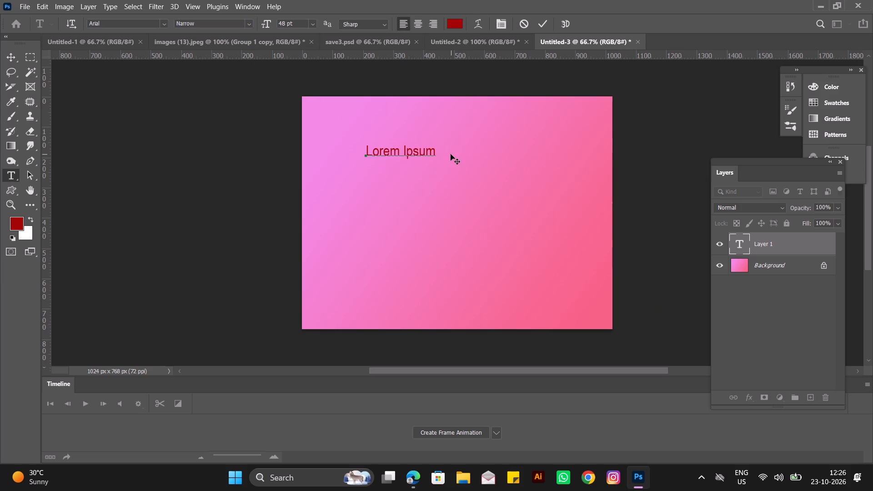
pyautogui.press('Right')
pyautogui.press('BackSpace')
pyautogui.press('BackSpace')
pyautogui.press('BackSpace')
pyautogui.press('BackSpace')
pyautogui.press('BackSpace')
pyautogui.press('BackSpace')
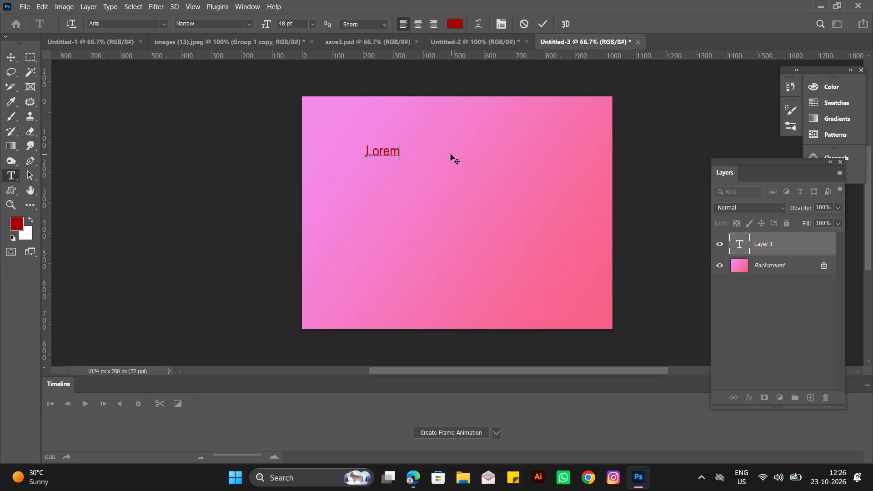
pyautogui.press('BackSpace')
pyautogui.press('BackSpace')
pyautogui.press('BackSpace')
pyautogui.press('BackSpace')
pyautogui.press('BackSpace')
pyautogui.write('KESH')
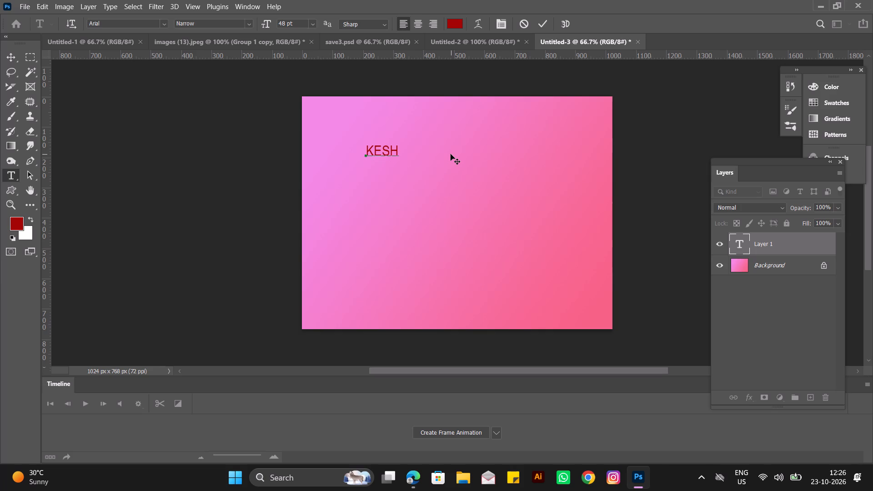
# Enlarge the KESH text freely to about 718% width and 757% height.
pyautogui.click(18, 62)
pyautogui.moveTo(396, 160); pyautogui.dragTo(465, 217)
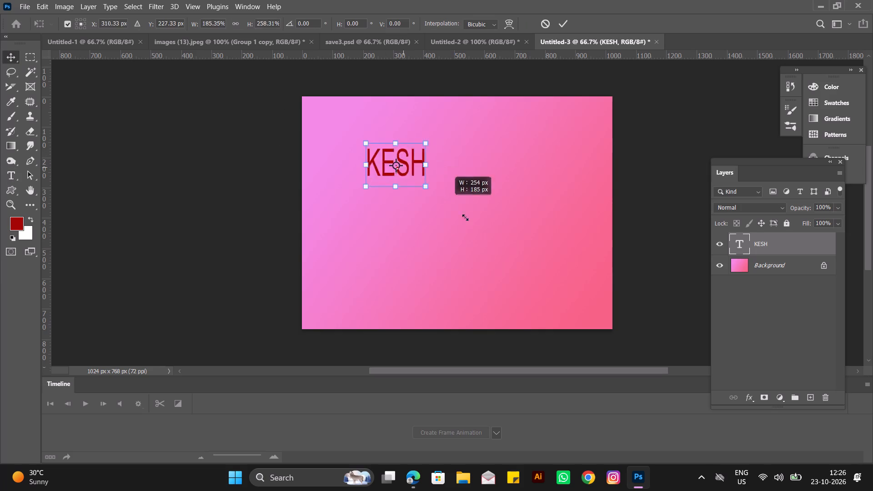
pyautogui.moveTo(465, 217); pyautogui.dragTo(597, 271)
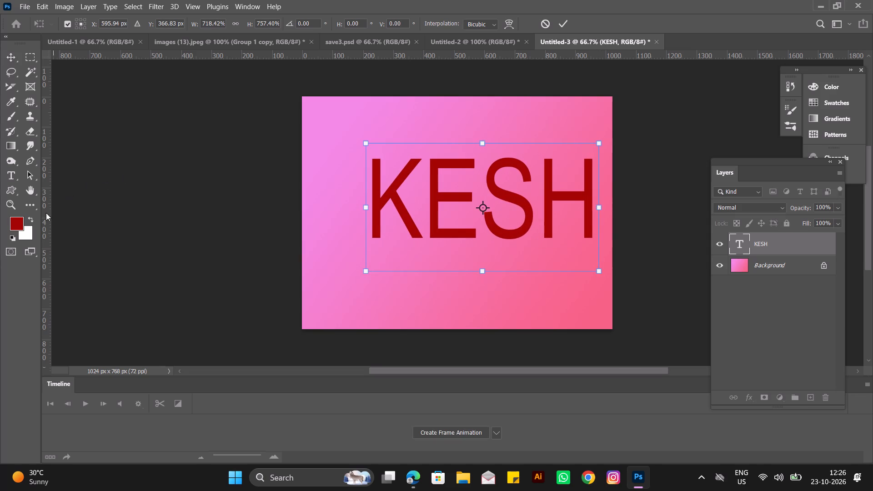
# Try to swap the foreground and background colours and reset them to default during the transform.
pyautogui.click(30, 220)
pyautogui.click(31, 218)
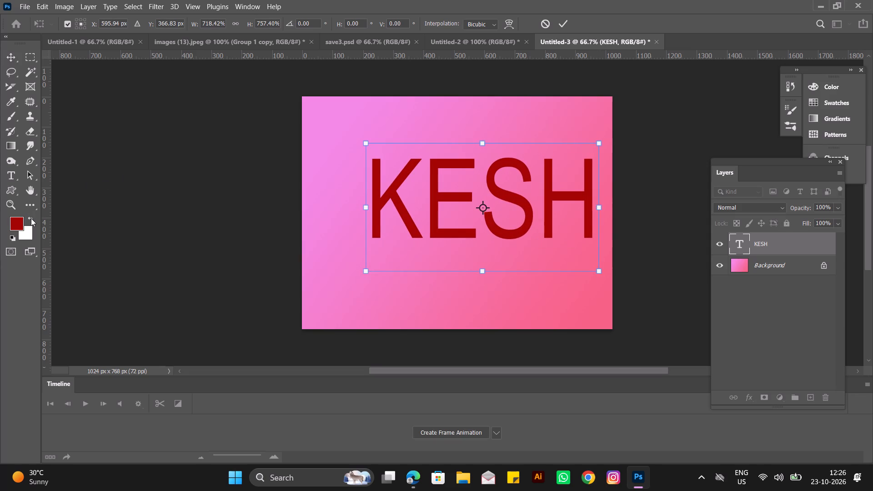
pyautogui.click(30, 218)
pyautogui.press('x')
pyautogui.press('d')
# Stretch the KESH text to about 870% width and 1085% height, centre its box on the canvas, and apply the transform.
pyautogui.moveTo(364, 146); pyautogui.dragTo(345, 140)
pyautogui.moveTo(345, 140); pyautogui.dragTo(320, 119)
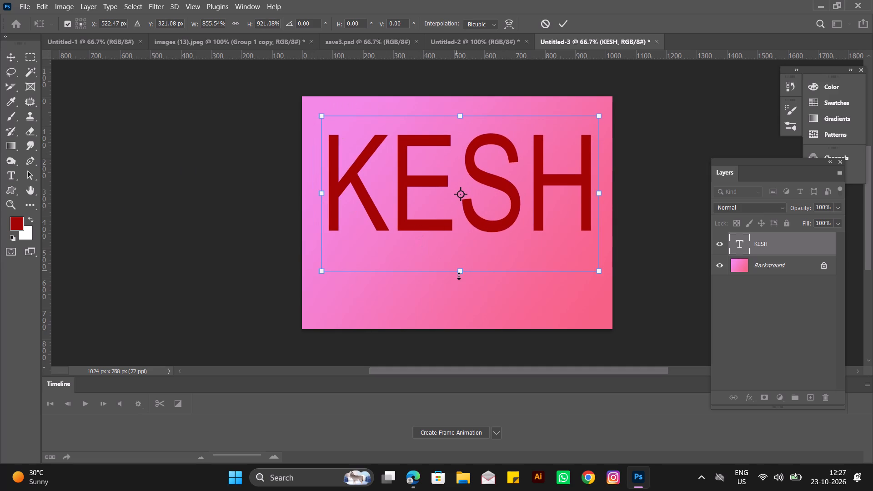
pyautogui.moveTo(460, 275); pyautogui.dragTo(453, 303)
pyautogui.moveTo(599, 207); pyautogui.dragTo(603, 208)
pyautogui.moveTo(547, 190); pyautogui.dragTo(544, 195)
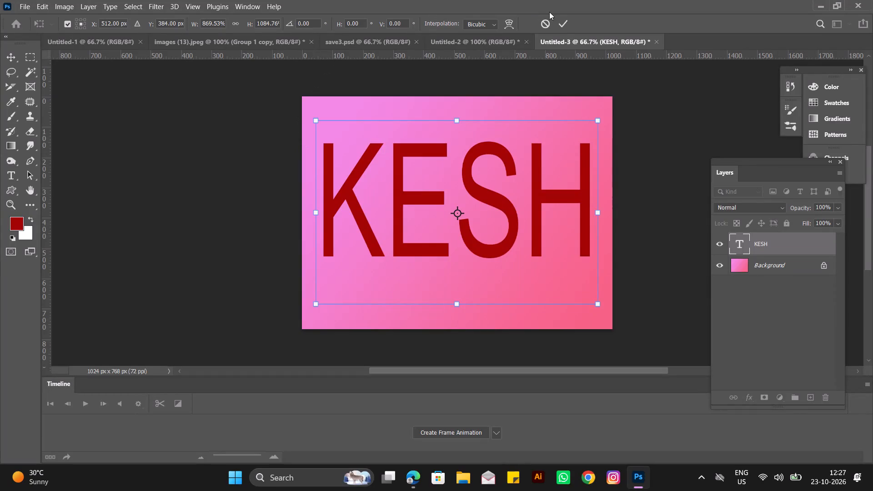
pyautogui.click(560, 24)
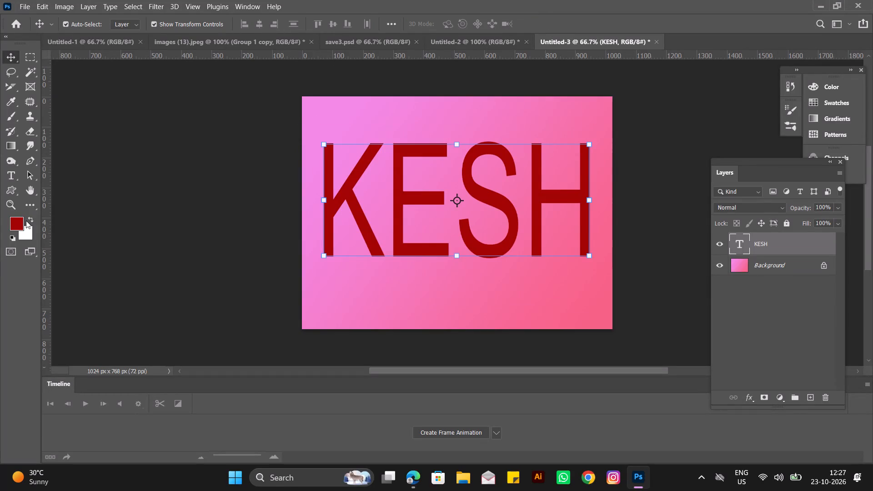
# Swap the foreground and background colours and fill the KESH text with white.
pyautogui.click(30, 216)
pyautogui.hotkey('alt', 'Delete')
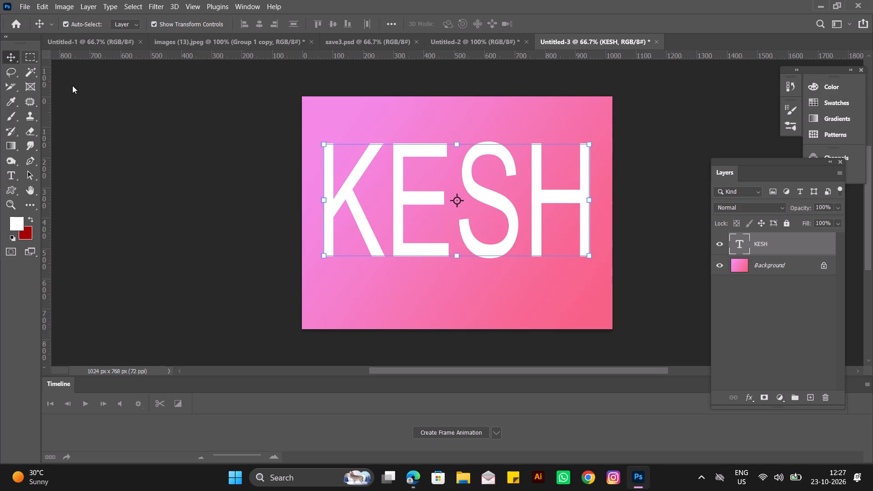
pyautogui.click(652, 156)
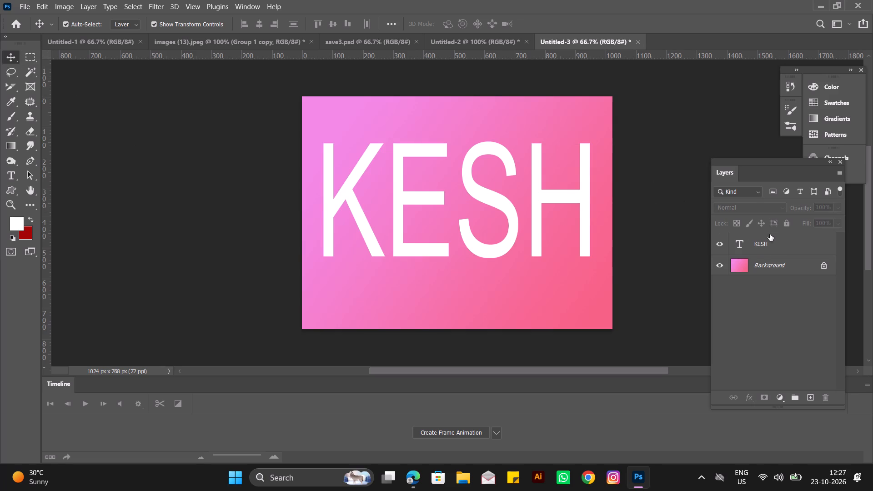
# Rasterize the KESH text layer.
pyautogui.click(773, 246)
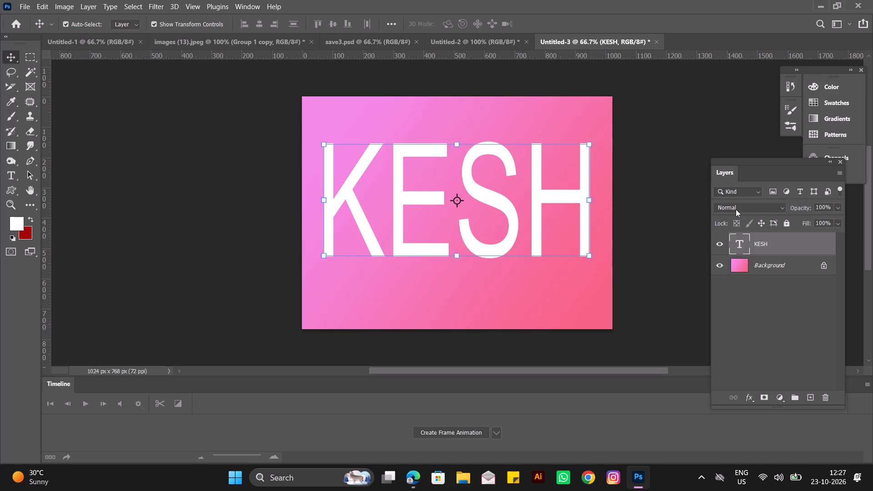
pyautogui.rightClick(758, 245)
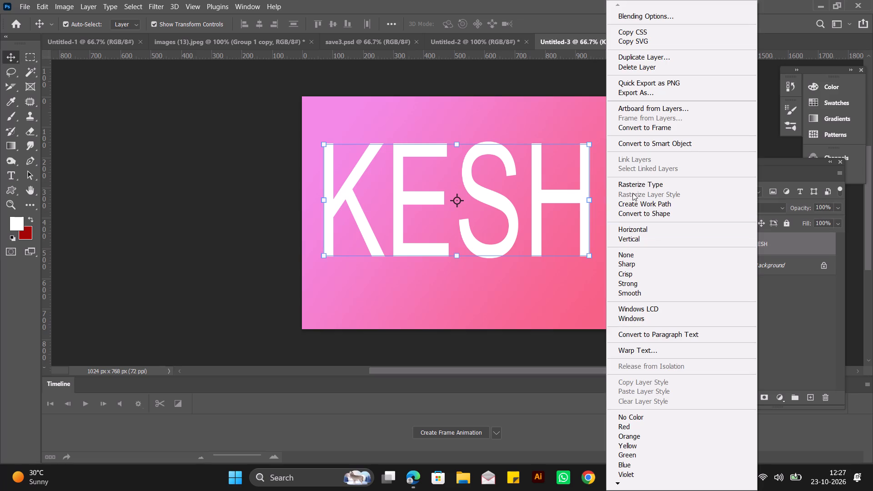
pyautogui.click(636, 180)
pyautogui.click(639, 185)
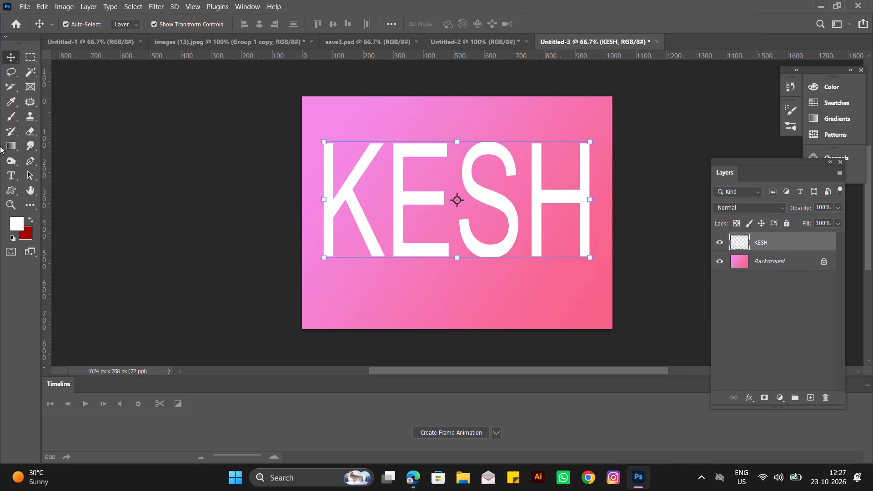
# Select the letters K, E and S with the Rectangular Marquee, cut them to a new layer, and check the split by toggling visibility.
pyautogui.click(28, 57)
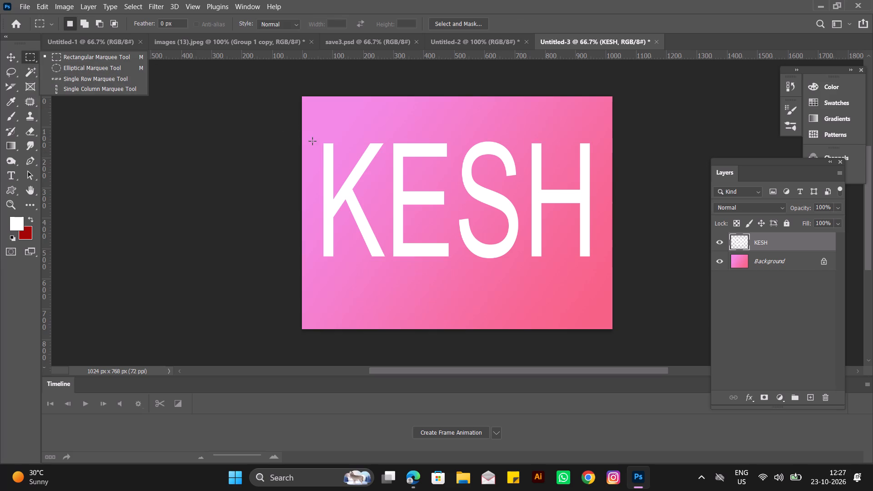
pyautogui.moveTo(312, 141); pyautogui.dragTo(386, 252)
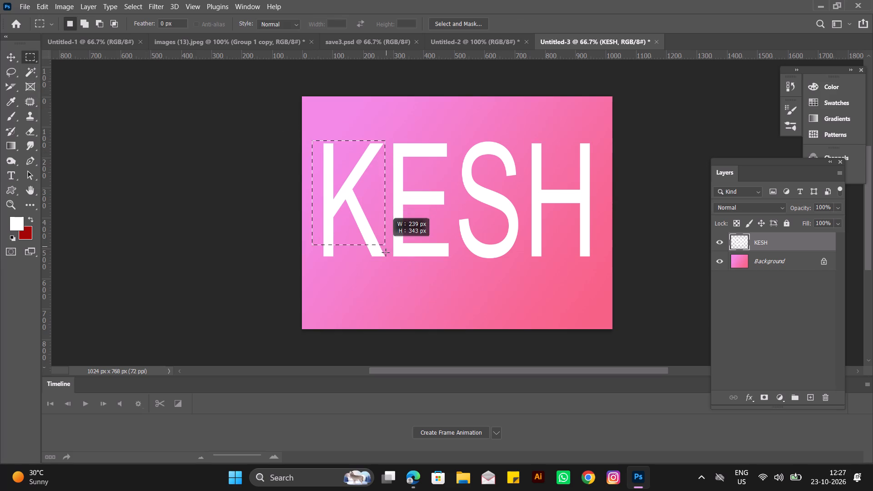
pyautogui.moveTo(386, 252); pyautogui.dragTo(520, 290)
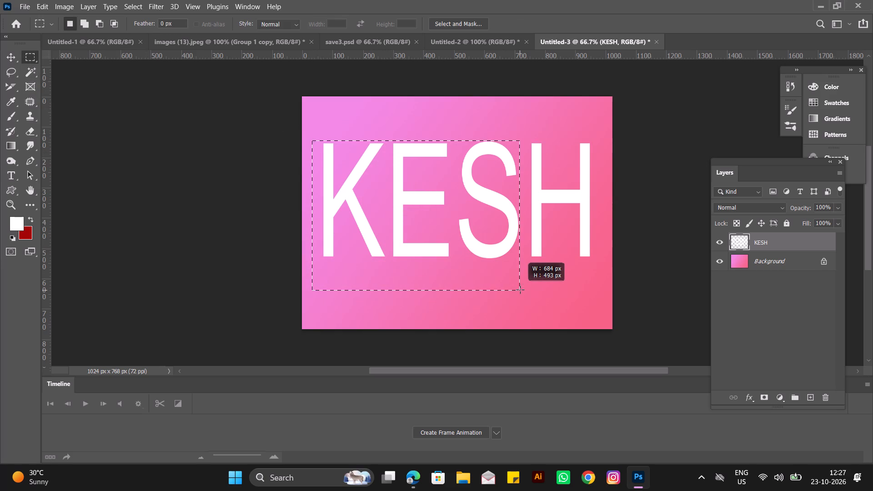
pyautogui.moveTo(520, 290); pyautogui.dragTo(522, 278)
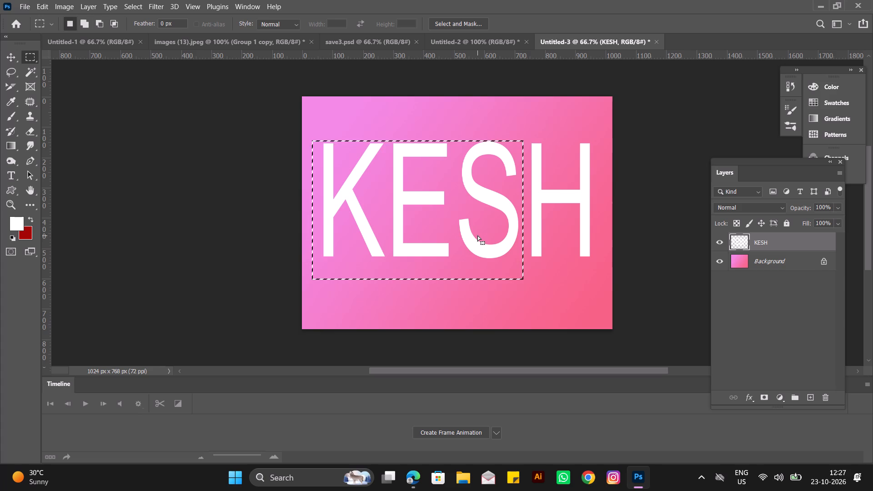
pyautogui.hotkey('ctrl', 'shift', 'j')
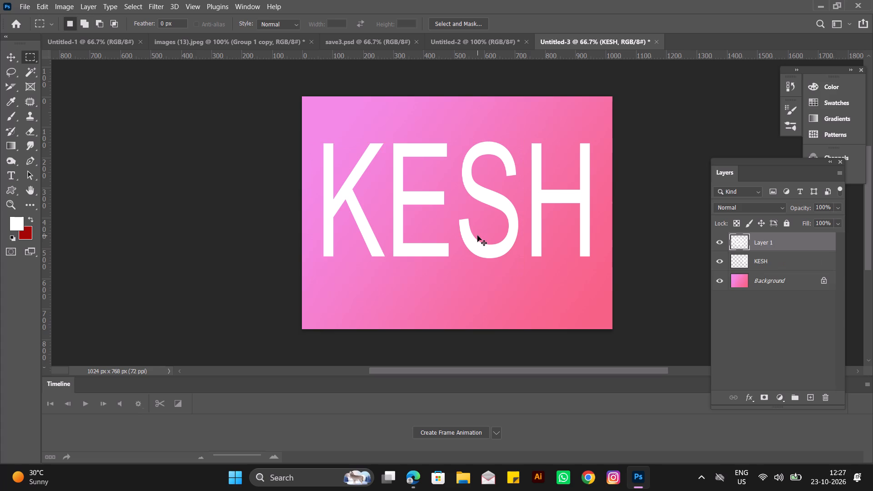
pyautogui.click(726, 243)
pyautogui.click(725, 243)
pyautogui.click(718, 261)
pyautogui.click(718, 261)
pyautogui.click(714, 239)
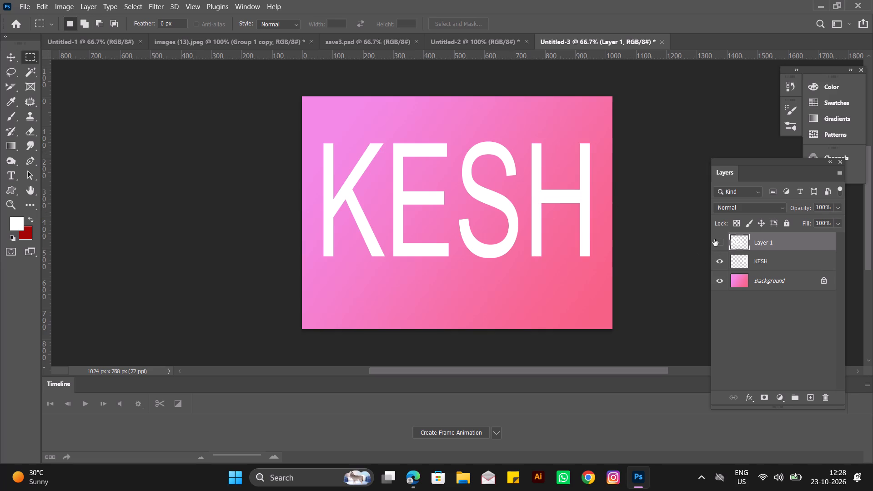
pyautogui.click(716, 240)
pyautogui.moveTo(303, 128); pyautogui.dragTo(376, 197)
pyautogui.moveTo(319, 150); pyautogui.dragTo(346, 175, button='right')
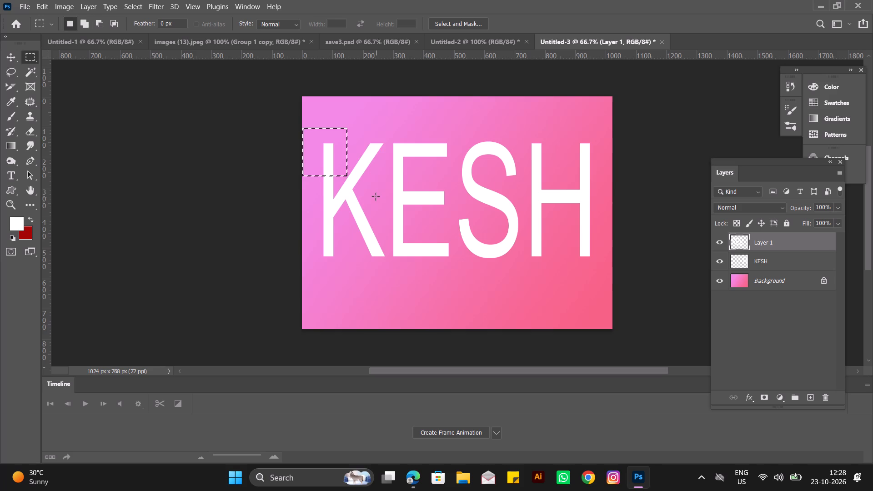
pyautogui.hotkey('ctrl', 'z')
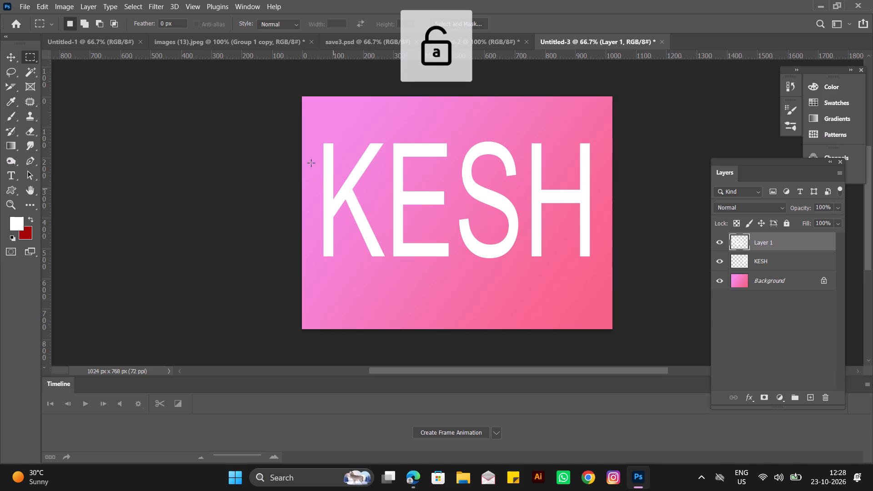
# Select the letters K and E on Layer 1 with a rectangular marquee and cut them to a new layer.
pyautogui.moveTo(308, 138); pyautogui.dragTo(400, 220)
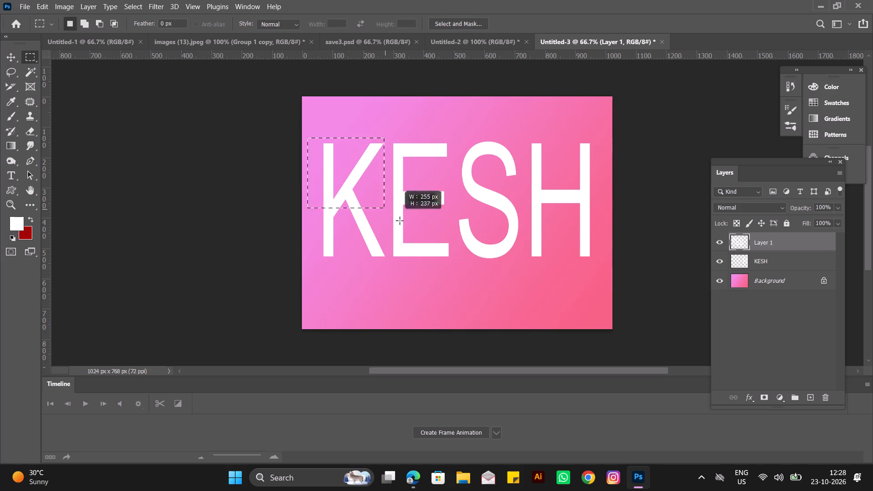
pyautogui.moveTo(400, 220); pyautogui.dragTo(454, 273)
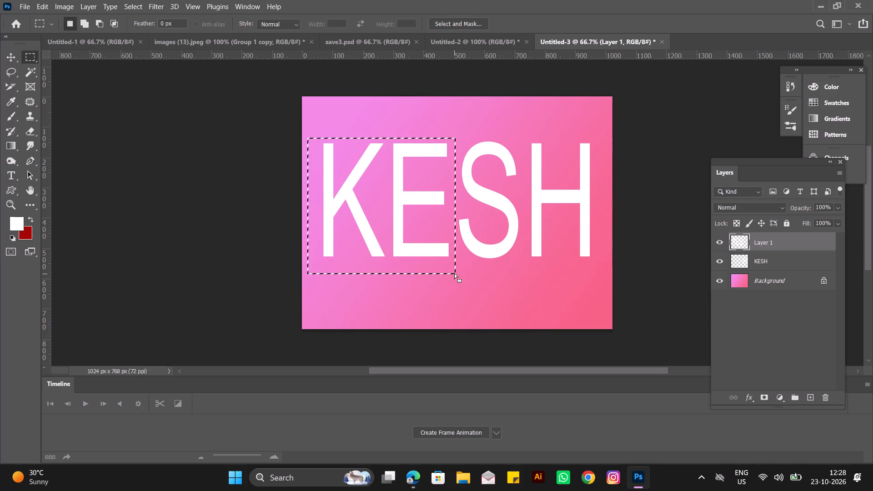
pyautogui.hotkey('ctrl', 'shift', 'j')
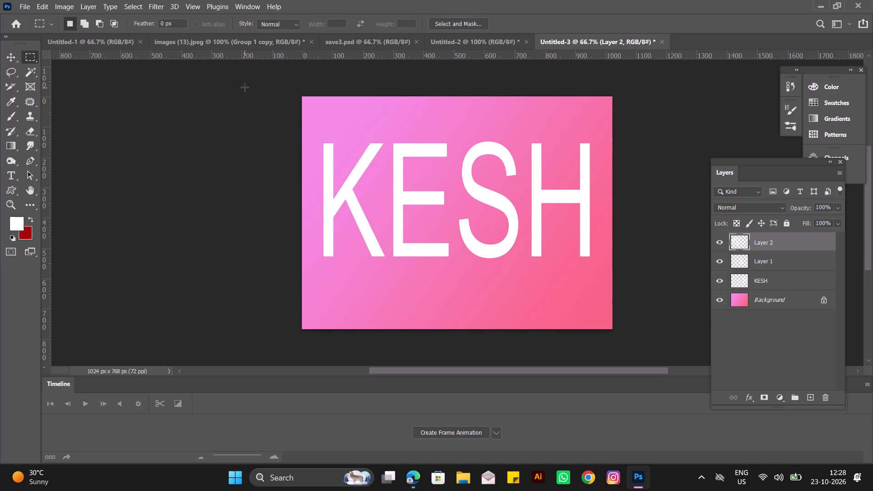
# Toggle the visibility of Layer 2, Layer 1, KESH and Background to examine which letters each layer holds.
pyautogui.click(719, 237)
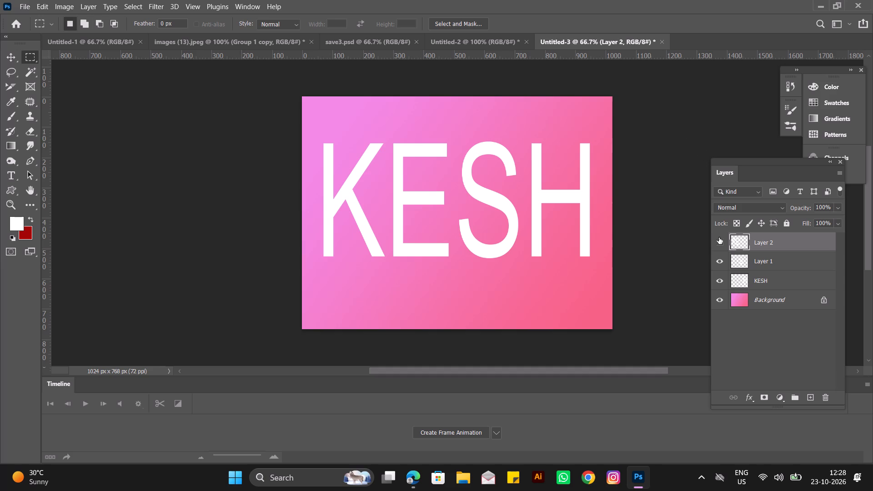
pyautogui.click(719, 242)
pyautogui.click(718, 260)
pyautogui.click(717, 281)
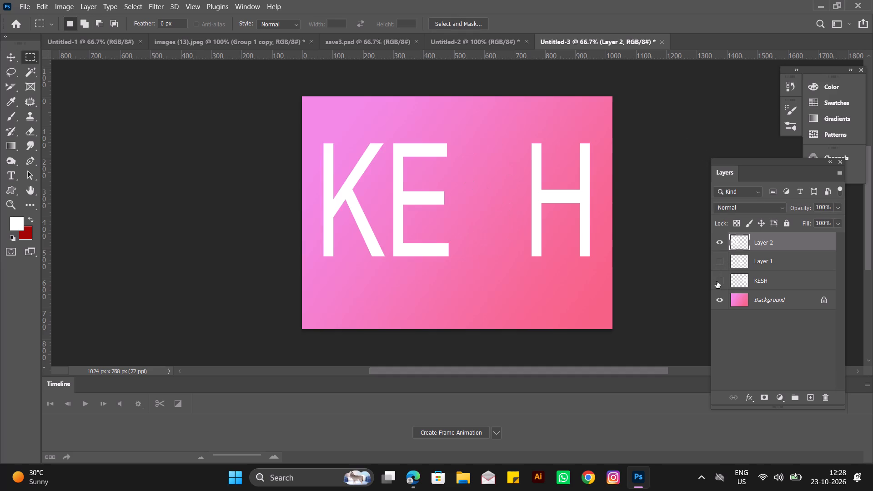
pyautogui.click(717, 282)
pyautogui.click(723, 261)
pyautogui.click(722, 241)
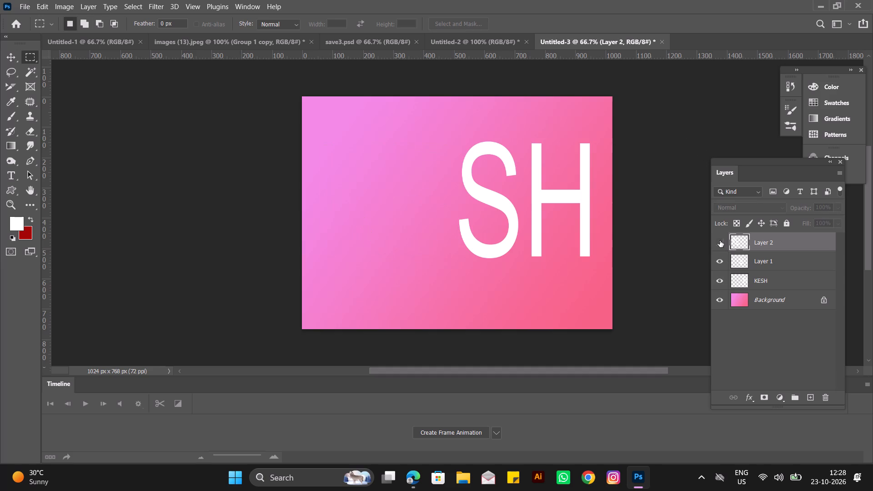
pyautogui.click(720, 240)
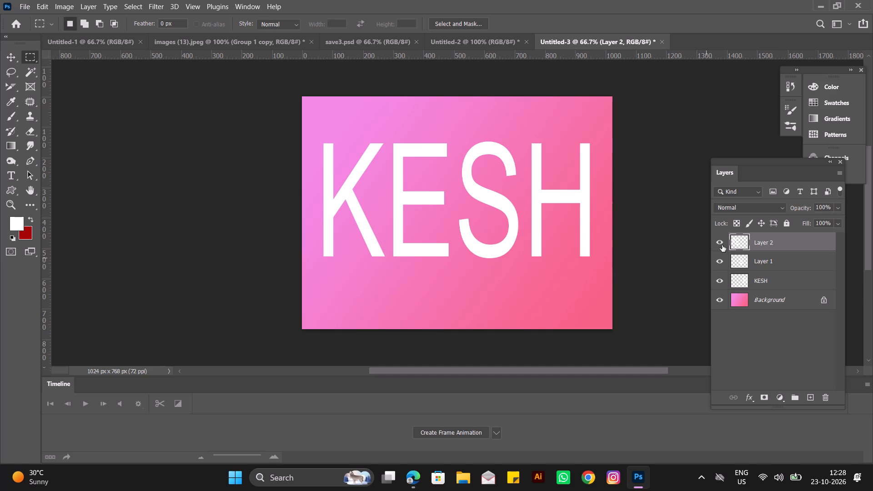
pyautogui.click(720, 298)
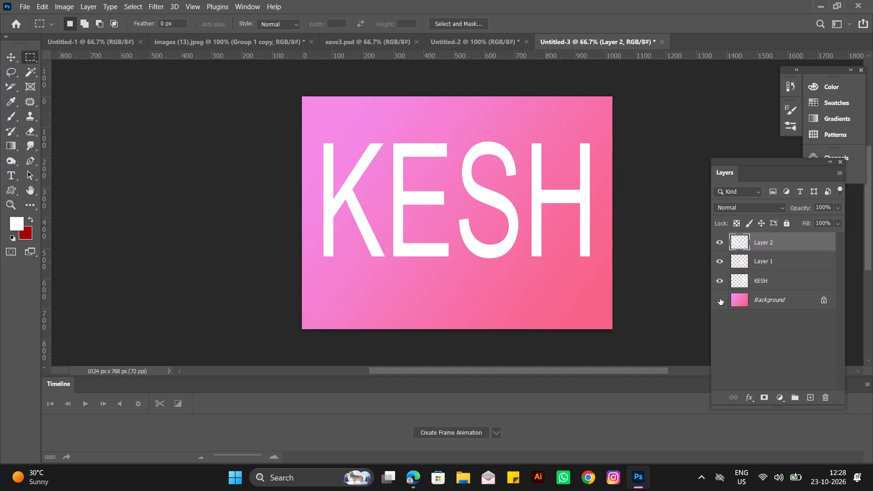
pyautogui.click(720, 298)
pyautogui.click(721, 298)
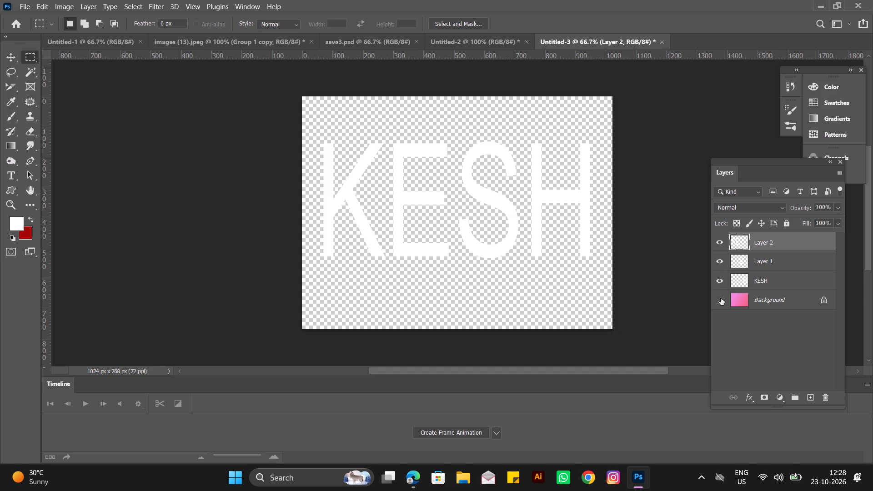
pyautogui.click(721, 298)
pyautogui.click(718, 283)
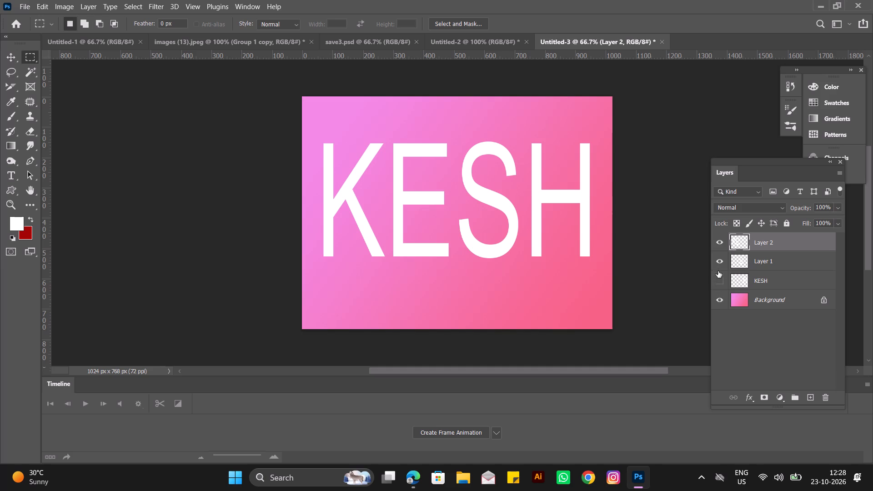
pyautogui.click(718, 266)
pyautogui.click(717, 236)
pyautogui.click(719, 243)
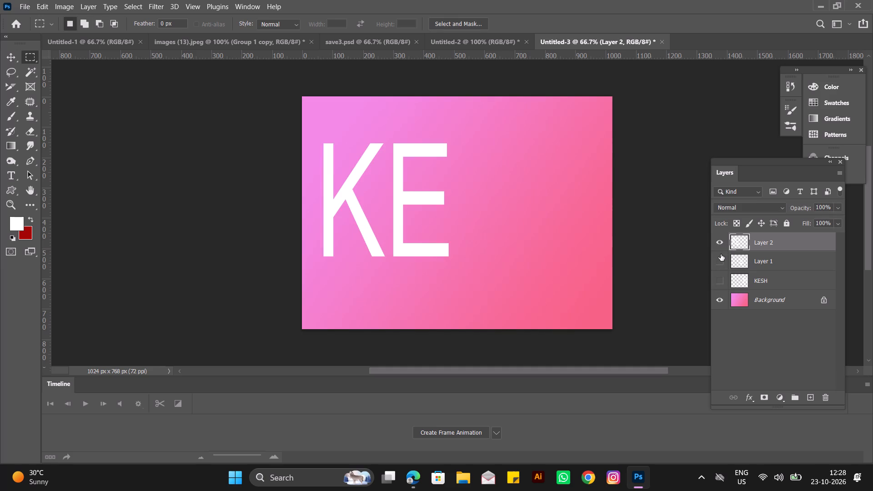
pyautogui.click(721, 254)
pyautogui.click(719, 277)
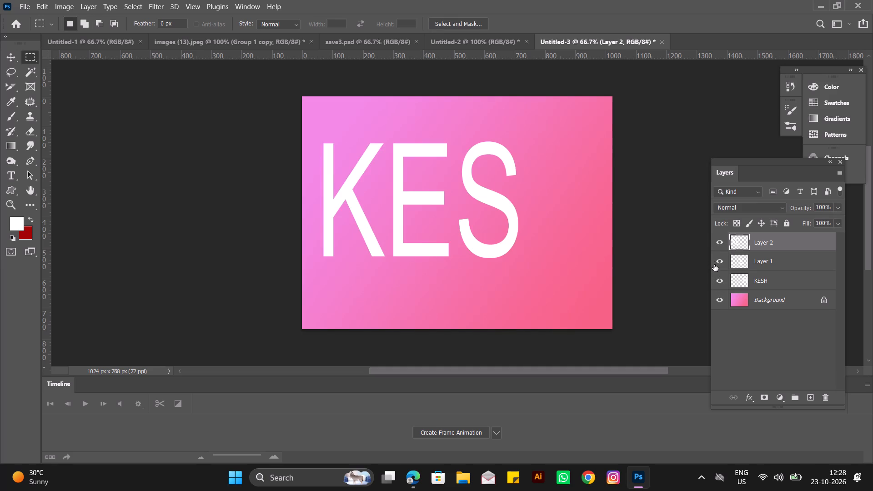
pyautogui.click(715, 261)
pyautogui.click(715, 261)
pyautogui.click(721, 245)
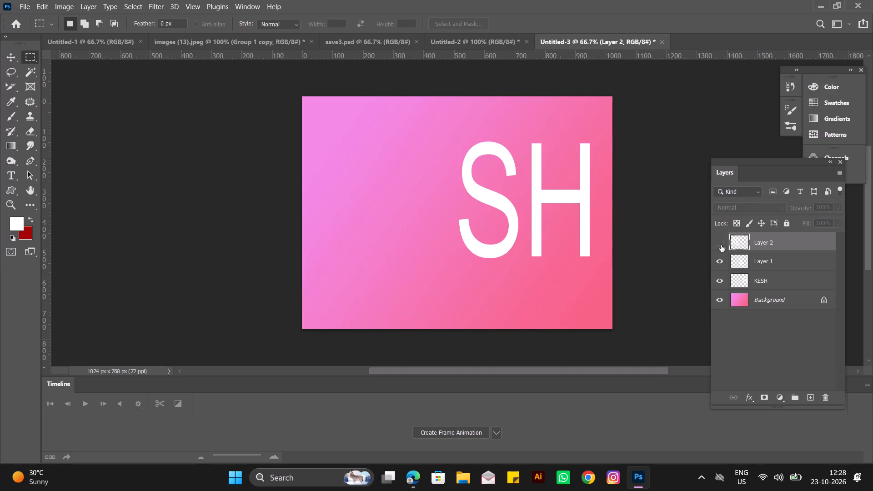
pyautogui.click(721, 245)
pyautogui.click(719, 280)
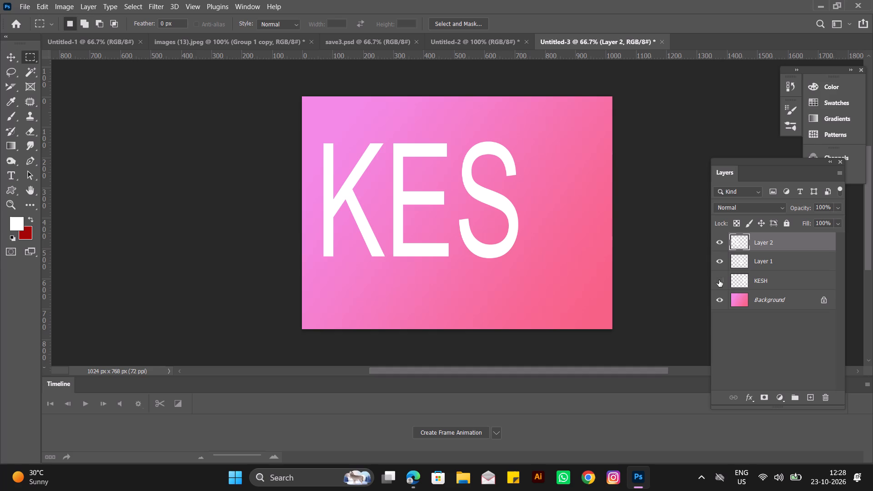
pyautogui.click(719, 280)
pyautogui.click(720, 258)
pyautogui.click(720, 258)
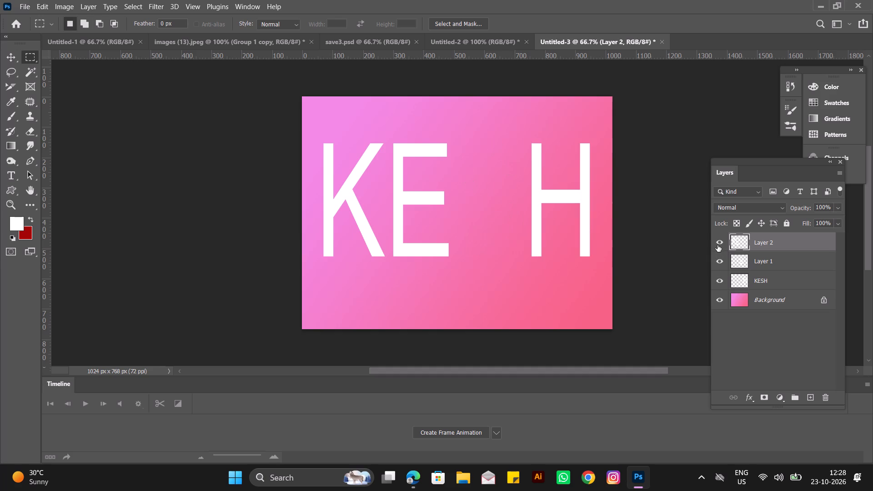
pyautogui.click(716, 241)
pyautogui.click(716, 241)
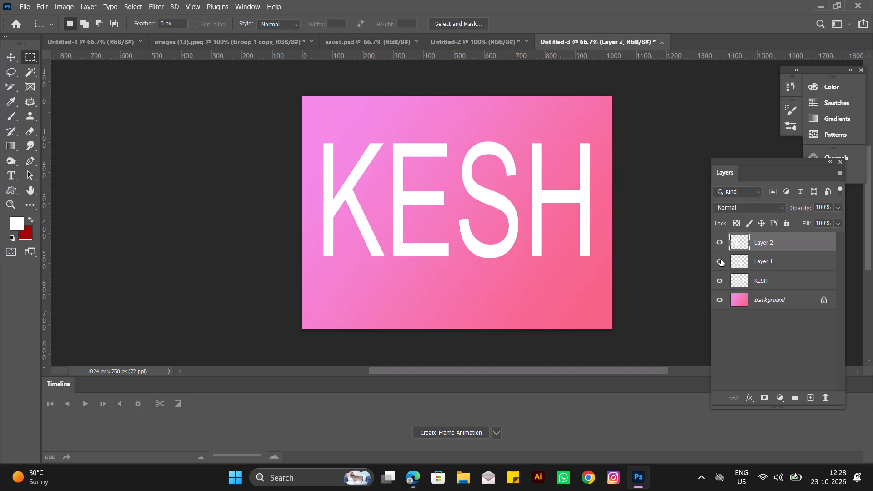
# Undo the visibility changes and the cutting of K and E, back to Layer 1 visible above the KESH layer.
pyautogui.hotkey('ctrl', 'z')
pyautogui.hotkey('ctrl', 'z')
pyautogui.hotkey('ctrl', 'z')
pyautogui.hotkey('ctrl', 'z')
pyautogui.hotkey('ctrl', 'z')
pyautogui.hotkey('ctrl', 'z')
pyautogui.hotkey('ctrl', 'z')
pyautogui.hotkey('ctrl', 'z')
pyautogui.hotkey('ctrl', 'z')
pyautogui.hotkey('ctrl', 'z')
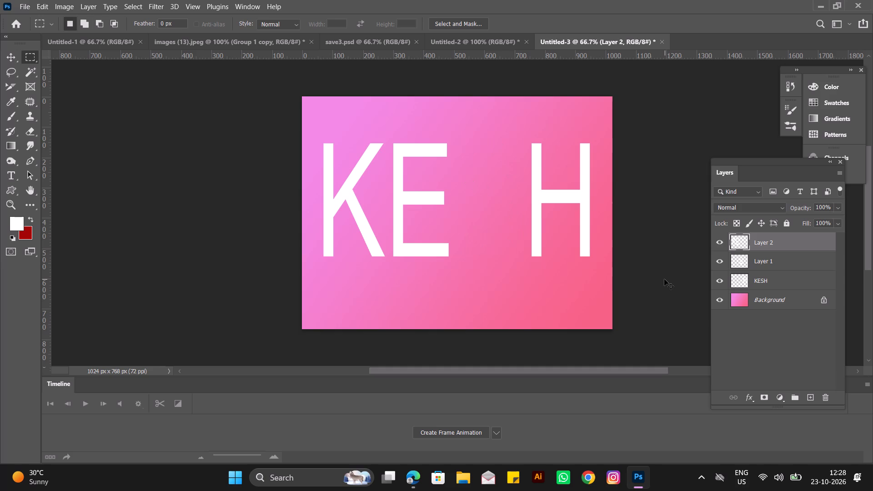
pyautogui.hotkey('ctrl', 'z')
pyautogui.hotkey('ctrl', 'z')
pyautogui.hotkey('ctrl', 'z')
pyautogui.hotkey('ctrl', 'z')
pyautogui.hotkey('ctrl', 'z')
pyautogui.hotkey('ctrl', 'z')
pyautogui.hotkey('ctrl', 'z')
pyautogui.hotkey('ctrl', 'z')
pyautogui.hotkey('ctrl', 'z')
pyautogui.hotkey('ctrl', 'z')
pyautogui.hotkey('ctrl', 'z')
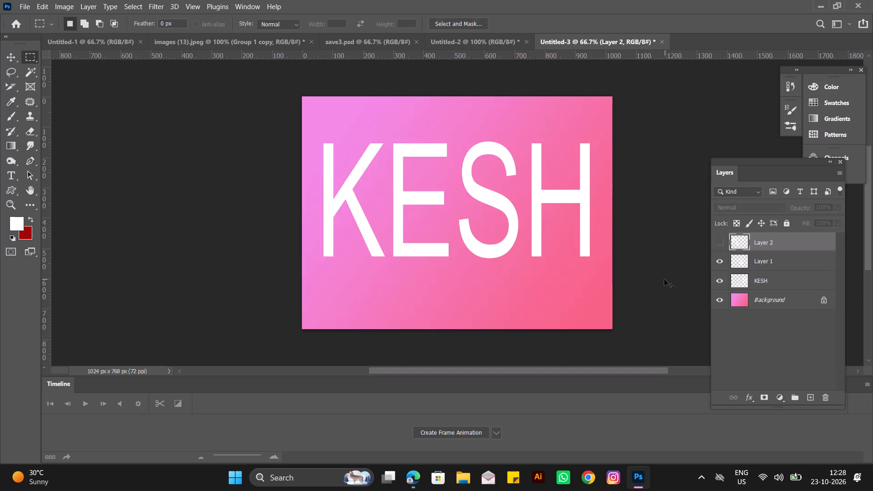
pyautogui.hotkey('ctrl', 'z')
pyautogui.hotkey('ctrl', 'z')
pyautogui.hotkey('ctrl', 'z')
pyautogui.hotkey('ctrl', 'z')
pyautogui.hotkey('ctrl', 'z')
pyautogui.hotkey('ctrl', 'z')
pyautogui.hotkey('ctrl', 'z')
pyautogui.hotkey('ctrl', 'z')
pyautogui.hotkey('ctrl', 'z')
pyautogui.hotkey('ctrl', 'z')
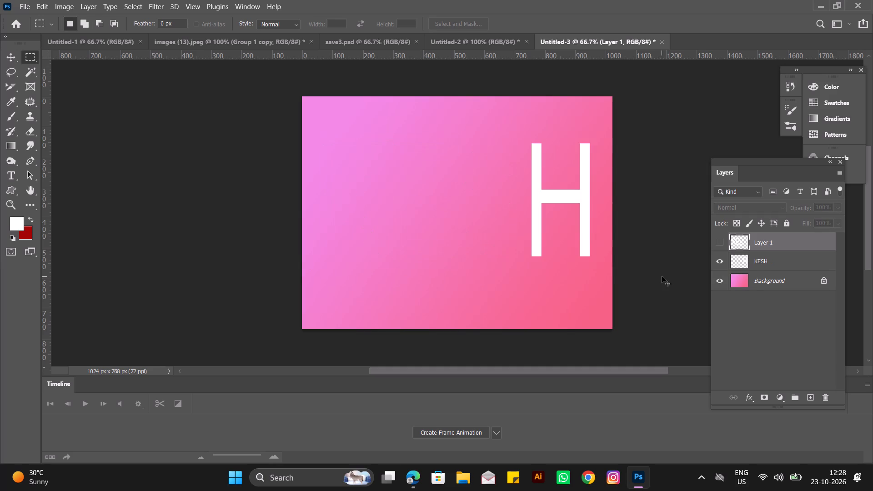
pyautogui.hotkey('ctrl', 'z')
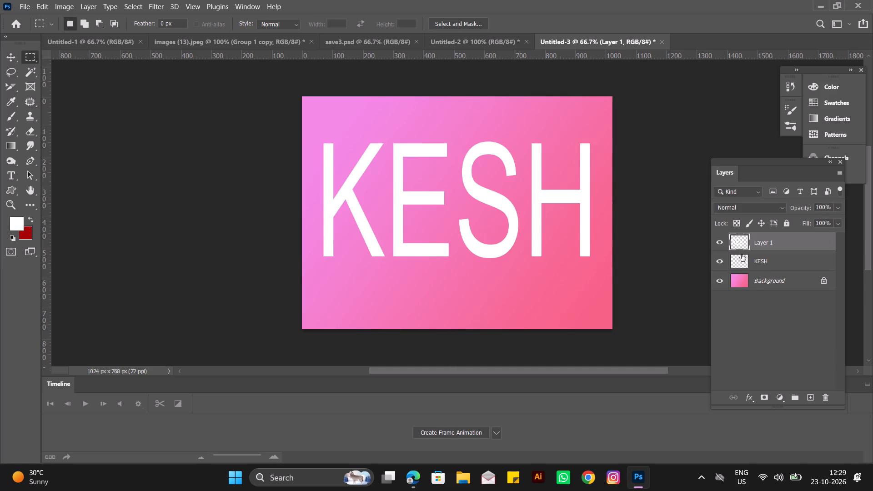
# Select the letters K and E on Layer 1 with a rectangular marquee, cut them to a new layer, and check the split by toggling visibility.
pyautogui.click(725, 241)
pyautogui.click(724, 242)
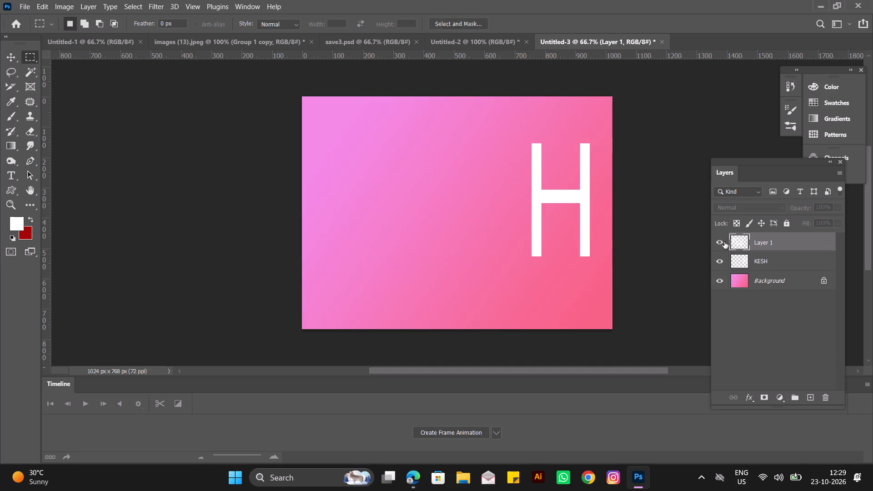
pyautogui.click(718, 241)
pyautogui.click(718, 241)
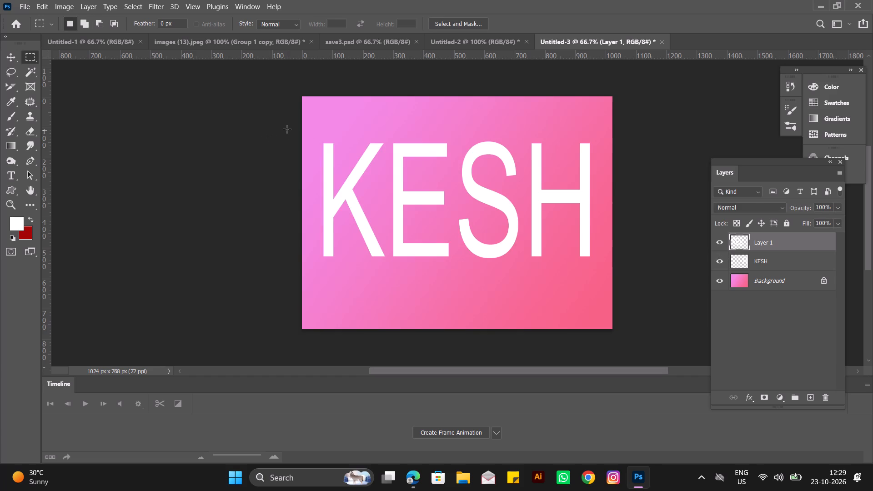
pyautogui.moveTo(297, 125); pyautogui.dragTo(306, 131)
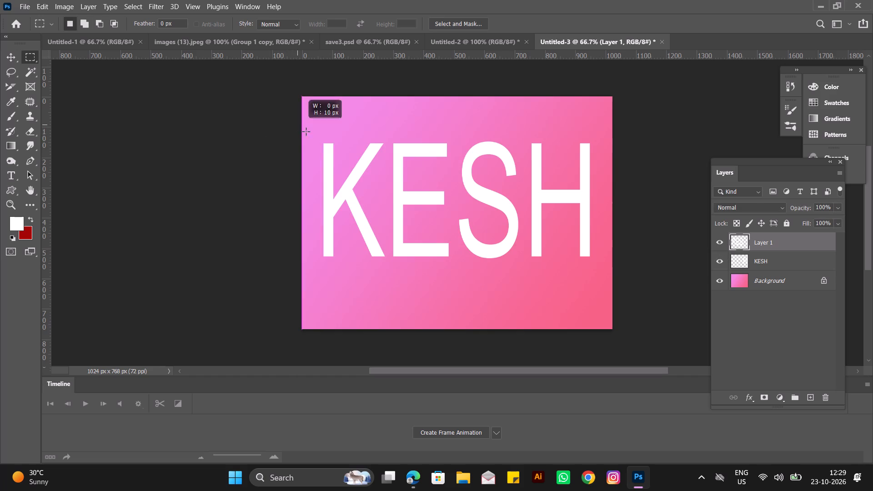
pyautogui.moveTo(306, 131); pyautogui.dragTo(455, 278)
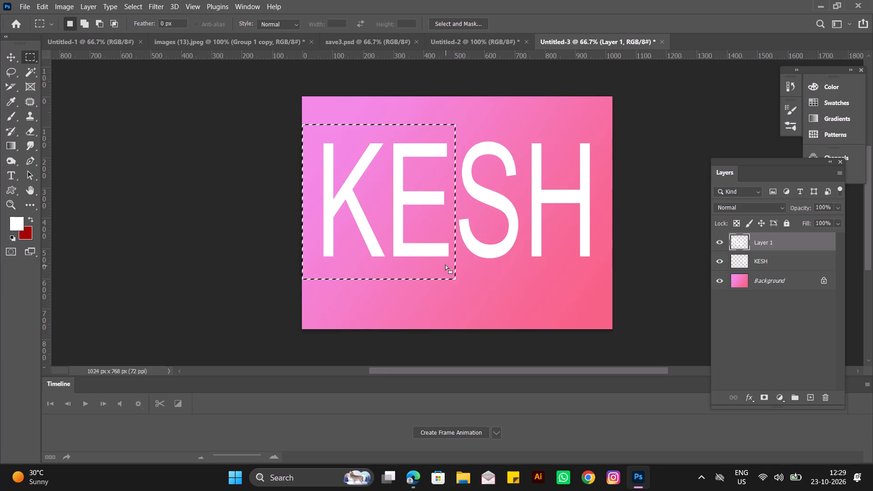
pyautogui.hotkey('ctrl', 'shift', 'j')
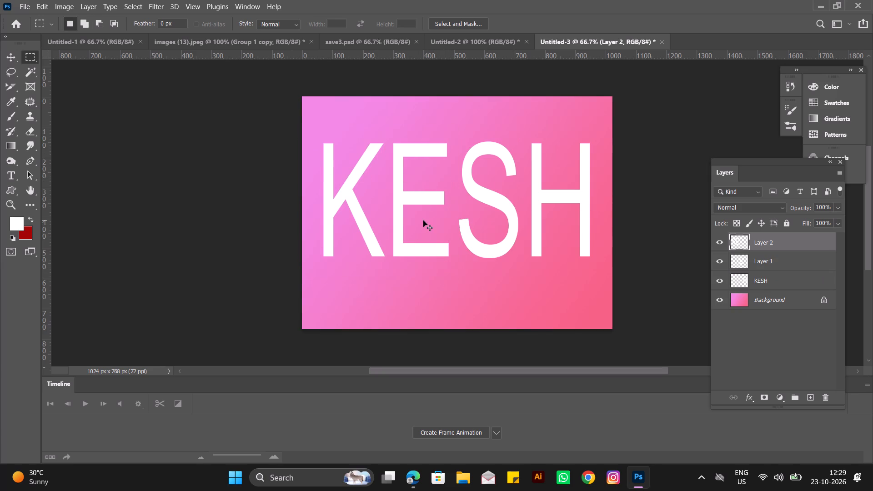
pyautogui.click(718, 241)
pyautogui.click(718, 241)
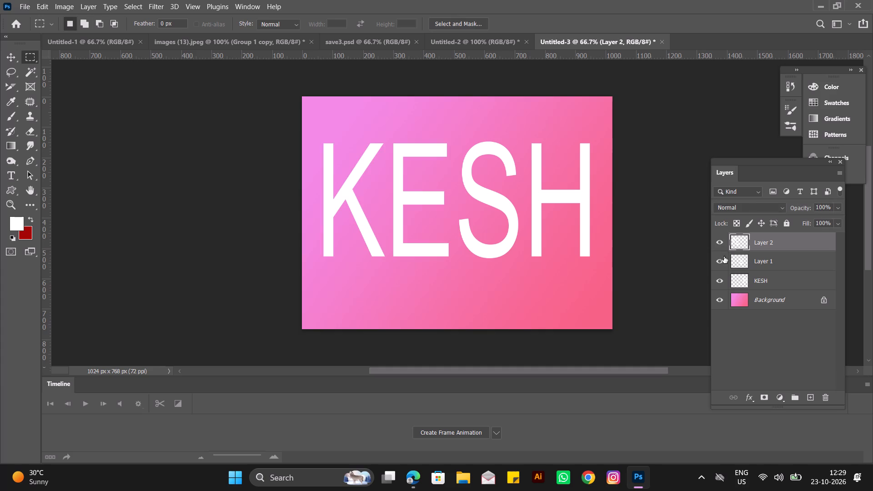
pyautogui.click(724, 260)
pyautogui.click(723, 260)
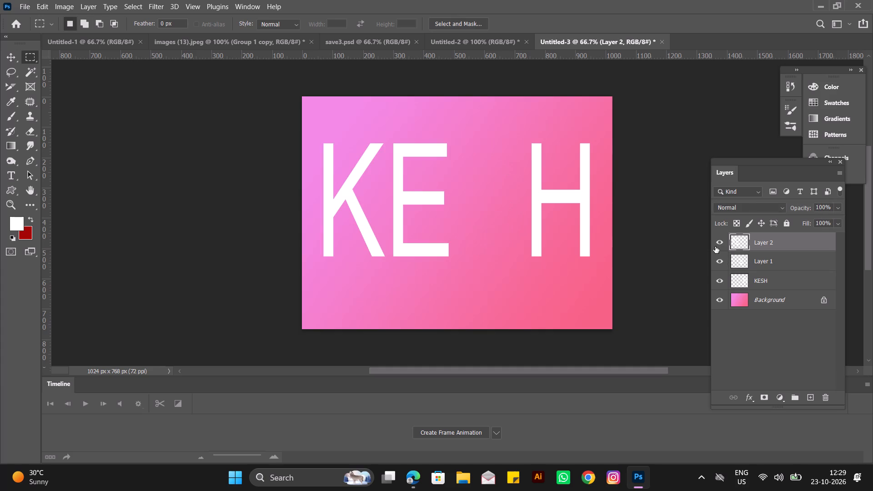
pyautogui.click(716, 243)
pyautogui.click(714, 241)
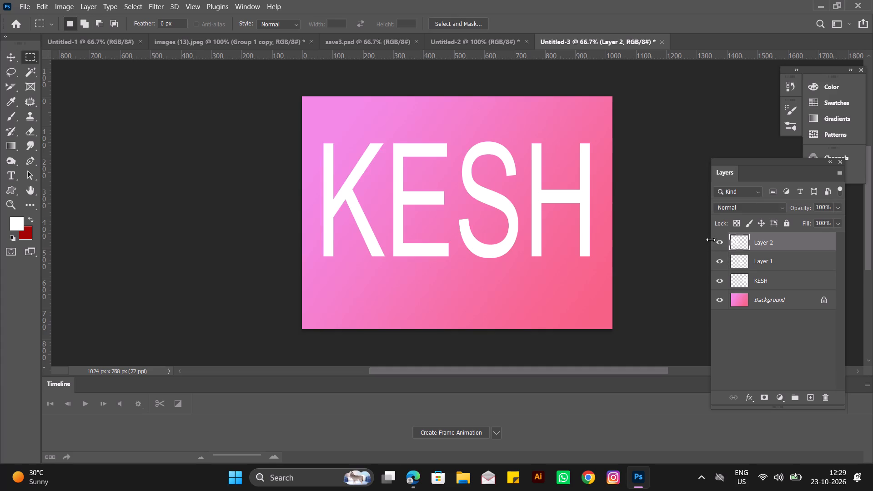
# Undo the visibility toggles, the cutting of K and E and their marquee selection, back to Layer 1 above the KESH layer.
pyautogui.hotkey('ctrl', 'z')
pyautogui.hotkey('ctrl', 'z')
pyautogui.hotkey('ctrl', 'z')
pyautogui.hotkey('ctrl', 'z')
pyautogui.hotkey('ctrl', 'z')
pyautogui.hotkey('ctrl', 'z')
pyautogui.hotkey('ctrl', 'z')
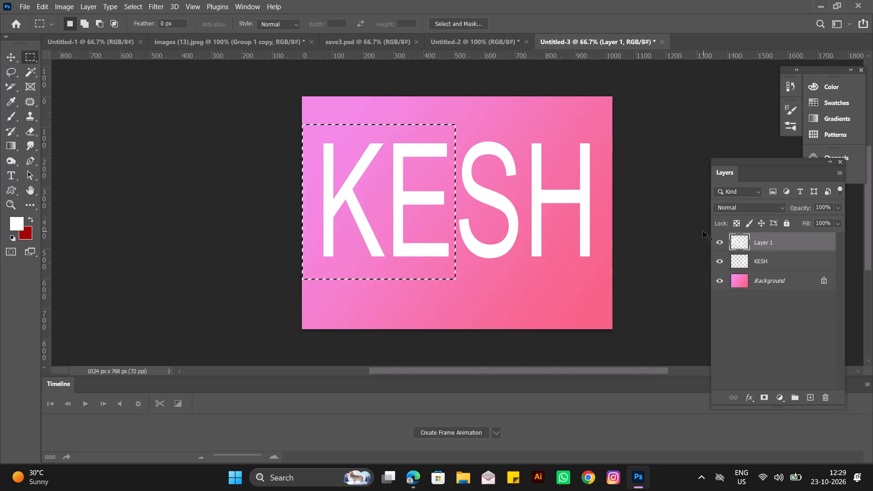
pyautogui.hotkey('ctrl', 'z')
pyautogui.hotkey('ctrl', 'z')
# Toggle the visibility of Layer 1 and KESH to examine which letters each layer holds.
pyautogui.click(718, 239)
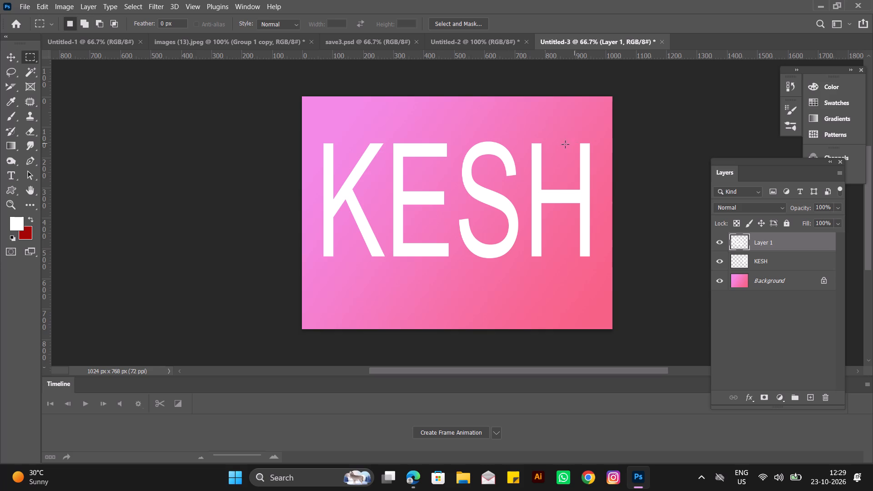
pyautogui.click(717, 246)
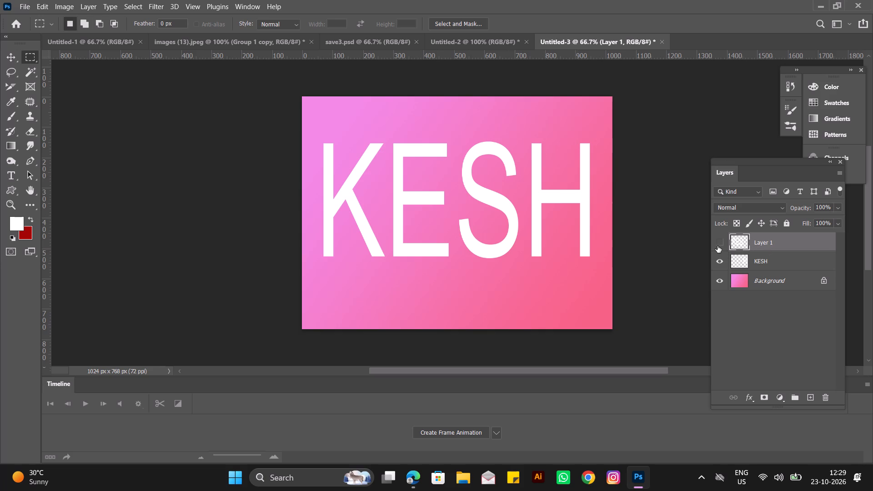
pyautogui.click(717, 246)
pyautogui.click(721, 260)
pyautogui.click(721, 260)
pyautogui.click(716, 246)
pyautogui.click(716, 246)
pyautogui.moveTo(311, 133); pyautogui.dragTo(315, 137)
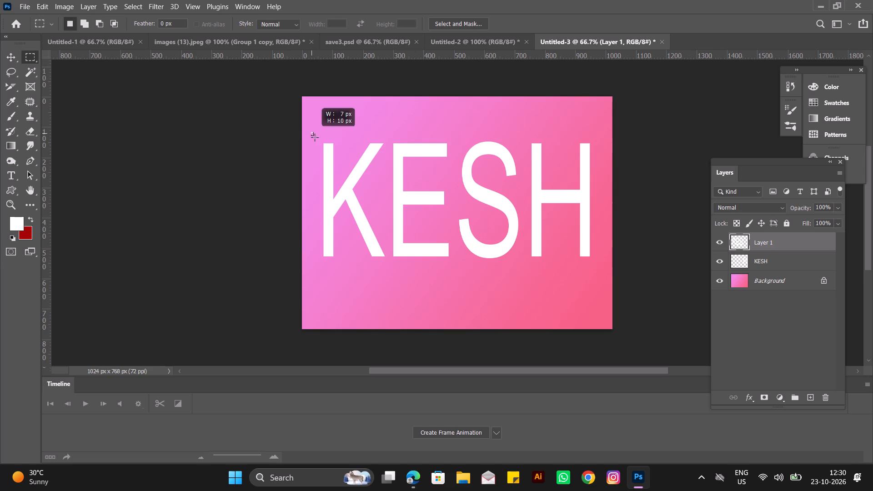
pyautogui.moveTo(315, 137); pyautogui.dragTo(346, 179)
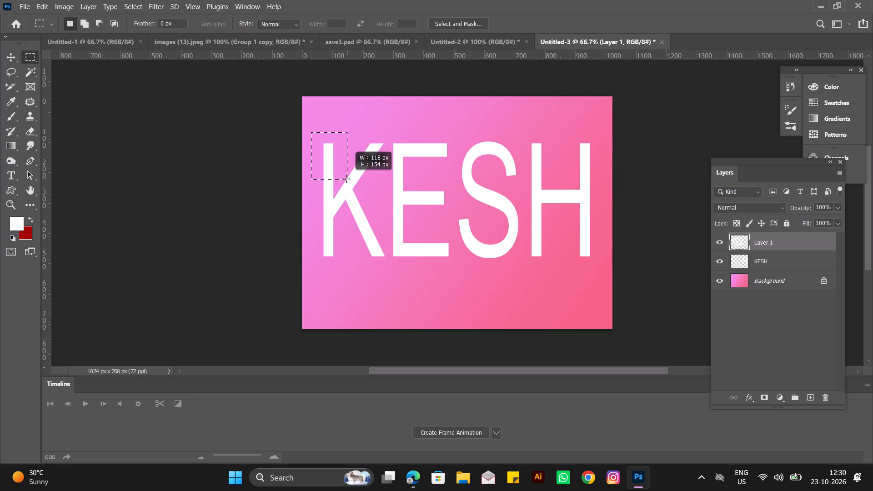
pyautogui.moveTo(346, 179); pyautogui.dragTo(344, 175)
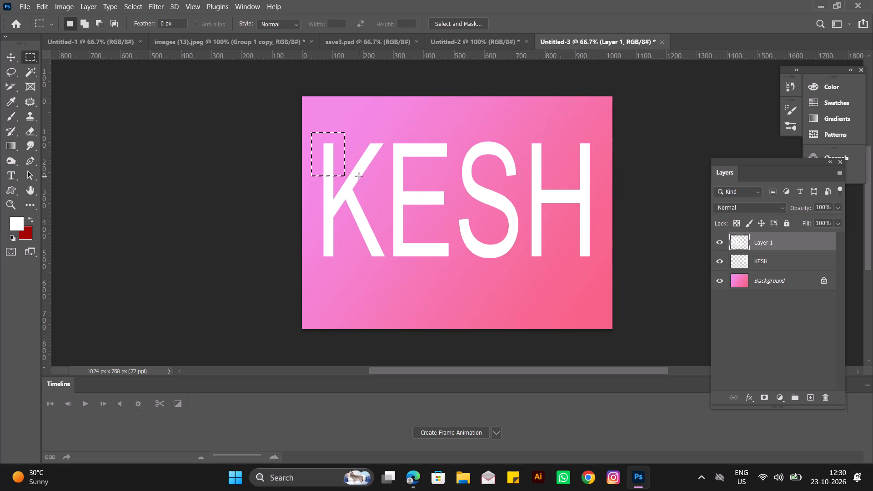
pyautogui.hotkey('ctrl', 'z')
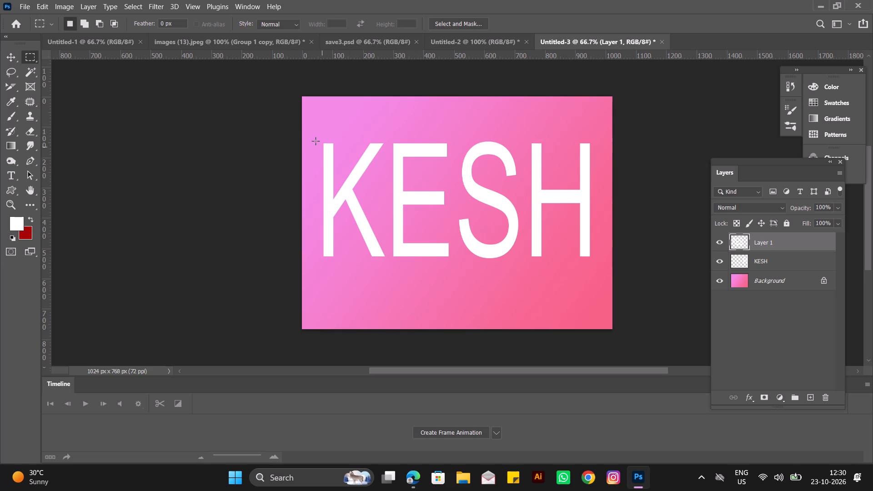
# Toggle Layer 1 and KESH off and on again to recheck which letters each layer holds.
pyautogui.click(719, 237)
pyautogui.click(719, 237)
pyautogui.click(720, 243)
pyautogui.click(720, 243)
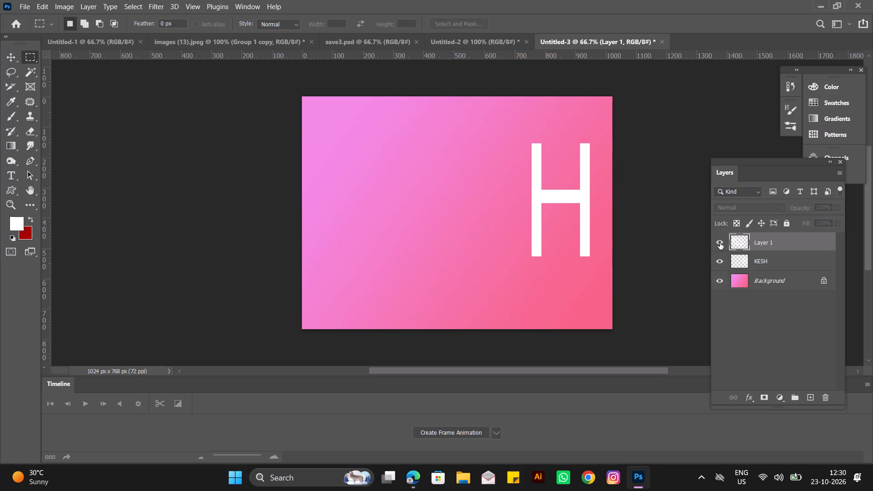
pyautogui.click(720, 260)
pyautogui.click(720, 260)
pyautogui.click(718, 245)
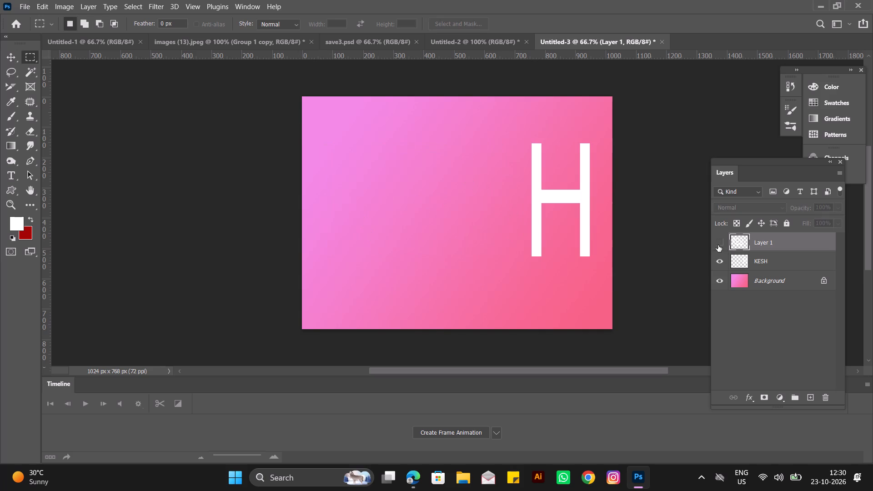
pyautogui.click(718, 245)
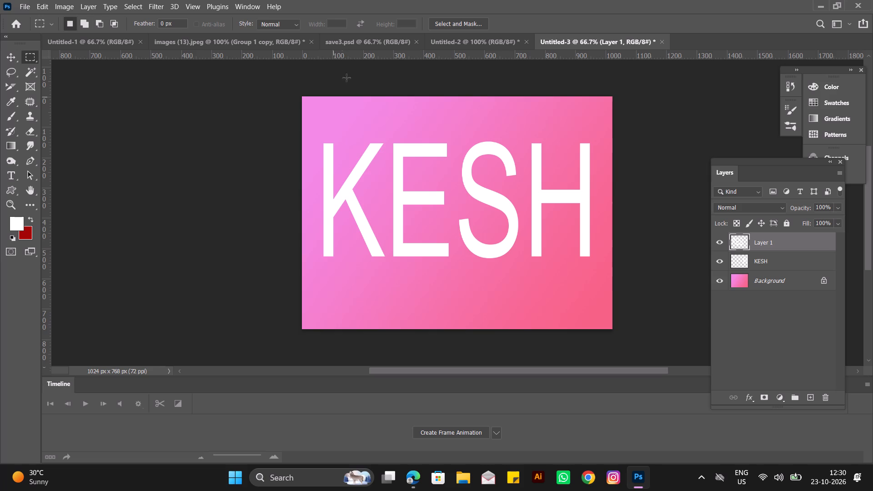
# Examine how the letter layers are organised in the Untitled-2 document, including toggling Layer 14, and return to Untitled-3.
pyautogui.click(487, 35)
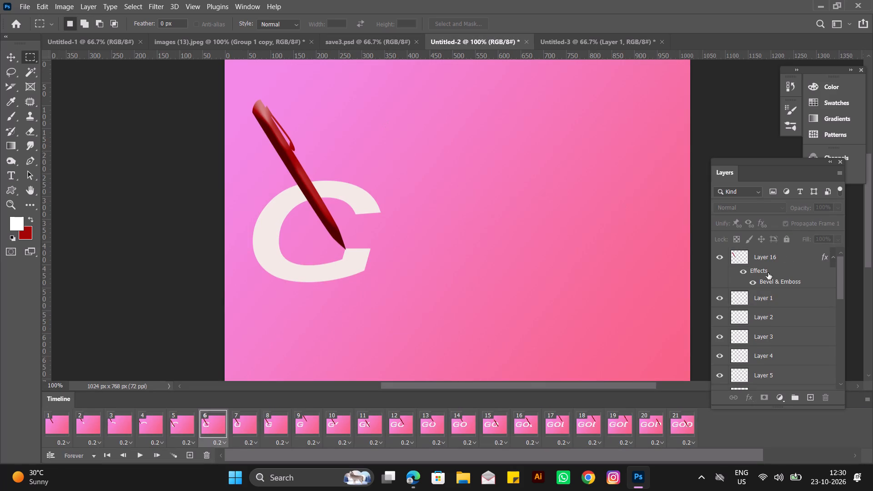
pyautogui.scroll(-13, 767, 273)
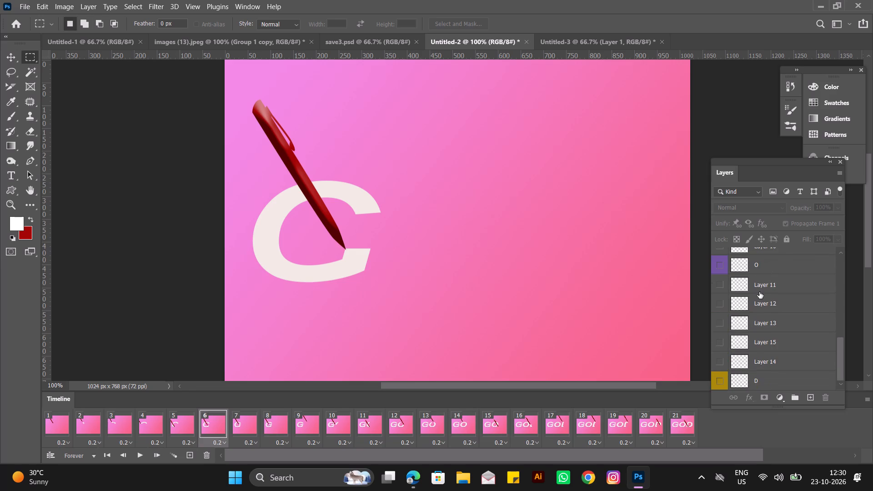
pyautogui.scroll(-3, 721, 347)
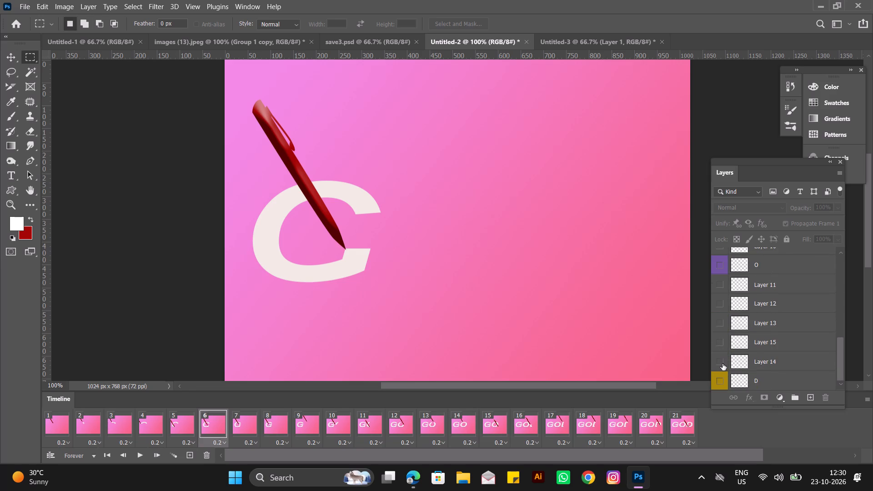
pyautogui.click(721, 362)
pyautogui.click(721, 362)
pyautogui.scroll(4, 727, 340)
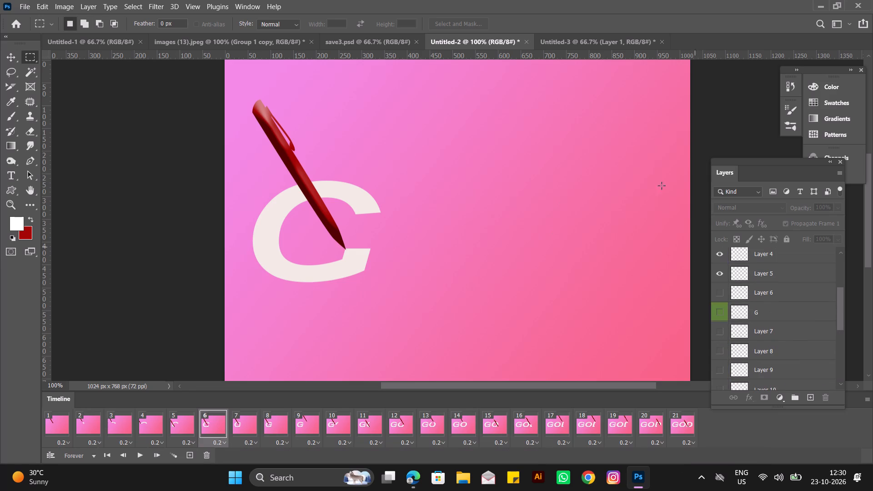
pyautogui.click(583, 39)
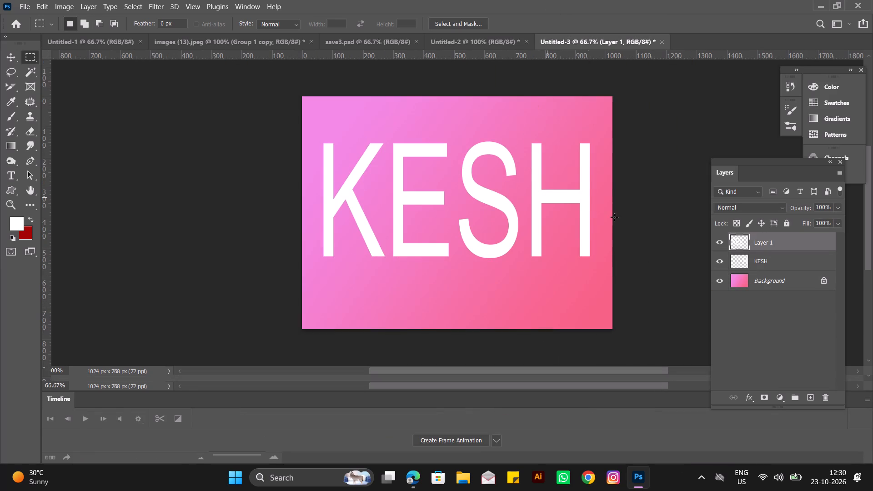
# Select the letters K and E on Layer 1 with a rectangular marquee, cut them to a new layer, and toggle Layer 1 to check.
pyautogui.click(716, 242)
pyautogui.click(717, 255)
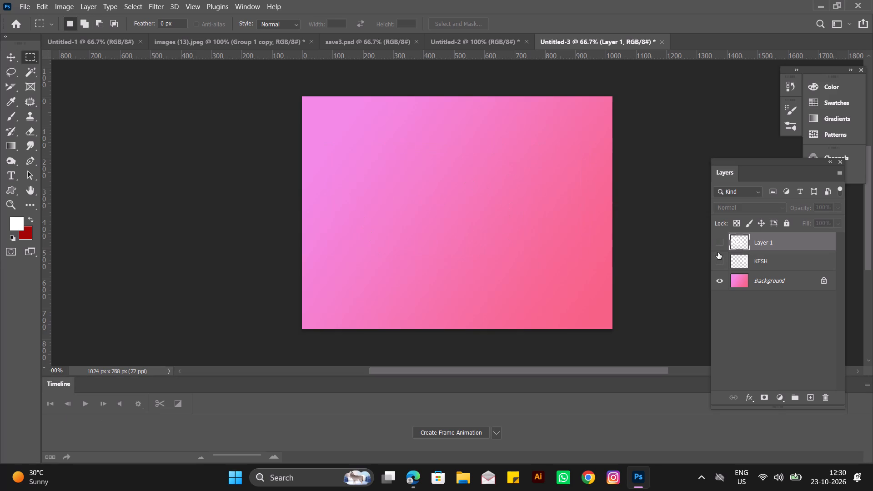
pyautogui.click(721, 245)
pyautogui.click(720, 255)
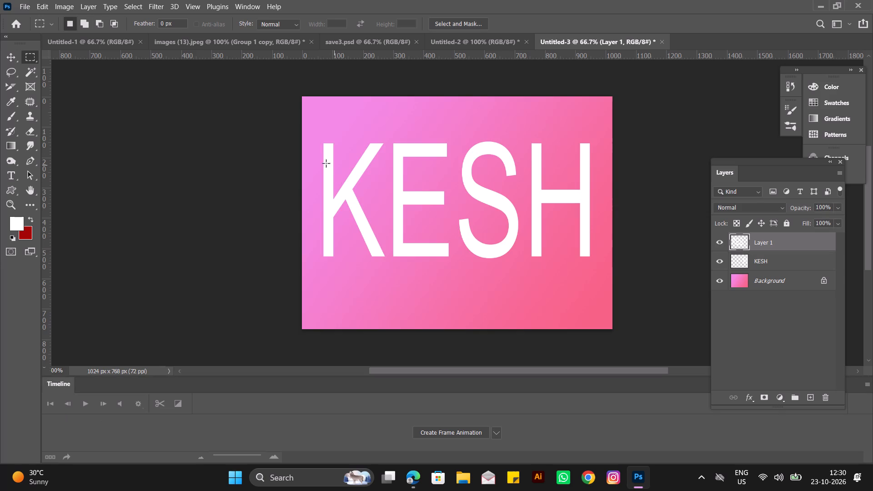
pyautogui.moveTo(310, 124); pyautogui.dragTo(449, 227)
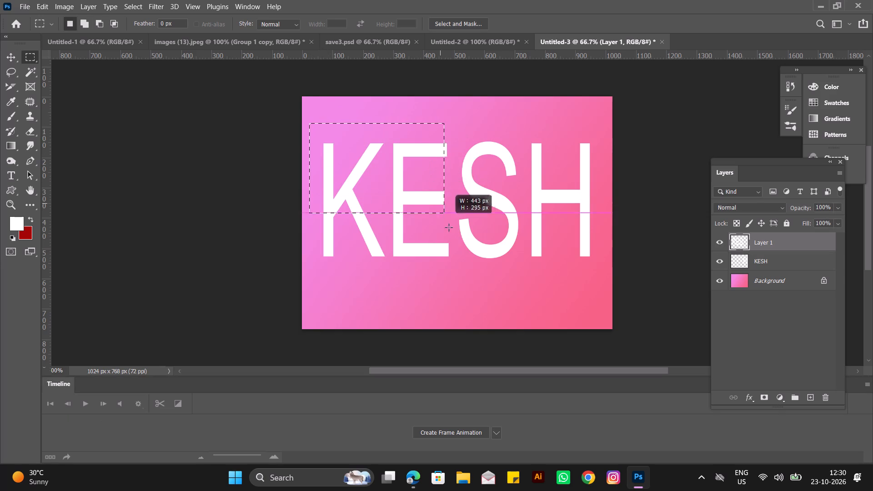
pyautogui.moveTo(449, 227); pyautogui.dragTo(460, 271)
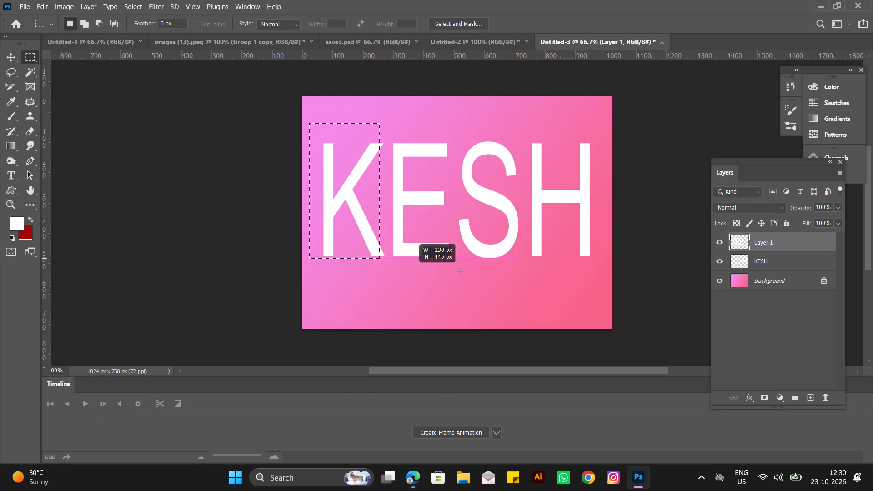
pyautogui.moveTo(460, 271); pyautogui.dragTo(456, 281)
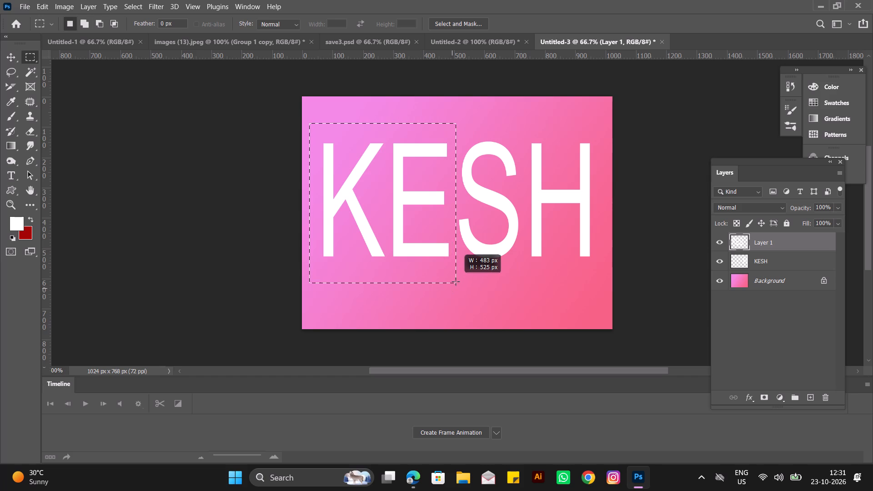
pyautogui.moveTo(456, 281); pyautogui.dragTo(457, 280)
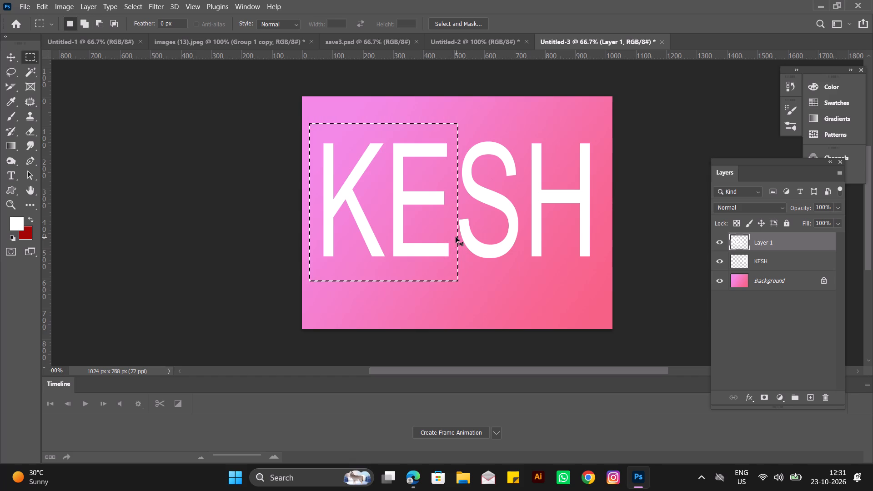
pyautogui.hotkey('ctrl', 'shift', 'j')
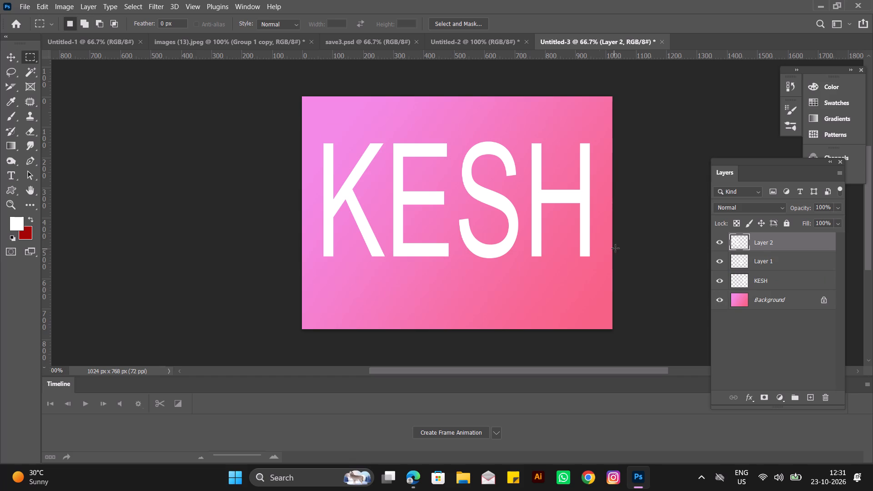
pyautogui.click(719, 263)
pyautogui.click(719, 263)
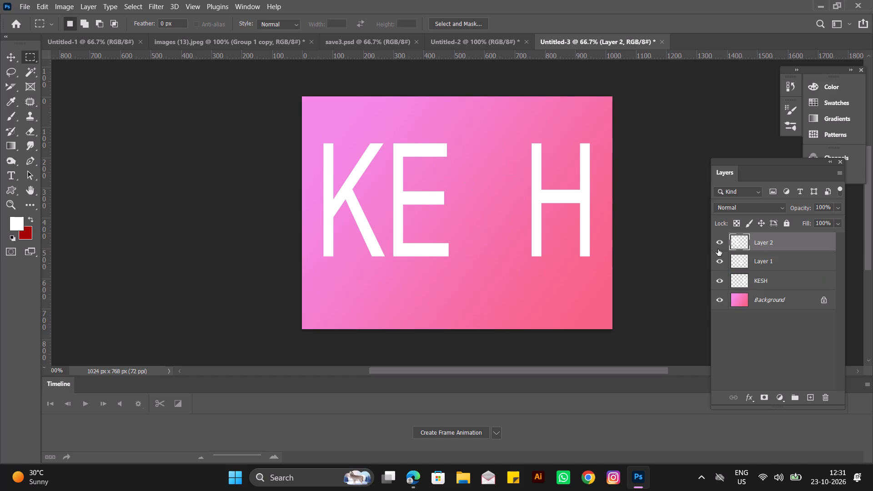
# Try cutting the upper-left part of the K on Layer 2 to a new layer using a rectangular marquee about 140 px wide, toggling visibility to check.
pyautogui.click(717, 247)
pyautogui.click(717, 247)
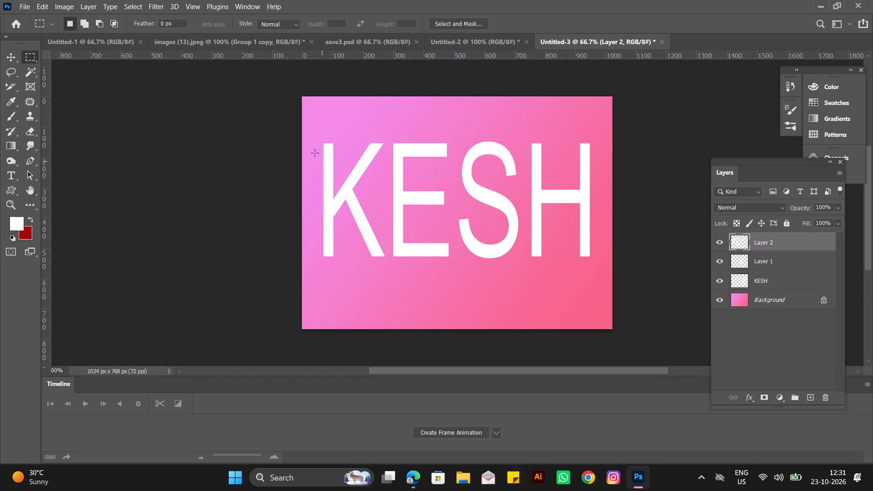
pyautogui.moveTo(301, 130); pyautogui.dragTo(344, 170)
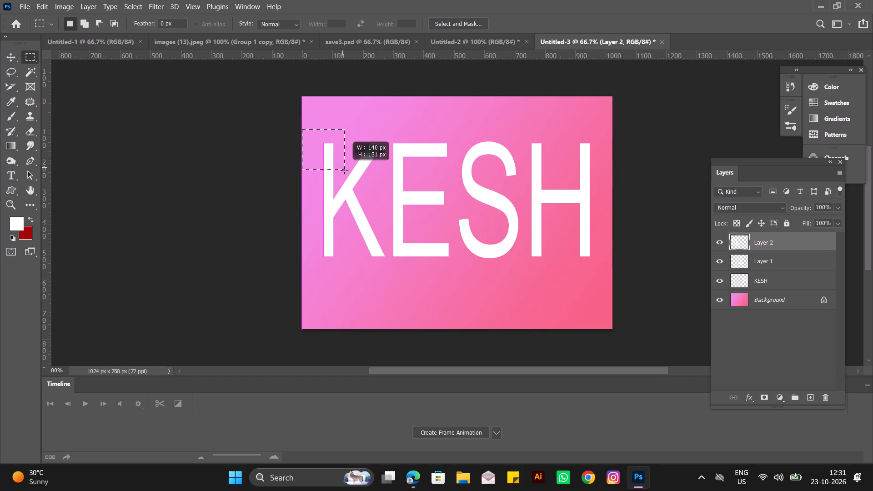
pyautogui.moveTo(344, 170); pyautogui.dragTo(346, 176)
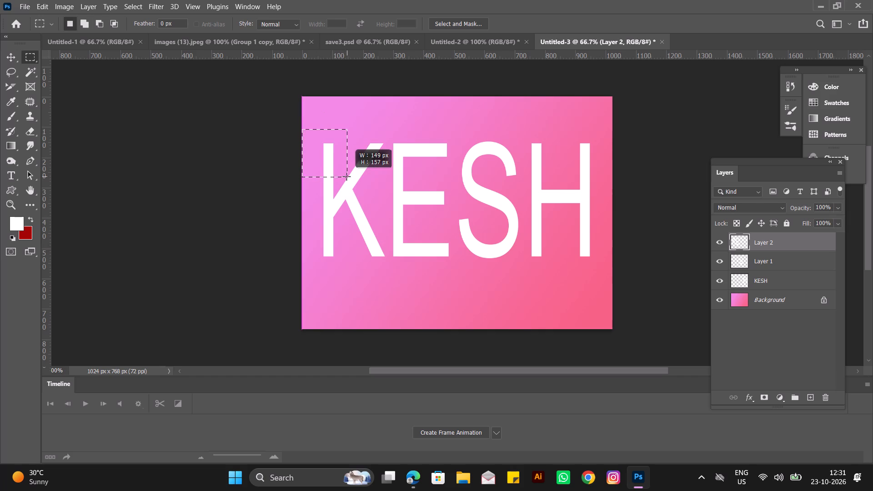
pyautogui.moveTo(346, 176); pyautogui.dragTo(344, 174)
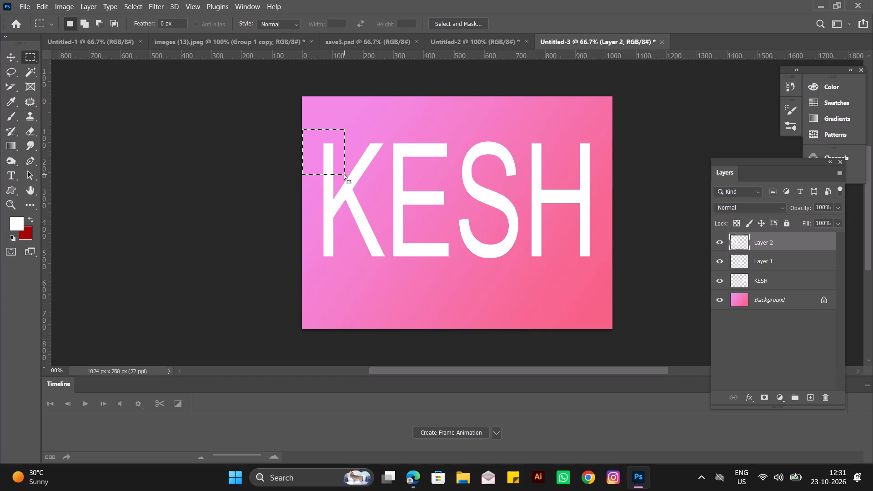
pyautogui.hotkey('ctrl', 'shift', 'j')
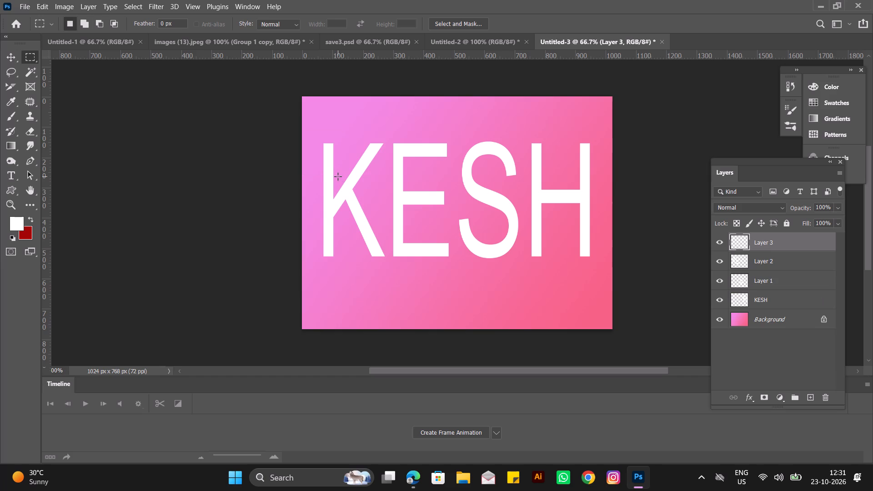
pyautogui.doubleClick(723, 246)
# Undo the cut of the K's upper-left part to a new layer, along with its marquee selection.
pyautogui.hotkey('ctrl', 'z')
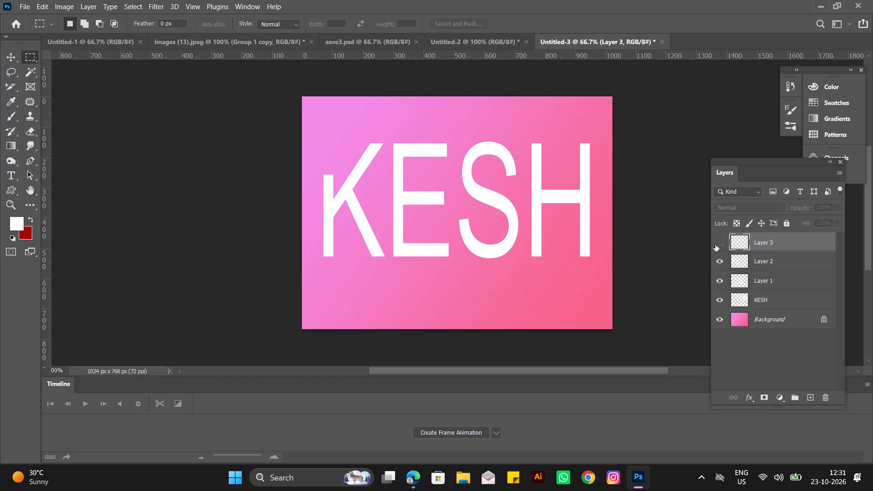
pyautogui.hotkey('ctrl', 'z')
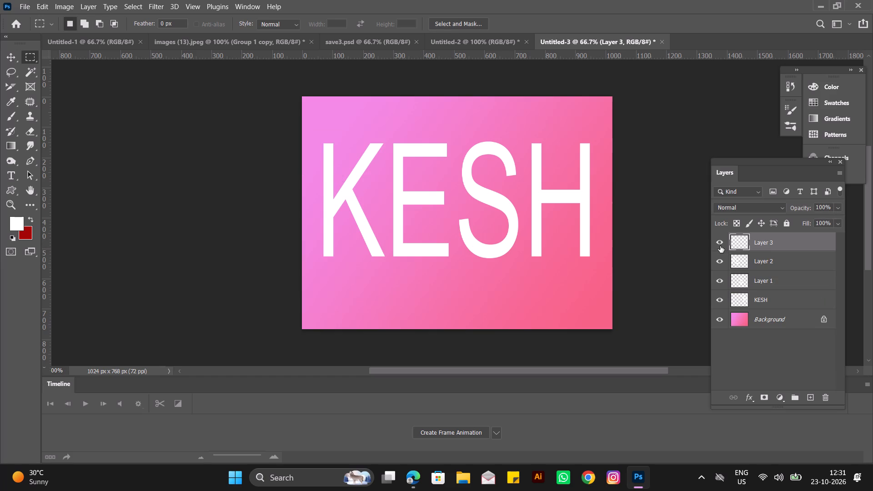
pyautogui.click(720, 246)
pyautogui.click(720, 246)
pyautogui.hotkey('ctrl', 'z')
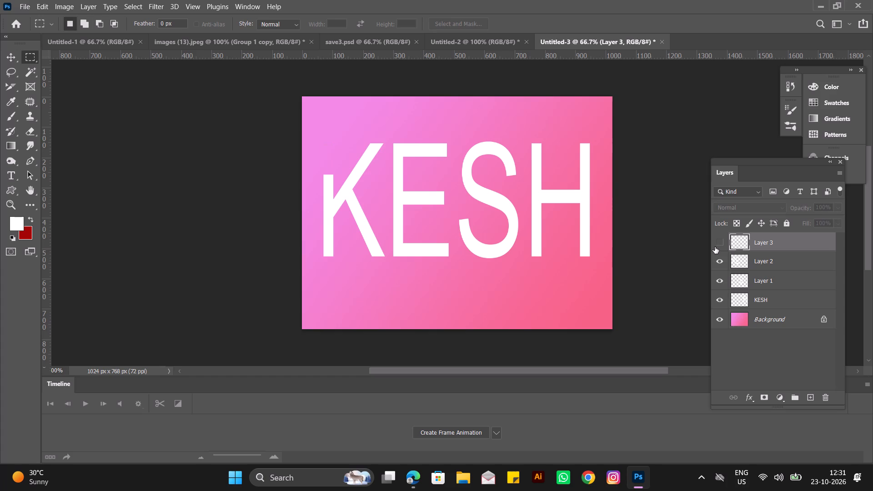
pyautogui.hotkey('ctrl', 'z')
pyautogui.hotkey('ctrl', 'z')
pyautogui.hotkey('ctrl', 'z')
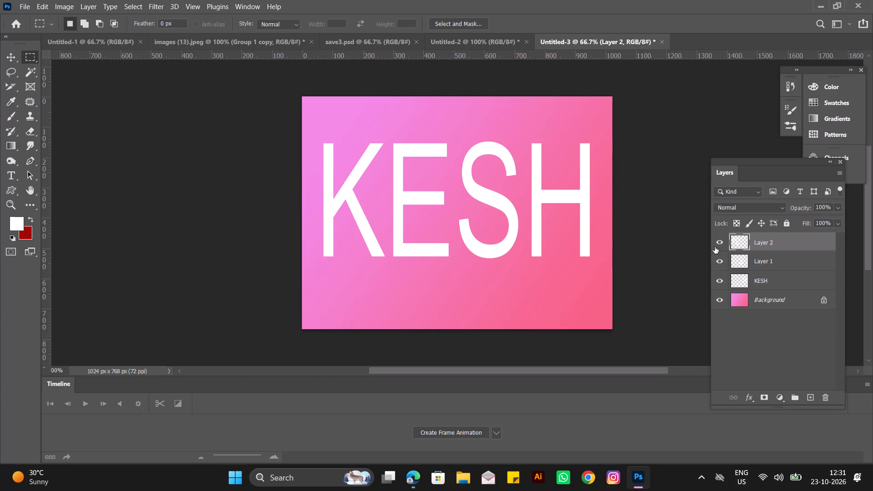
# Toggle the visibility of Layer 2, Layer 1 and KESH to examine which letters each layer holds.
pyautogui.click(717, 243)
pyautogui.click(717, 243)
pyautogui.click(719, 257)
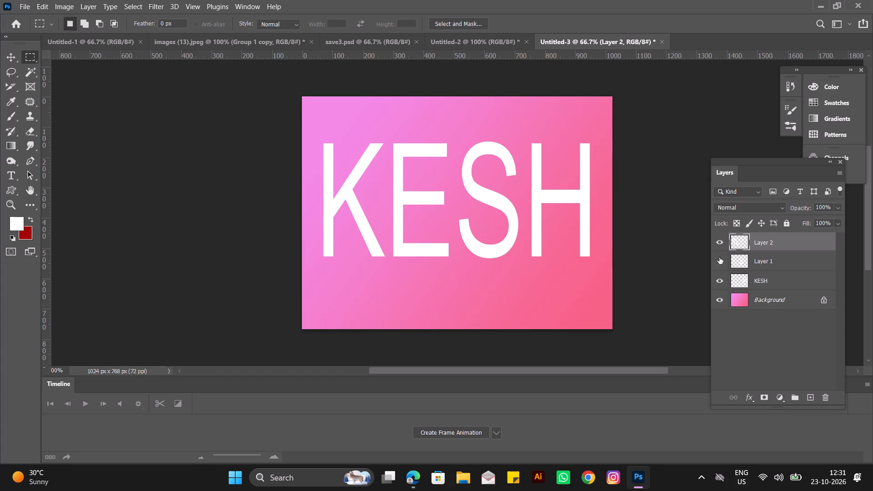
pyautogui.click(719, 257)
pyautogui.click(717, 283)
pyautogui.click(717, 283)
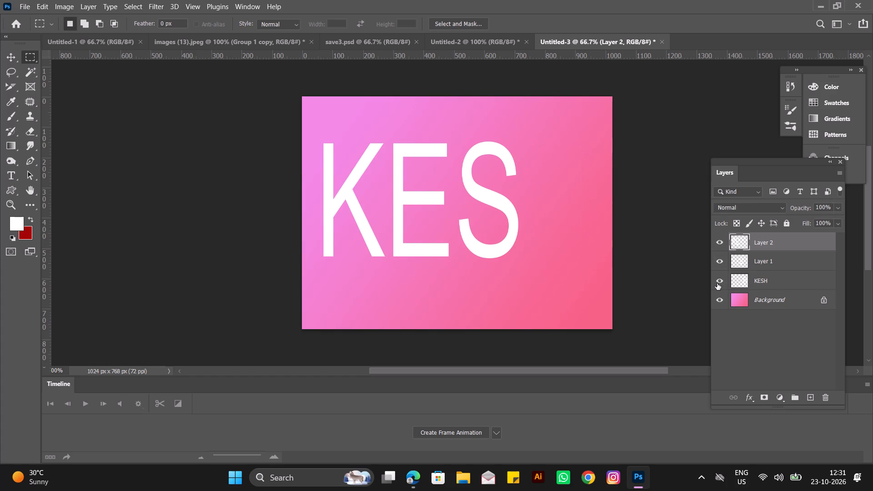
pyautogui.click(717, 243)
pyautogui.click(717, 243)
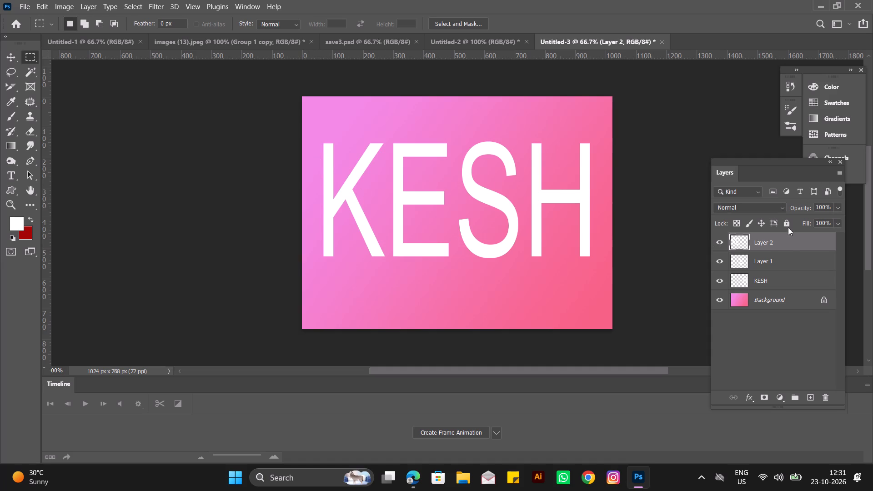
pyautogui.rightClick(779, 246)
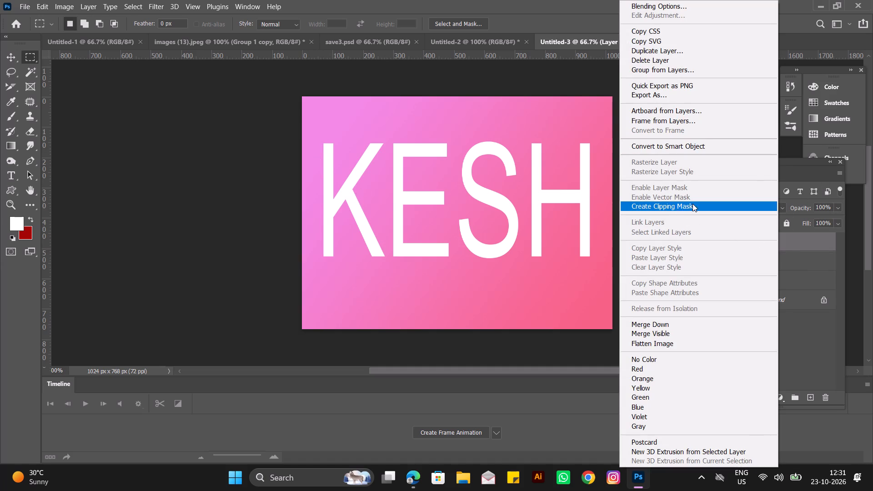
pyautogui.click(800, 238)
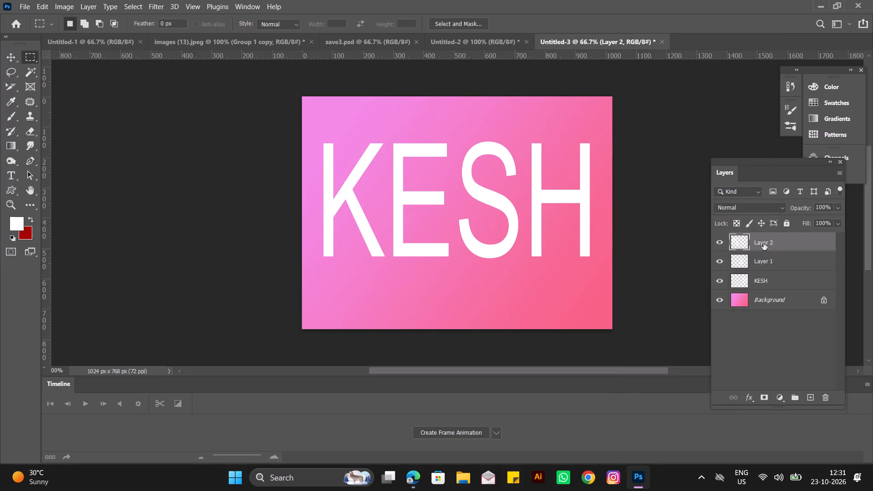
pyautogui.doubleClick(719, 243)
# Switch to the Untitled-2 document and play its pen-writing frame animation to review how the letter strokes appear, stopping playback when done.
pyautogui.click(488, 46)
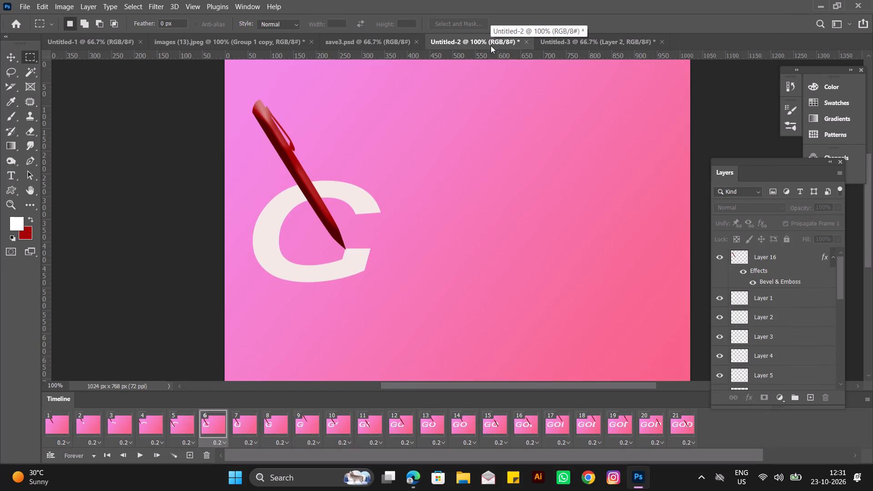
pyautogui.press('space')
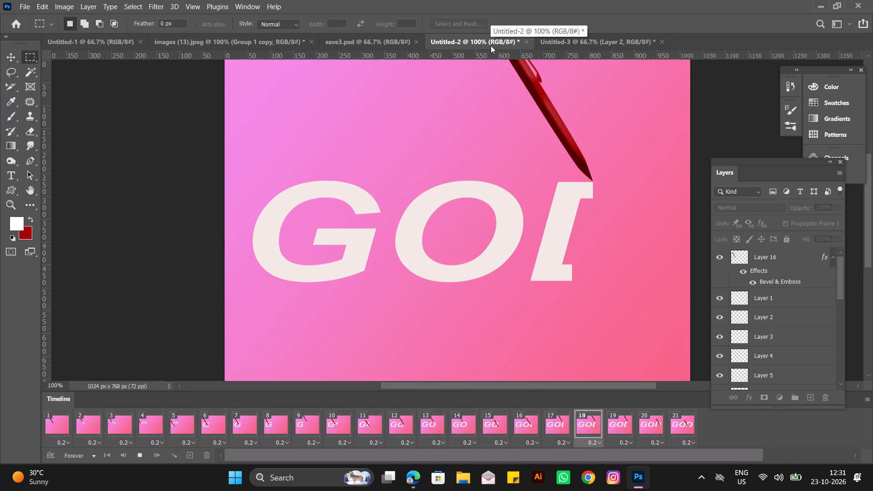
pyautogui.press('space')
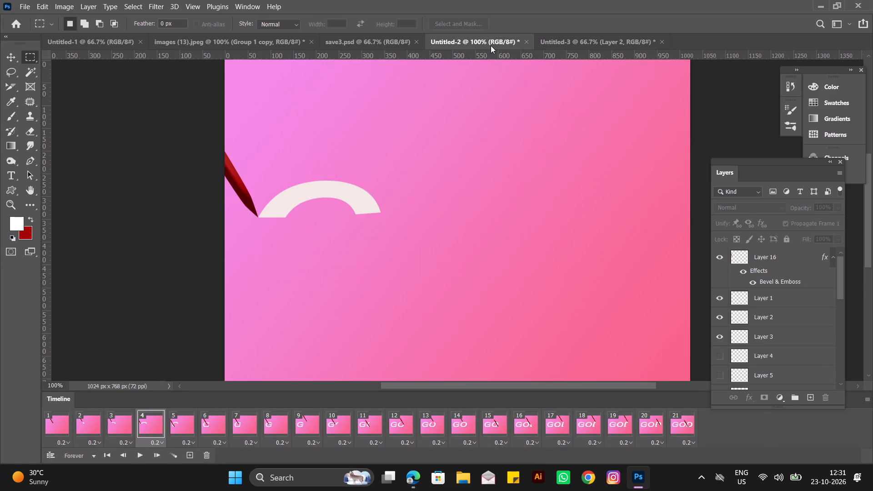
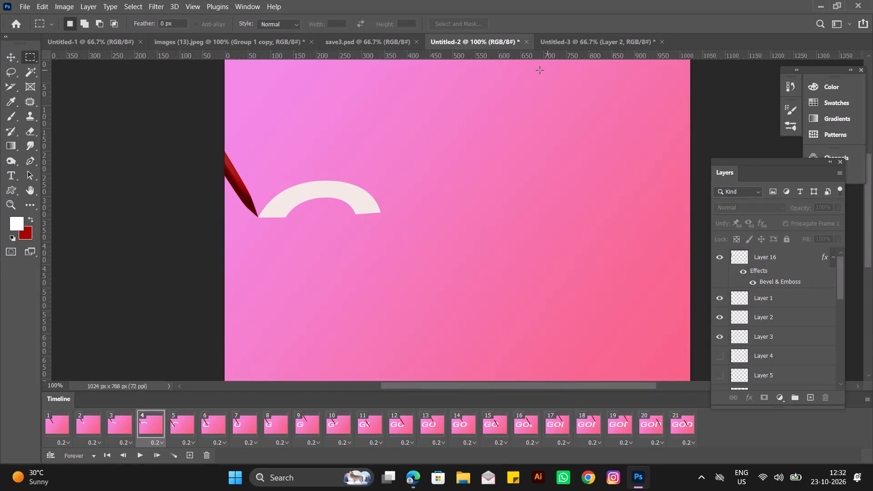
# Return to the Untitled-3 document and toggle the visibility of Layer 2, Layer 1 and KESH to examine which letters each layer holds.
pyautogui.click(572, 43)
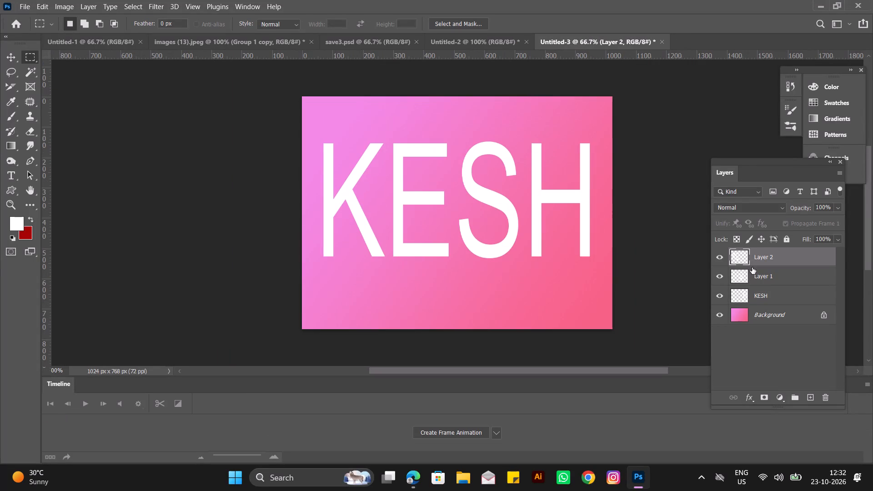
pyautogui.click(722, 243)
pyautogui.click(722, 243)
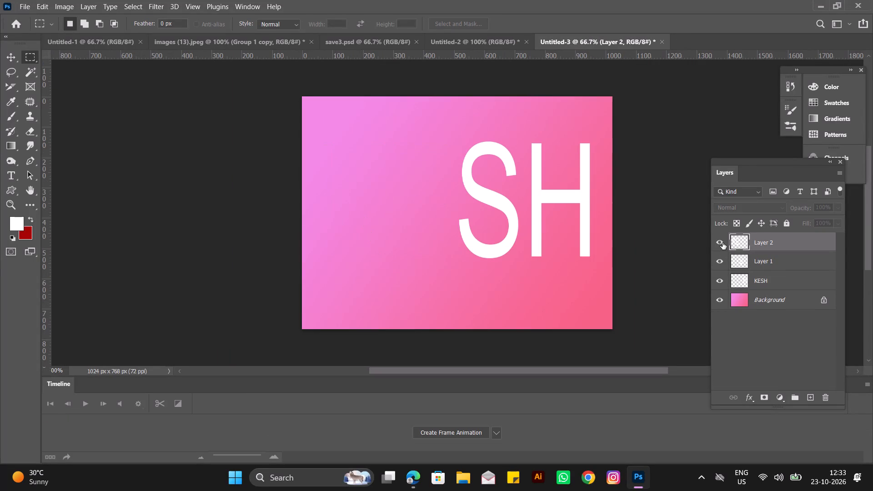
pyautogui.click(718, 261)
pyautogui.click(718, 261)
pyautogui.doubleClick(719, 277)
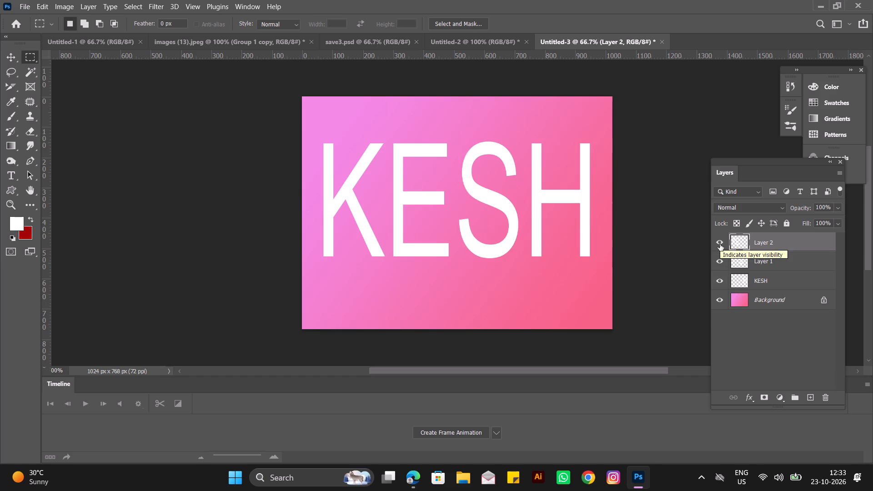
pyautogui.click(720, 244)
pyautogui.click(720, 244)
pyautogui.doubleClick(720, 259)
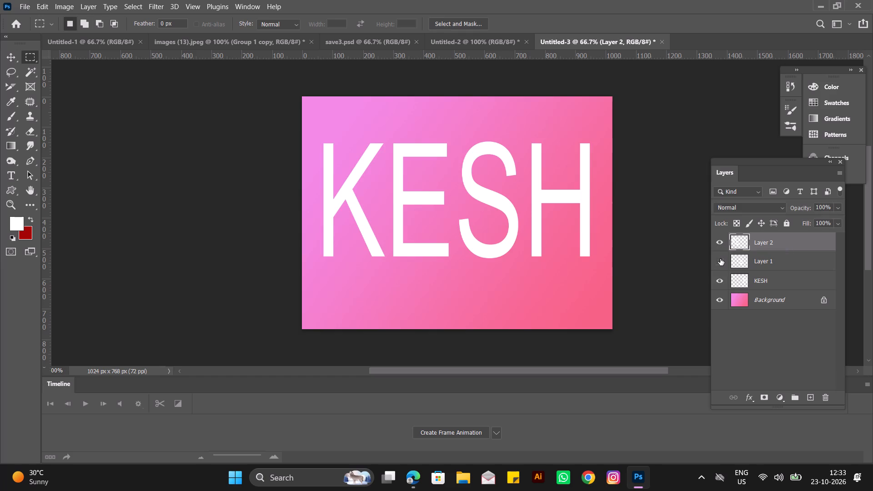
pyautogui.click(720, 247)
pyautogui.click(720, 247)
pyautogui.doubleClick(717, 277)
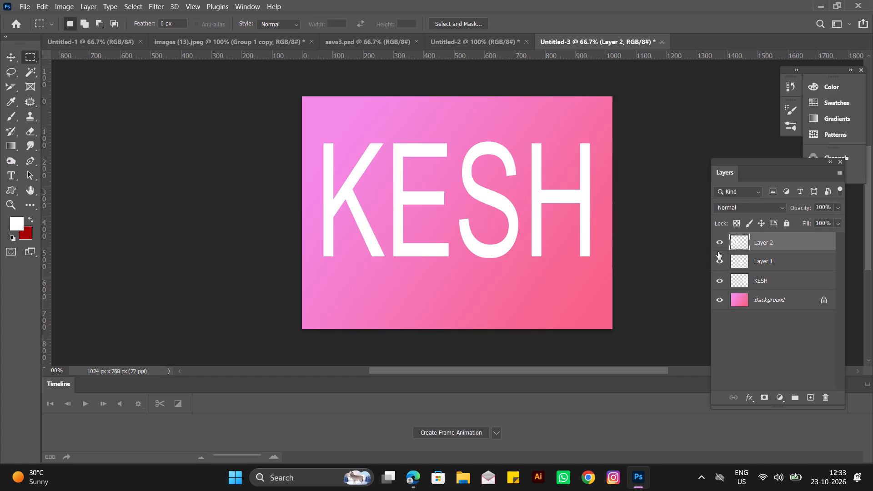
pyautogui.doubleClick(718, 248)
# Undo the layer visibility toggles and the cut that moved the letters K and E from Layer 1 to Layer 2.
pyautogui.hotkey('ctrl', 'z')
pyautogui.hotkey('ctrl', 'z')
pyautogui.hotkey('ctrl', 'z')
pyautogui.hotkey('ctrl', 'z')
pyautogui.hotkey('ctrl', 'z')
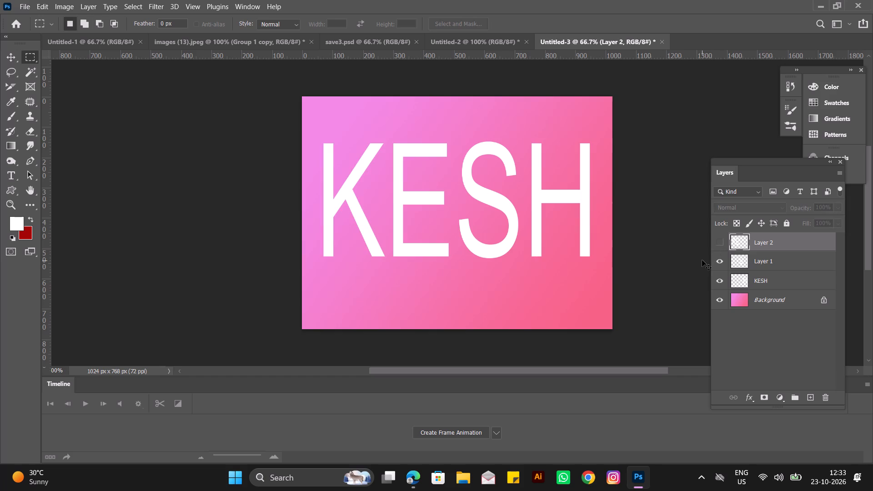
pyautogui.hotkey('ctrl', 'z')
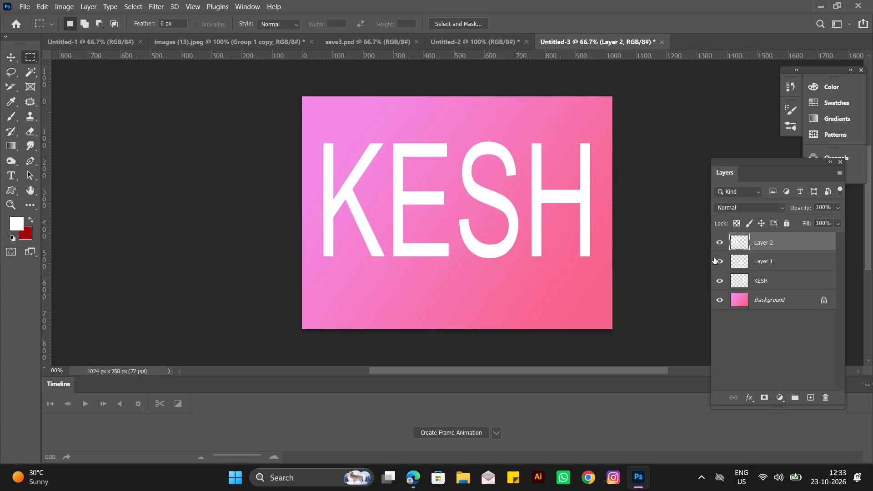
pyautogui.doubleClick(715, 245)
pyautogui.hotkey('ctrl', 'z')
pyautogui.hotkey('ctrl', 'z')
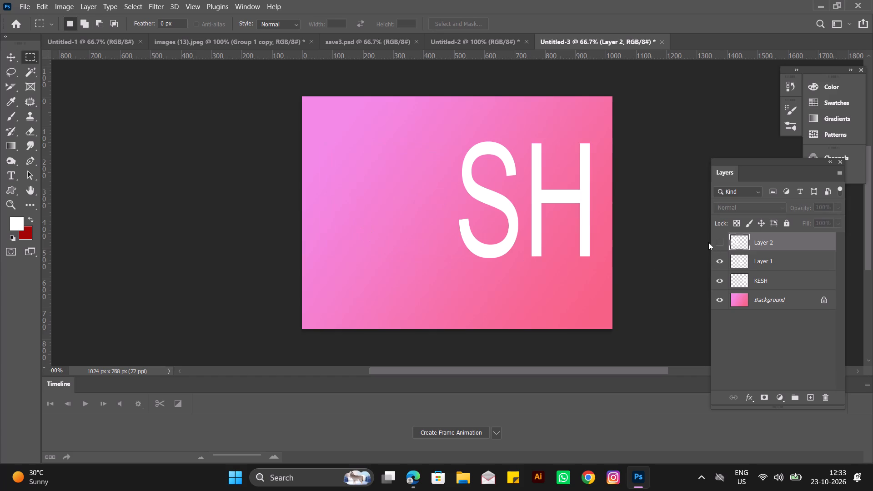
pyautogui.hotkey('ctrl', 'z')
pyautogui.hotkey('ctrl', 'z')
pyautogui.hotkey('ctrl', 'z')
pyautogui.hotkey('ctrl', 'z')
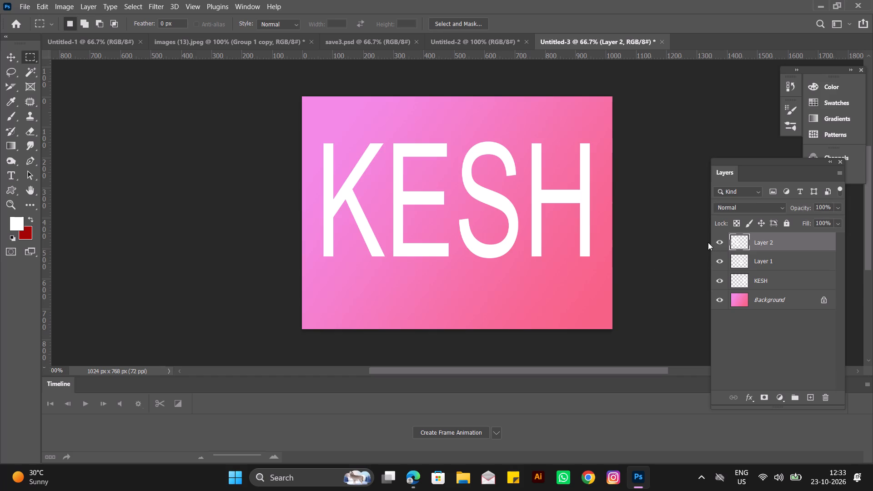
pyautogui.hotkey('ctrl', 'z')
pyautogui.hotkey('ctrl', 'z')
pyautogui.hotkey('ctrl', 'z')
pyautogui.hotkey('ctrl', 'z')
pyautogui.hotkey('ctrl', 'z')
pyautogui.hotkey('ctrl', 'z')
pyautogui.hotkey('ctrl', 'z')
pyautogui.hotkey('ctrl', 'z')
pyautogui.hotkey('ctrl', 'z')
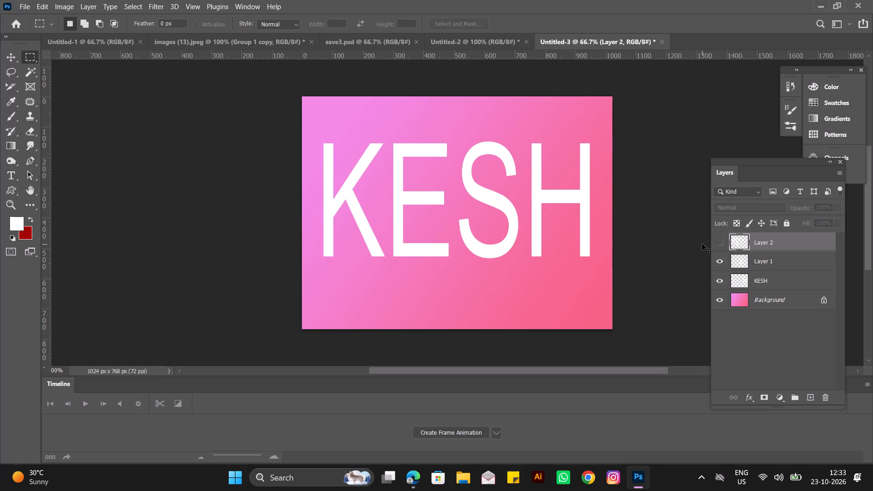
pyautogui.hotkey('ctrl', 'z')
pyautogui.hotkey('ctrl', 'z')
pyautogui.hotkey('ctrl', 'z')
pyautogui.hotkey('ctrl', 'z')
pyautogui.hotkey('ctrl', 'z')
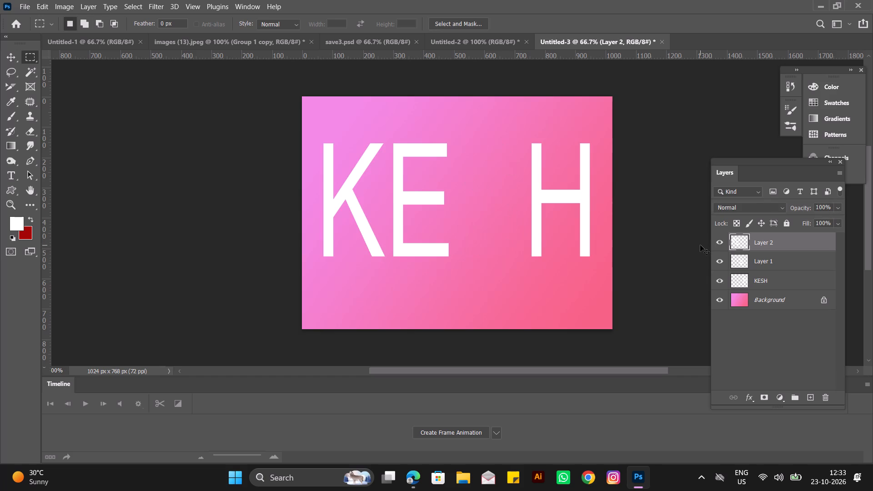
pyautogui.hotkey('ctrl', 'z')
pyautogui.hotkey('ctrl', 'z')
pyautogui.hotkey('ctrl', 'z')
pyautogui.hotkey('ctrl', 'z')
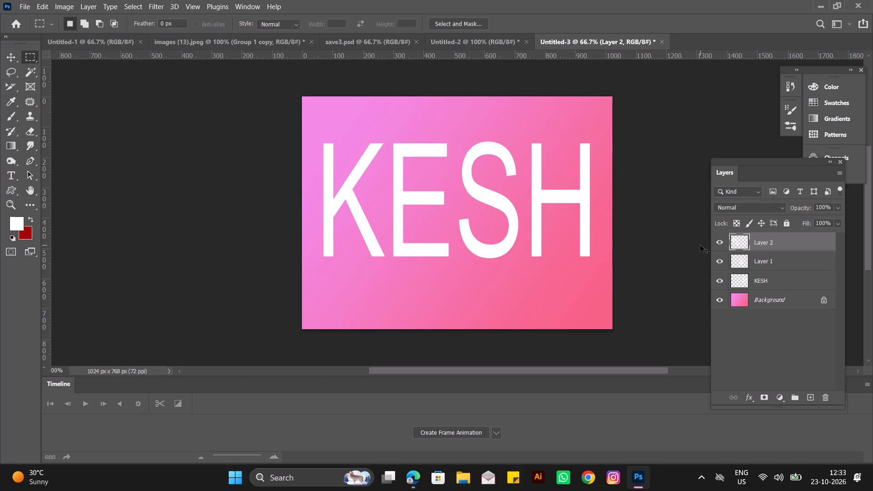
pyautogui.hotkey('ctrl', 'z')
pyautogui.hotkey('ctrl', 'z')
pyautogui.hotkey('ctrl', 'z')
pyautogui.hotkey('ctrl', 'z')
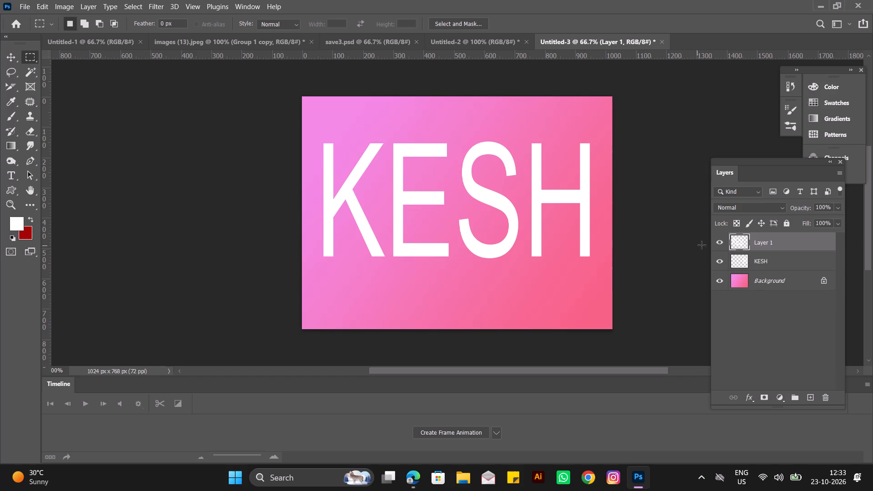
# Check Layer 1's visibility and cut its letters K and E to a new layer using a rectangular marquee around both.
pyautogui.click(711, 245)
pyautogui.click(716, 245)
pyautogui.click(717, 245)
pyautogui.click(717, 239)
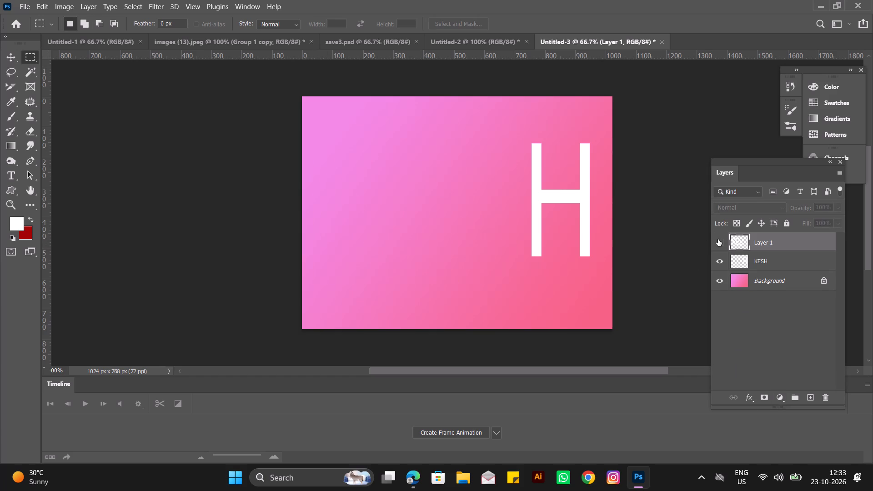
pyautogui.click(718, 239)
pyautogui.moveTo(309, 133); pyautogui.dragTo(401, 225)
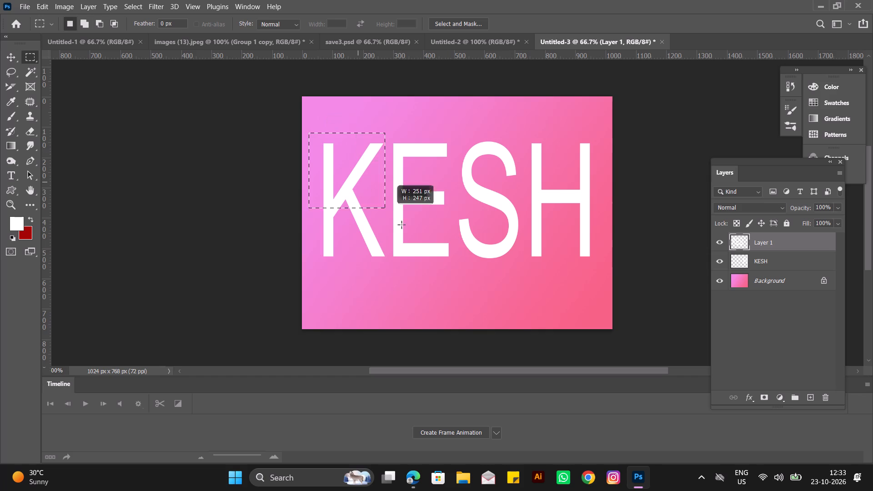
pyautogui.moveTo(401, 225); pyautogui.dragTo(450, 286)
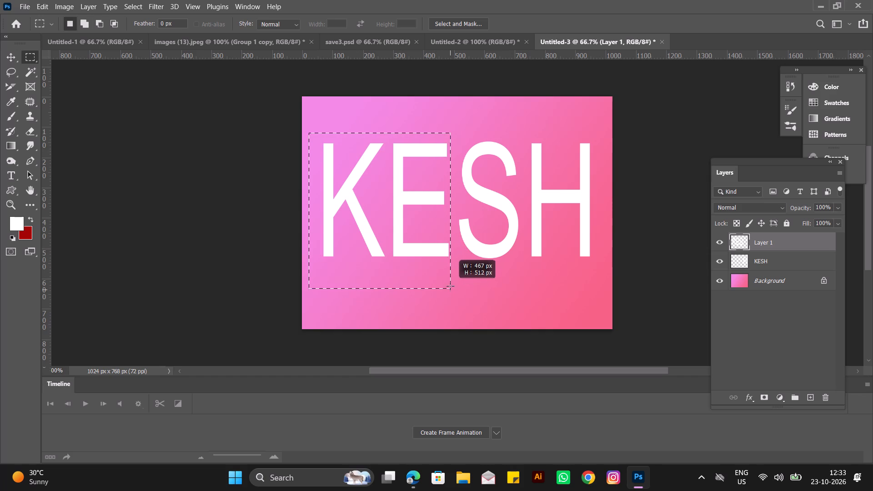
pyautogui.moveTo(450, 286); pyautogui.dragTo(456, 284)
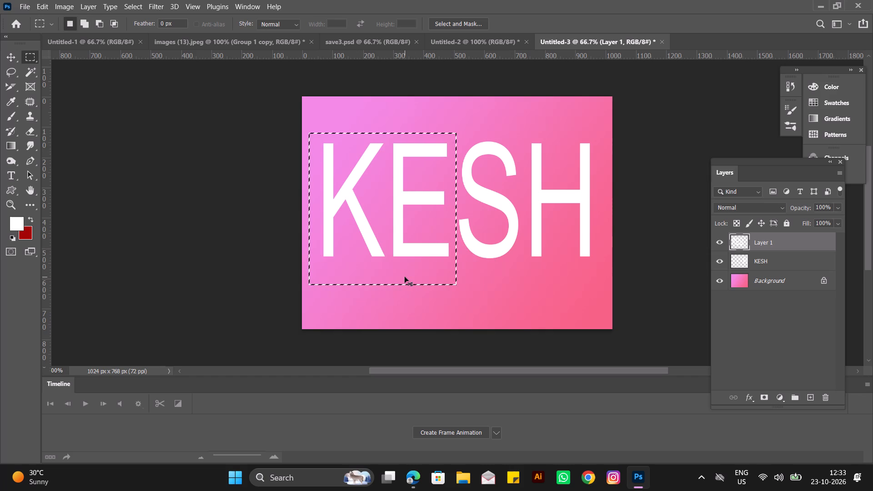
pyautogui.hotkey('ctrl', 'shift', 'j')
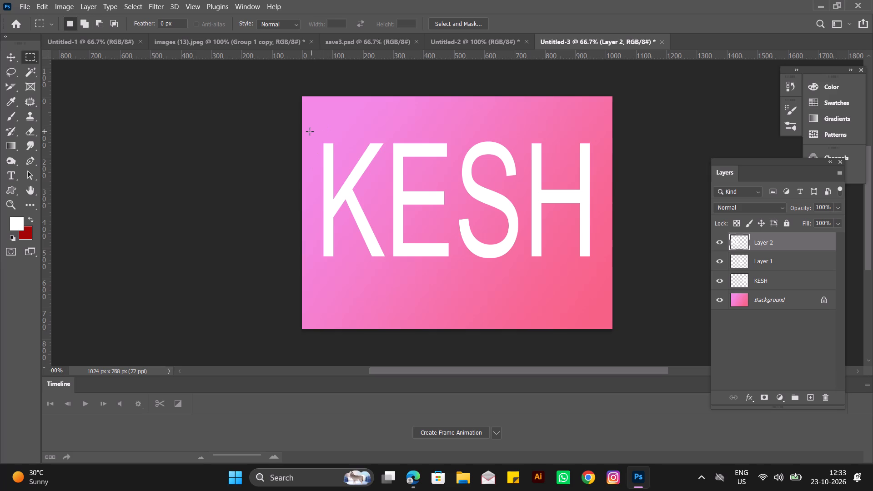
# Cut the letter K from Layer 2 to a new layer using a rectangular marquee around it.
pyautogui.moveTo(310, 131); pyautogui.dragTo(382, 278)
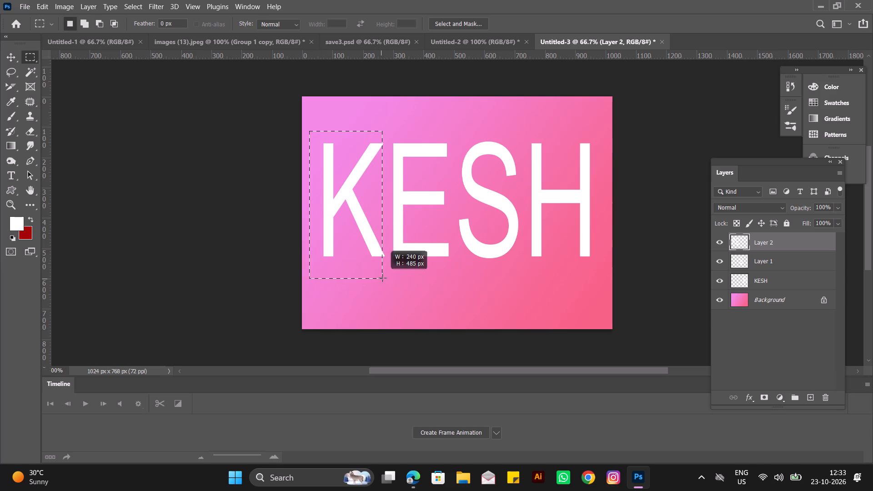
pyautogui.moveTo(382, 278); pyautogui.dragTo(388, 278)
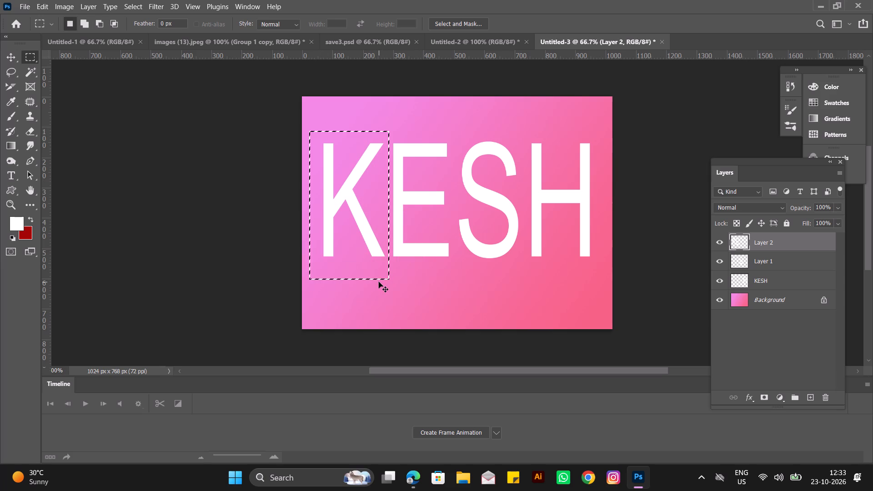
pyautogui.hotkey('ctrl', 'shift', 'j')
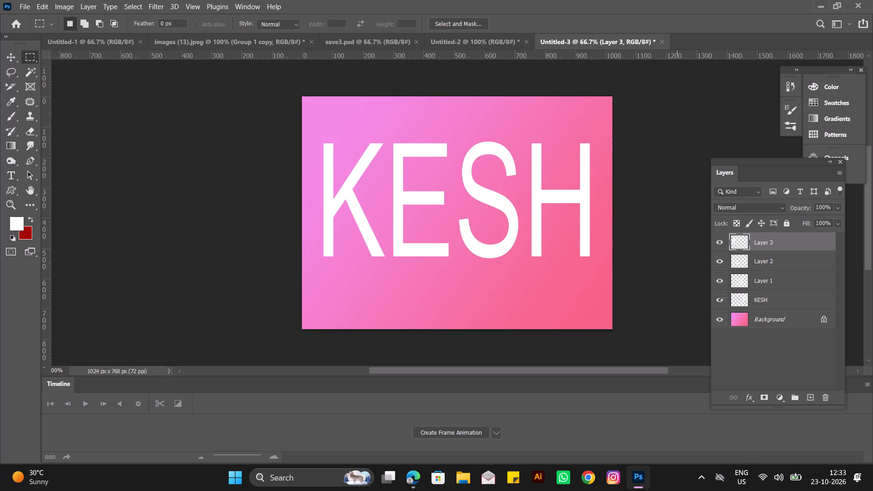
# Toggle the visibility of Layer 3, Layer 2, Layer 1 and KESH to examine which letter each layer holds.
pyautogui.click(720, 243)
pyautogui.click(720, 243)
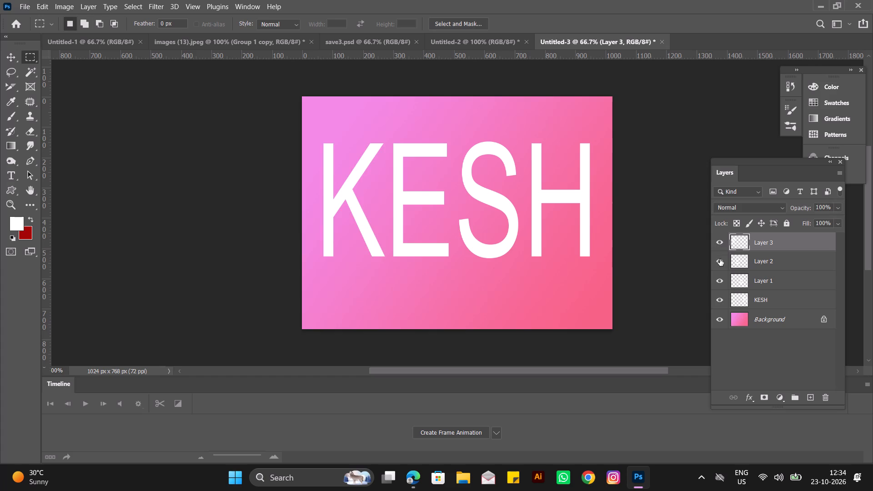
pyautogui.doubleClick(720, 259)
pyautogui.doubleClick(720, 276)
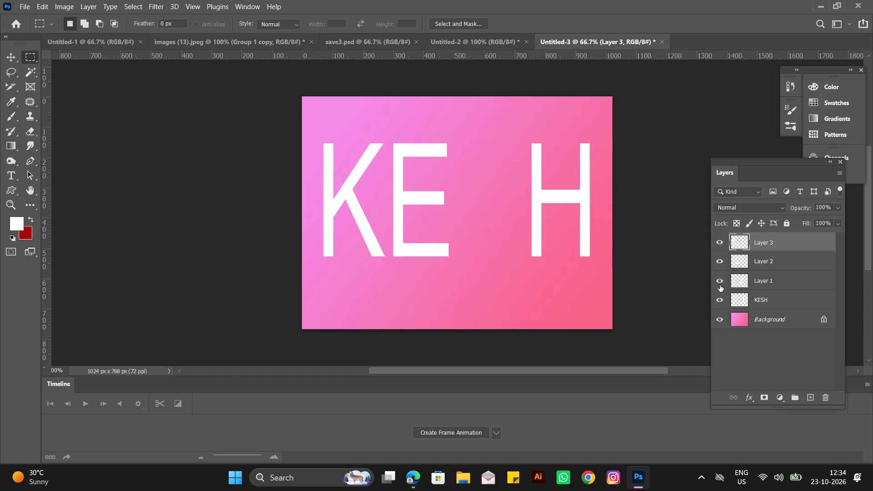
pyautogui.doubleClick(721, 299)
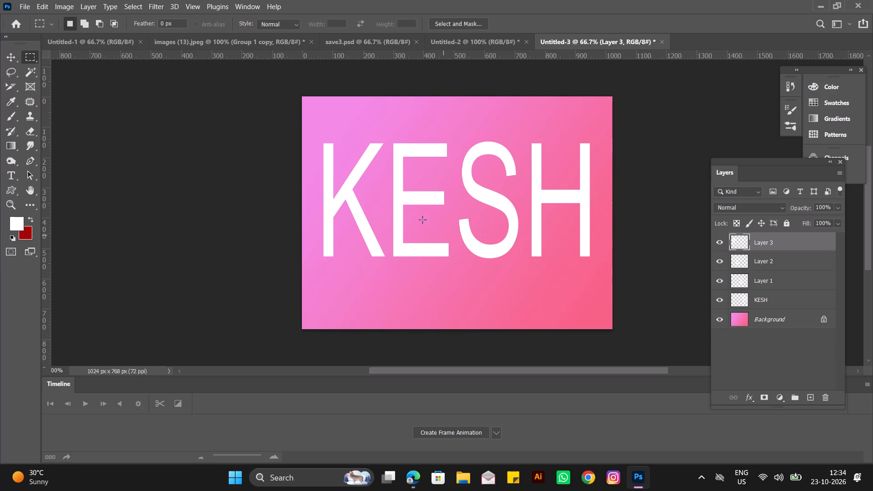
pyautogui.click(722, 244)
pyautogui.click(721, 248)
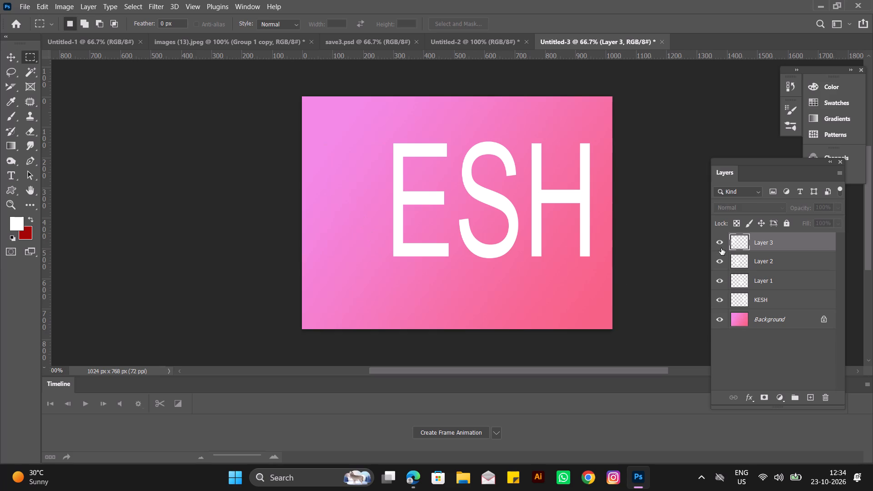
pyautogui.click(718, 260)
pyautogui.click(718, 260)
pyautogui.doubleClick(721, 279)
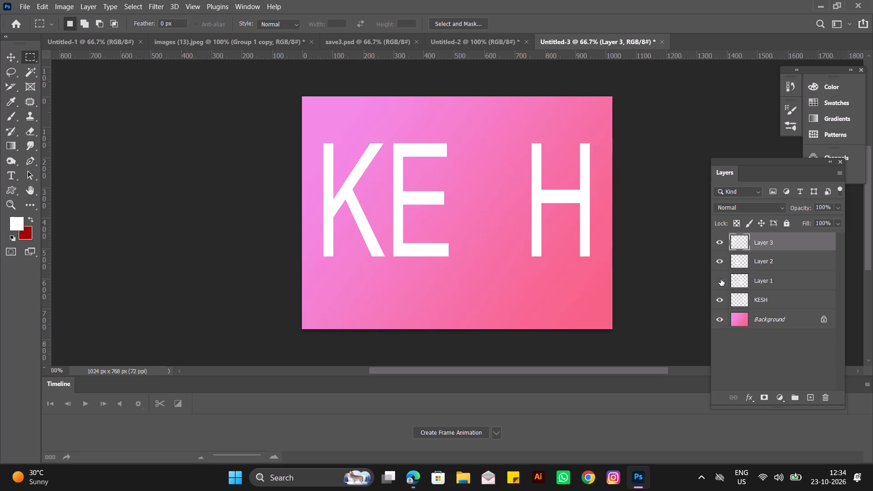
pyautogui.doubleClick(716, 302)
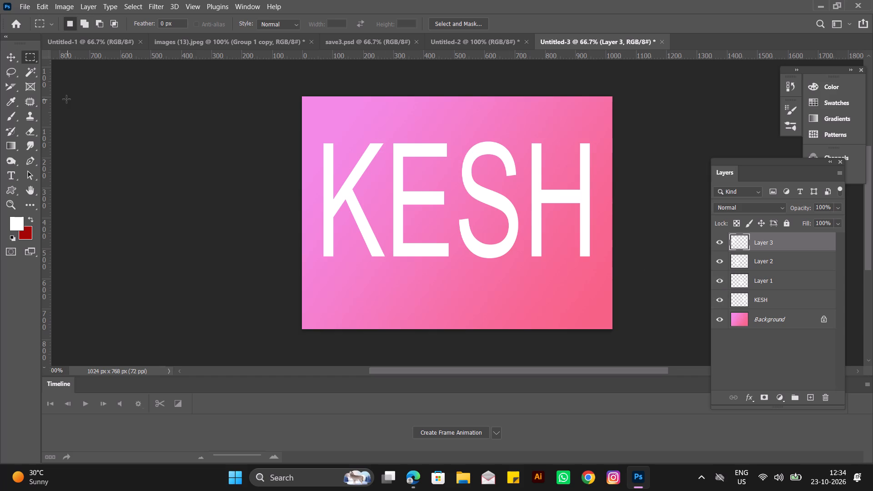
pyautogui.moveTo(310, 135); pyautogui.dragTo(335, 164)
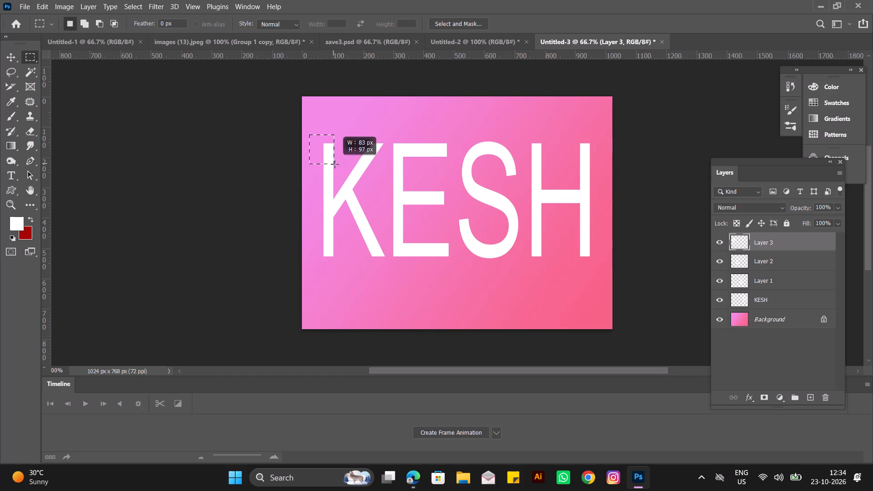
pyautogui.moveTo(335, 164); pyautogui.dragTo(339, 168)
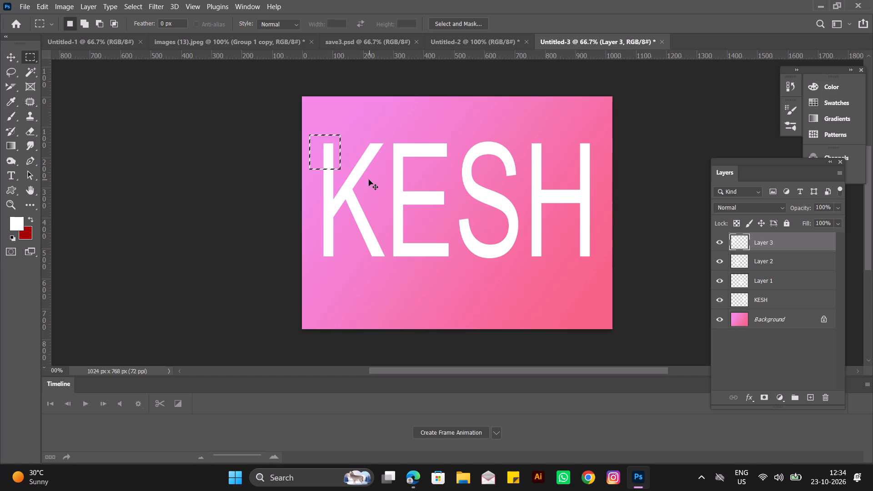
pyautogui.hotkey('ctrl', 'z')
# Hide the four lettering layers, Layer 3, Layer 2, Layer 1 and KESH, leaving the Background visible.
pyautogui.click(716, 244)
pyautogui.click(714, 260)
pyautogui.click(721, 276)
pyautogui.click(718, 301)
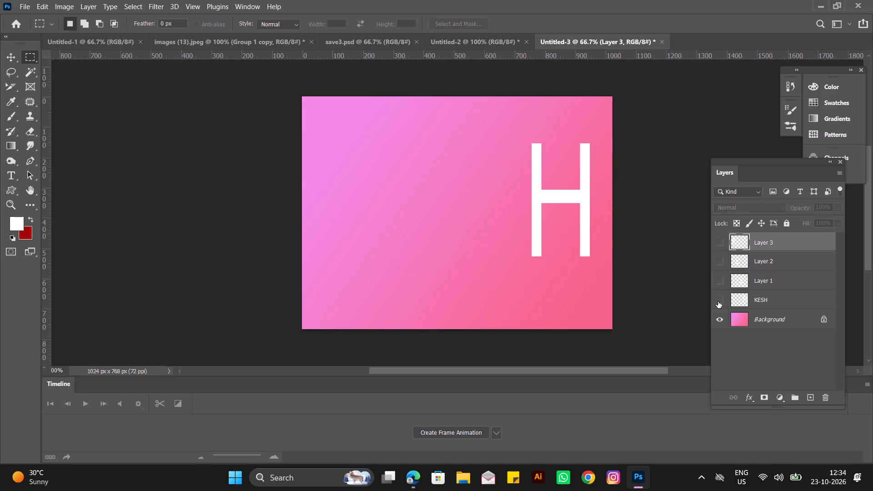
# Show Layer 3, cut the top section of the K's stem to a new layer using a rectangular marquee, and hide the piece.
pyautogui.click(725, 241)
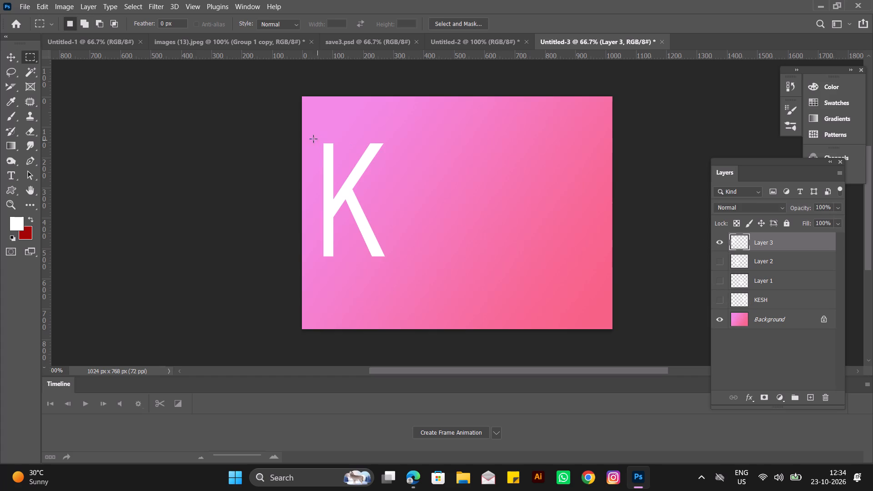
pyautogui.moveTo(310, 137); pyautogui.dragTo(341, 180)
pyautogui.hotkey('ctrl', 'shift', 'k')
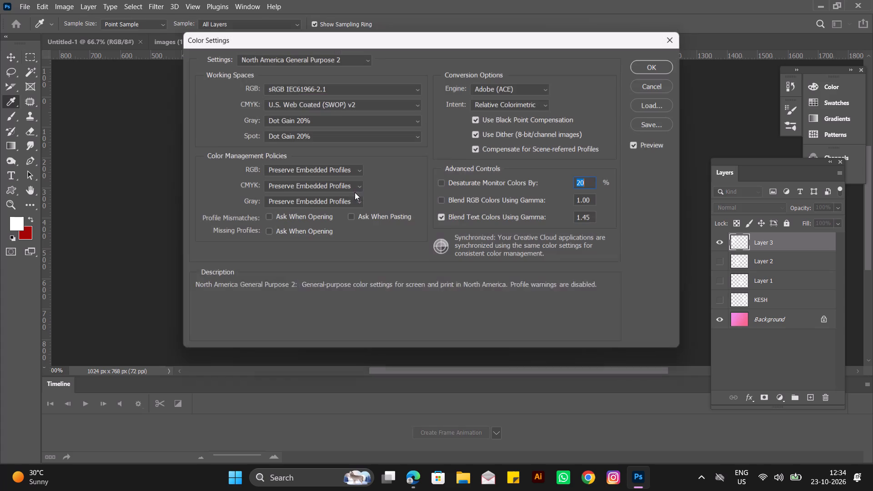
pyautogui.click(663, 85)
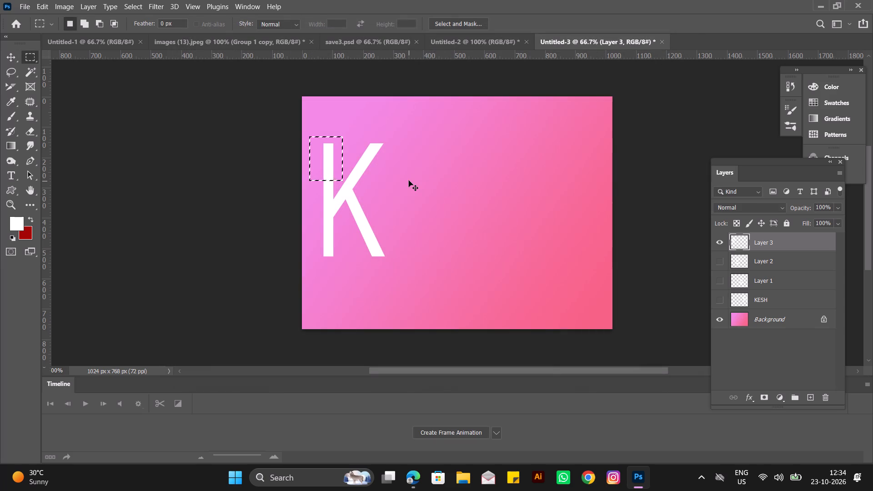
pyautogui.hotkey('ctrl', 'shift', 'j')
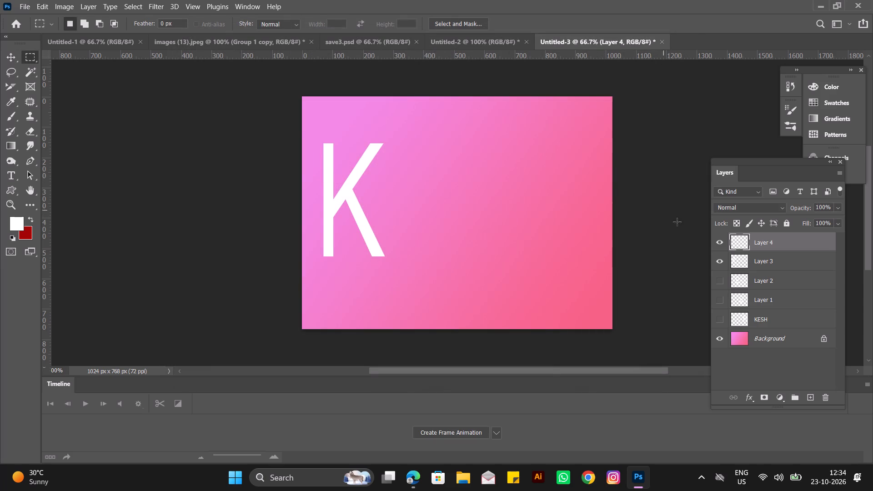
pyautogui.click(719, 240)
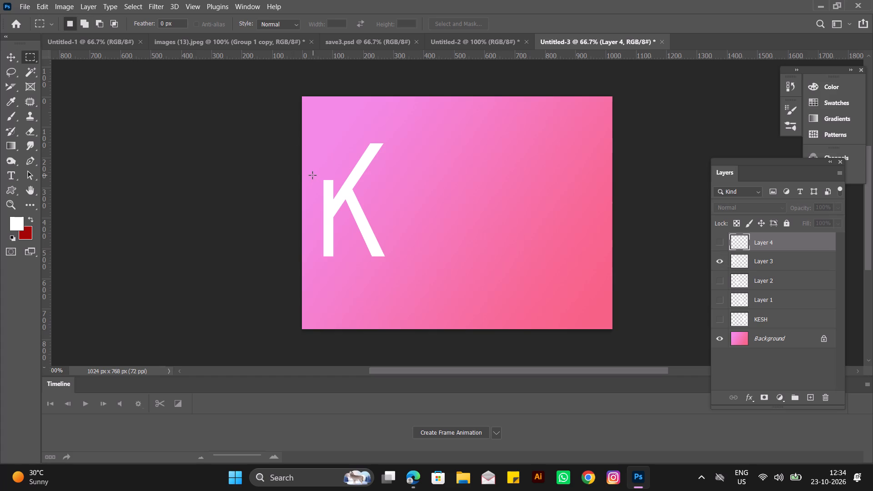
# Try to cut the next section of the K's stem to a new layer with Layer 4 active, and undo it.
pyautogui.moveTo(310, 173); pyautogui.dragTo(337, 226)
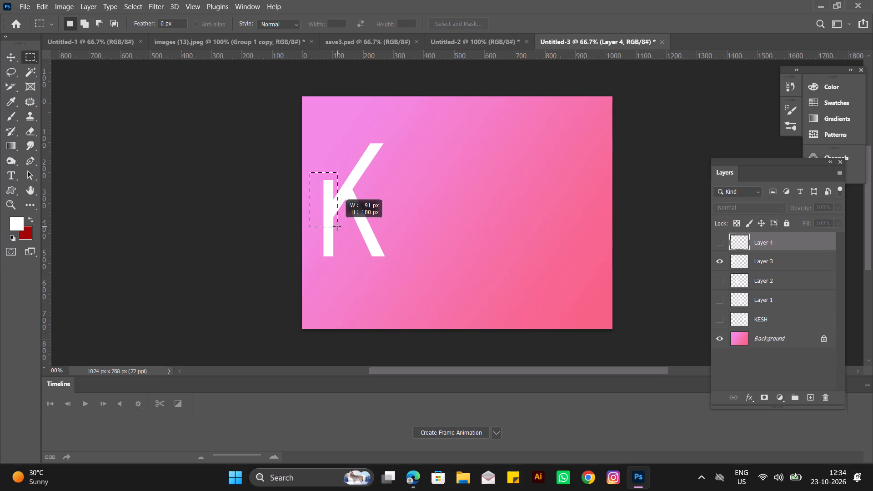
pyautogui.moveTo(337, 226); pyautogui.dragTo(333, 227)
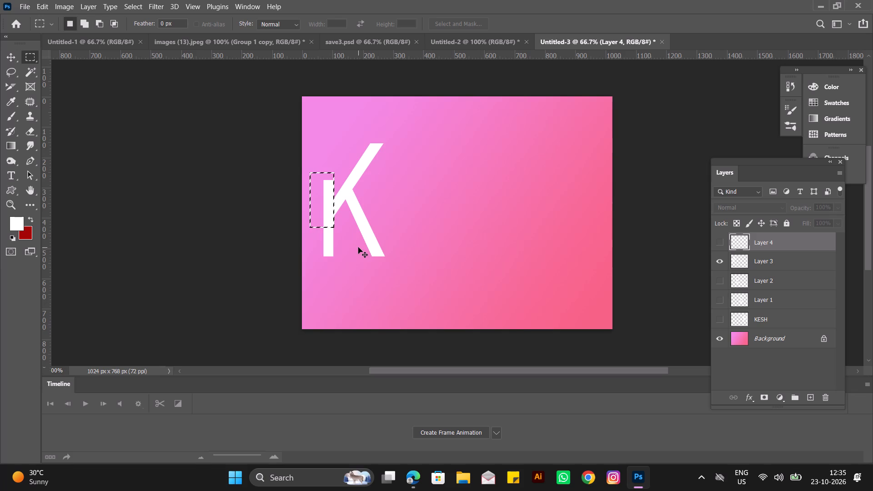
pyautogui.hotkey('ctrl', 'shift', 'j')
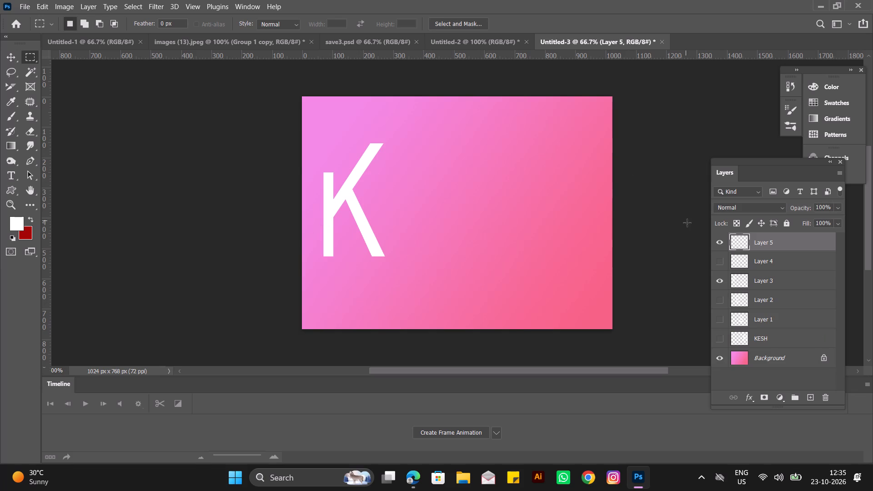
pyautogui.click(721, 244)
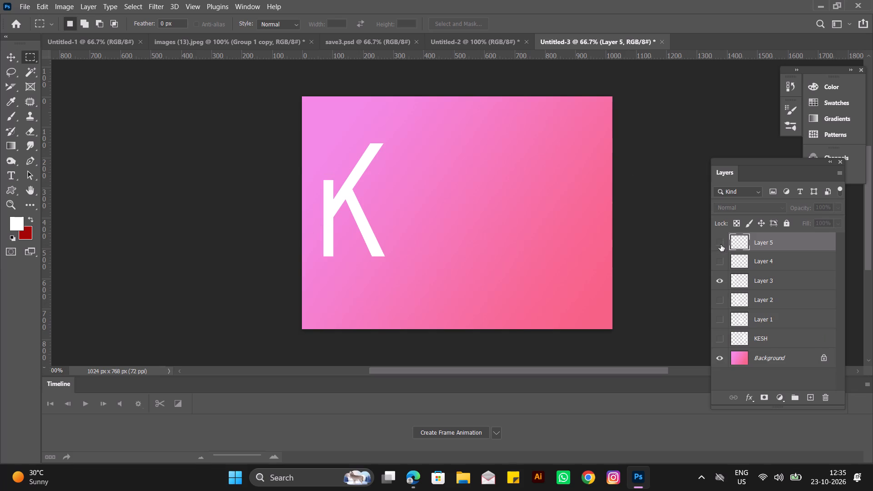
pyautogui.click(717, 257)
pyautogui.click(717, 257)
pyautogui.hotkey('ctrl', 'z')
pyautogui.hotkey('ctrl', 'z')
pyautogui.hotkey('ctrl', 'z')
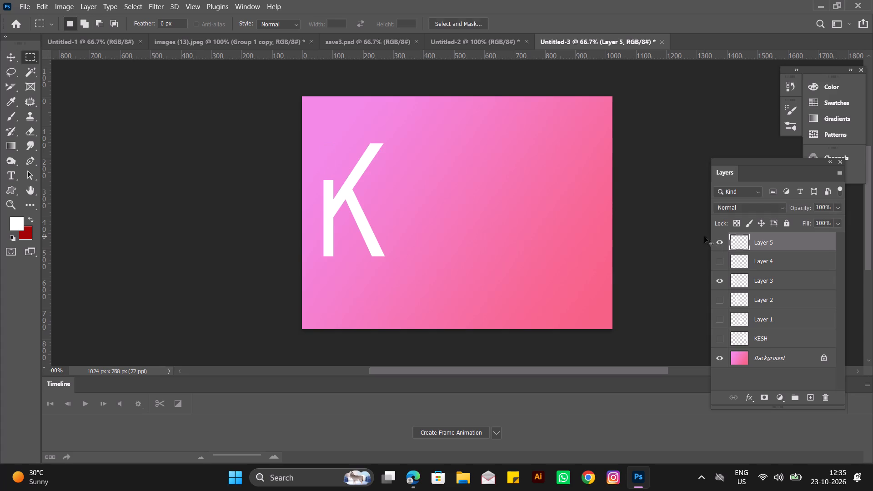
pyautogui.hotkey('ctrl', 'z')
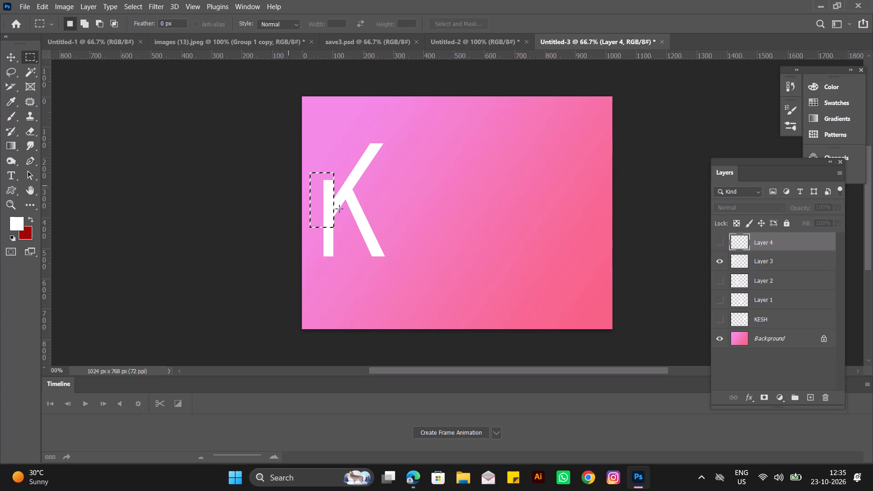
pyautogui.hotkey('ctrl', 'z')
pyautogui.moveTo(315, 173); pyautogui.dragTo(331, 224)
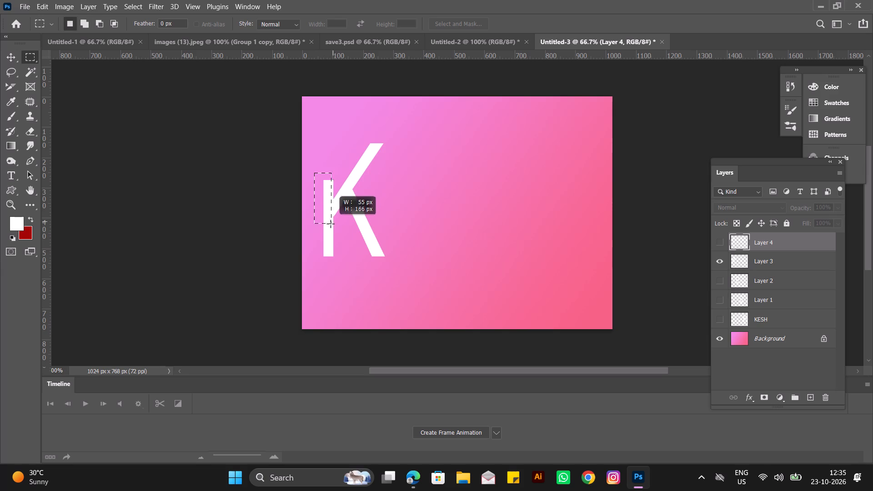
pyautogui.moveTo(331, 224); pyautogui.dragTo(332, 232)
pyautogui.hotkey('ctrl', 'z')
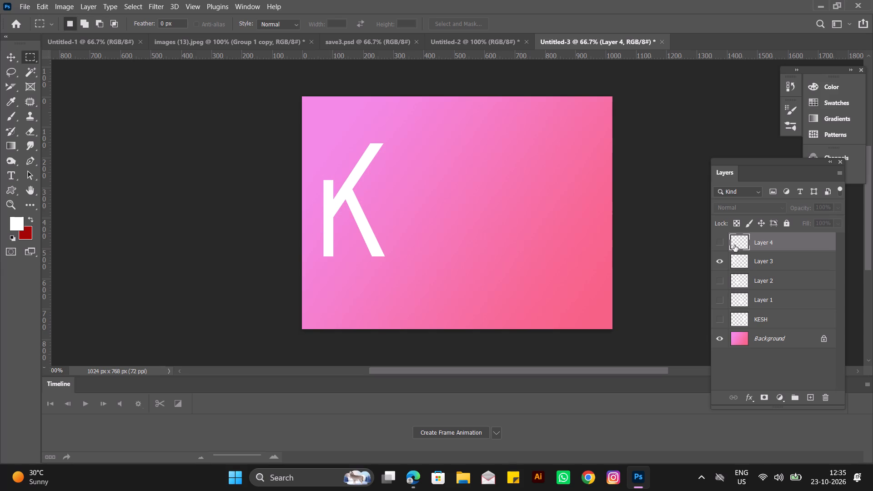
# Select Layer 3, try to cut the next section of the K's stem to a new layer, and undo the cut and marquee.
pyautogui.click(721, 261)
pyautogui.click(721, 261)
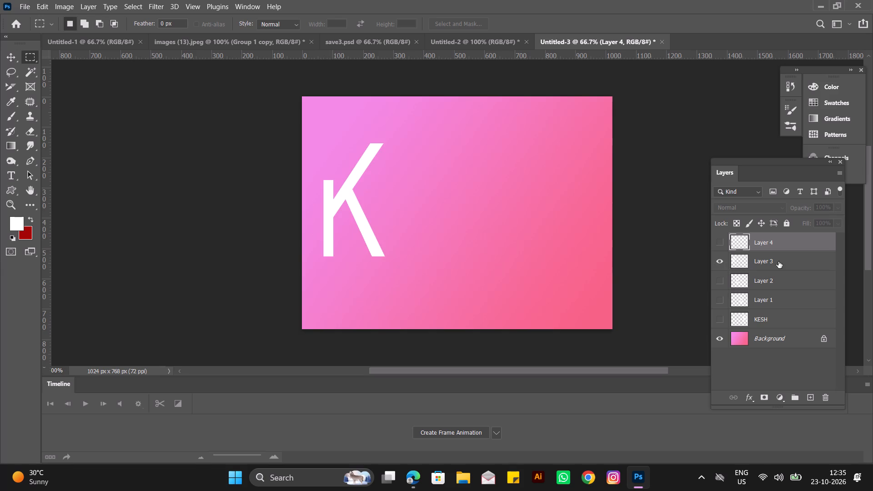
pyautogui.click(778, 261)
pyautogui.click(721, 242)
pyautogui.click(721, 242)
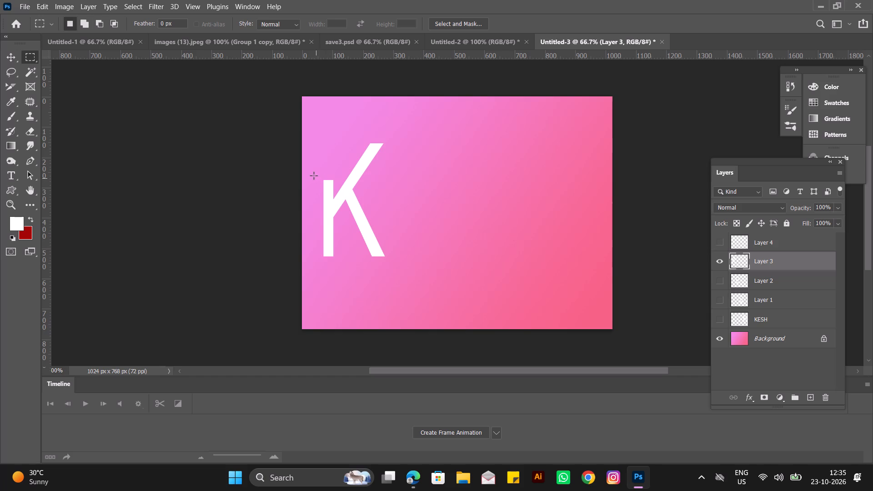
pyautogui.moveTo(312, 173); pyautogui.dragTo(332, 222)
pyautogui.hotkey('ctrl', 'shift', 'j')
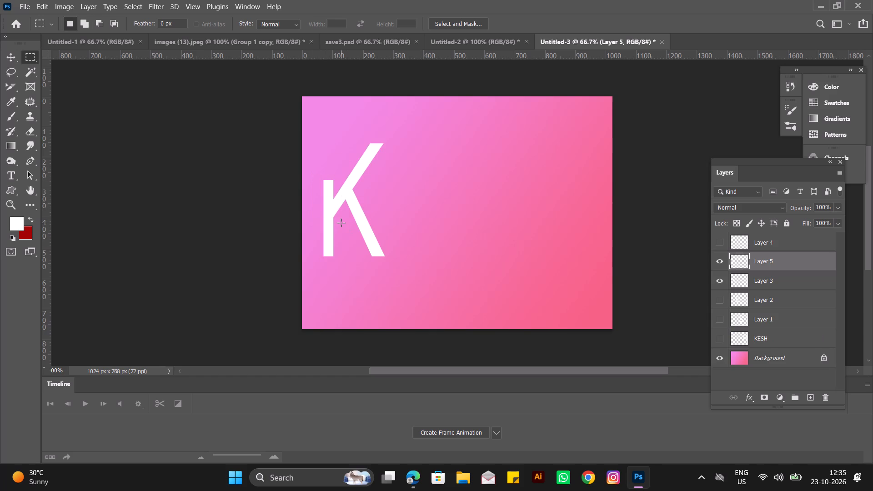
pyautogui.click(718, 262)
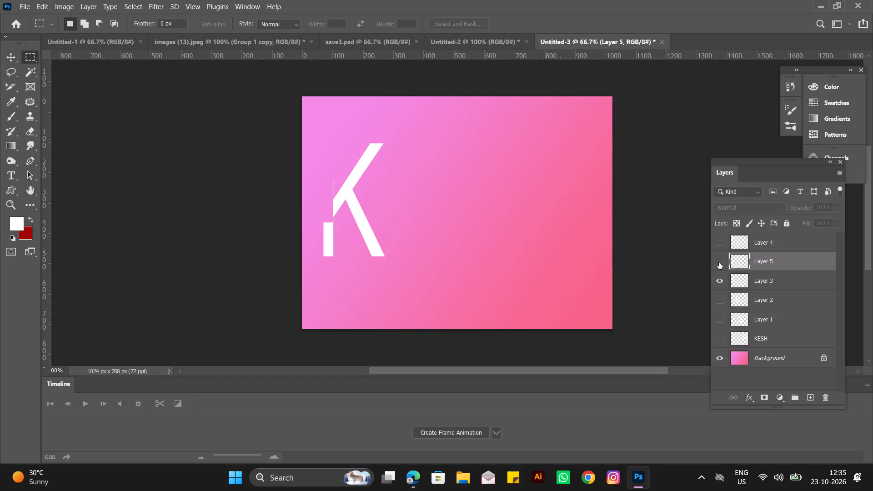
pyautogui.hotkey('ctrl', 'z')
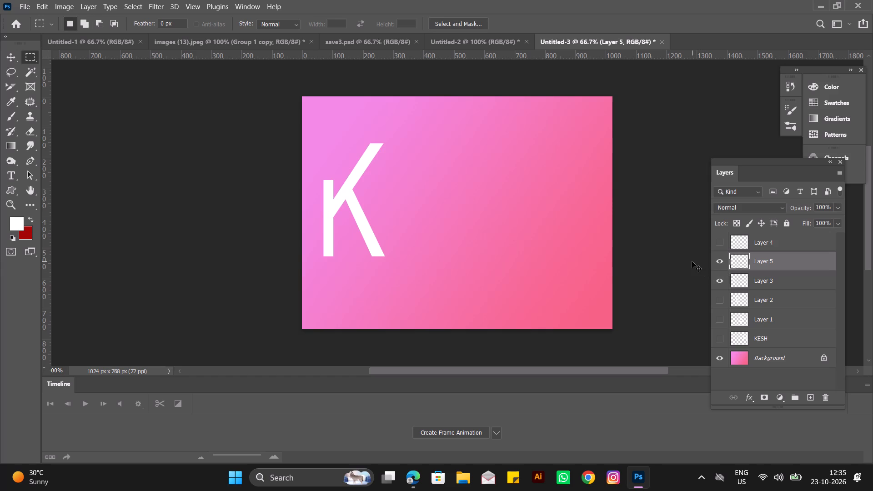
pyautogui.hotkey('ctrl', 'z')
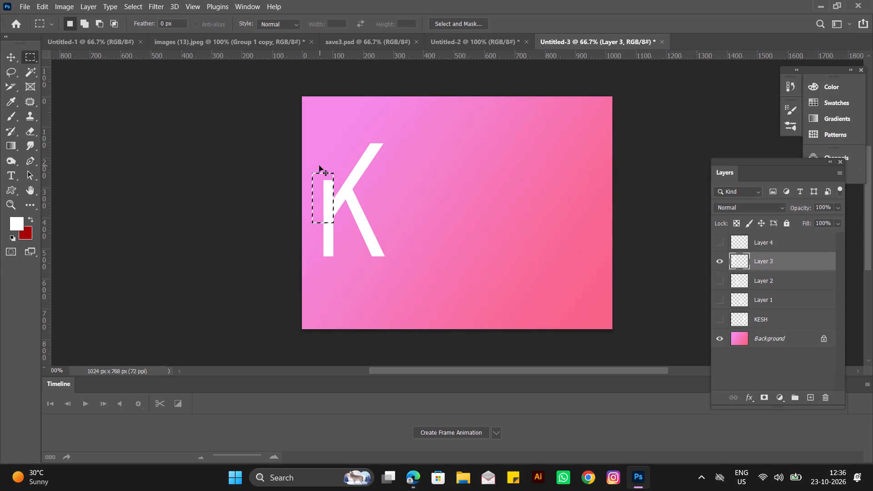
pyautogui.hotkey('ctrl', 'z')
# Cut the K's next stem section from Layer 3 to a new layer using a rectangular marquee, and check the piece's visibility.
pyautogui.moveTo(310, 173); pyautogui.dragTo(334, 235)
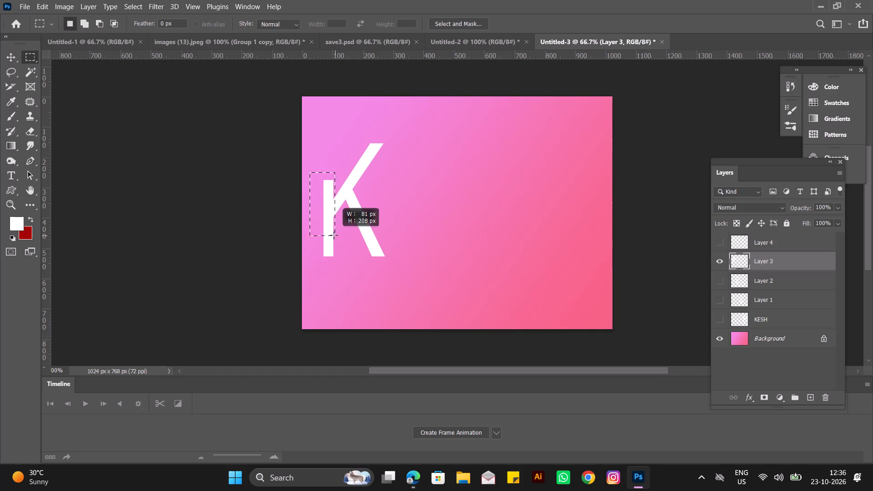
pyautogui.moveTo(334, 235); pyautogui.dragTo(332, 219)
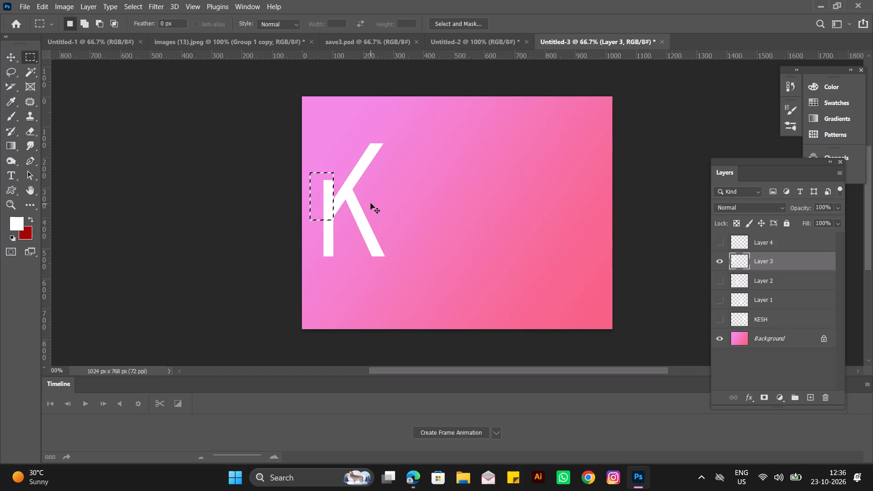
pyautogui.hotkey('ctrl', 'shift', 'j')
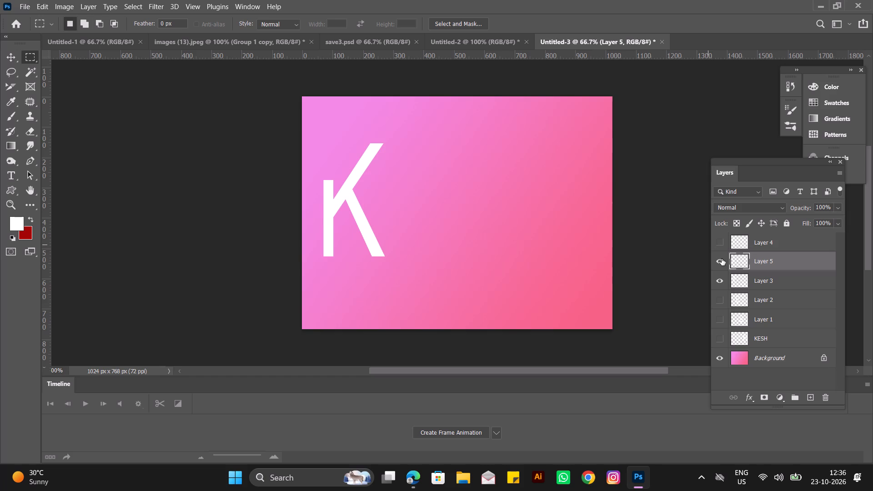
pyautogui.click(722, 259)
pyautogui.click(722, 259)
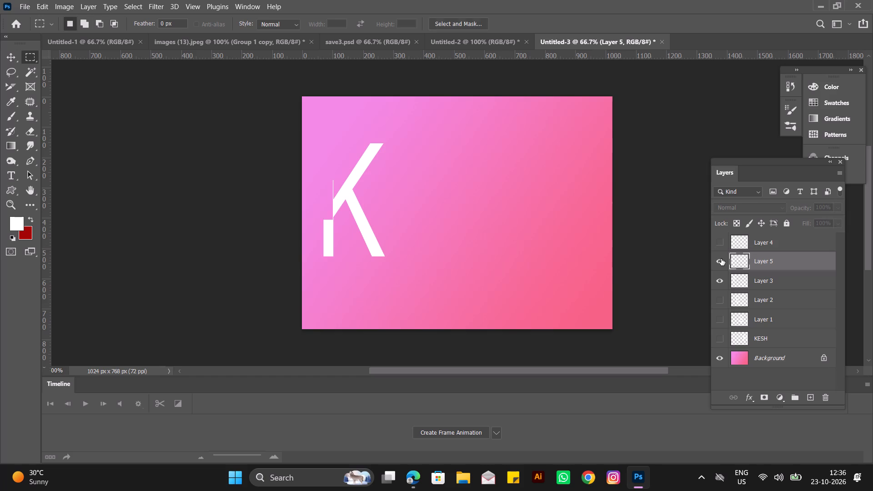
pyautogui.hotkey('ctrl', 'z')
pyautogui.hotkey('ctrl', 'z')
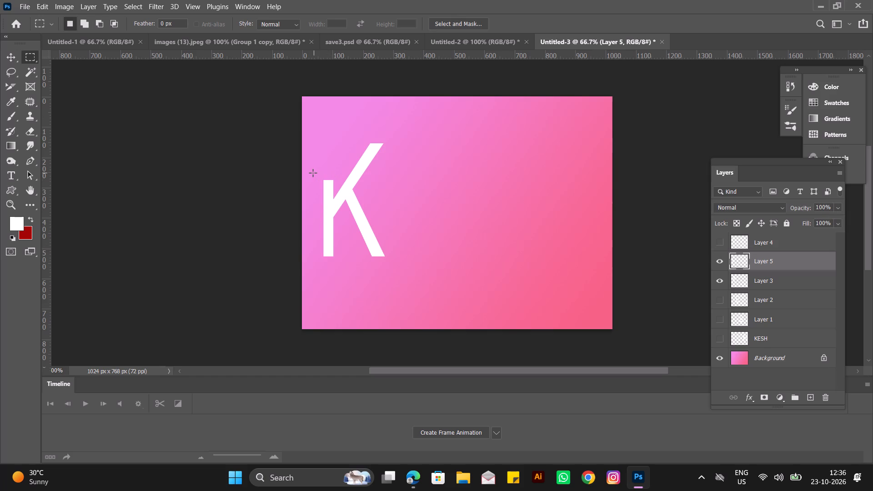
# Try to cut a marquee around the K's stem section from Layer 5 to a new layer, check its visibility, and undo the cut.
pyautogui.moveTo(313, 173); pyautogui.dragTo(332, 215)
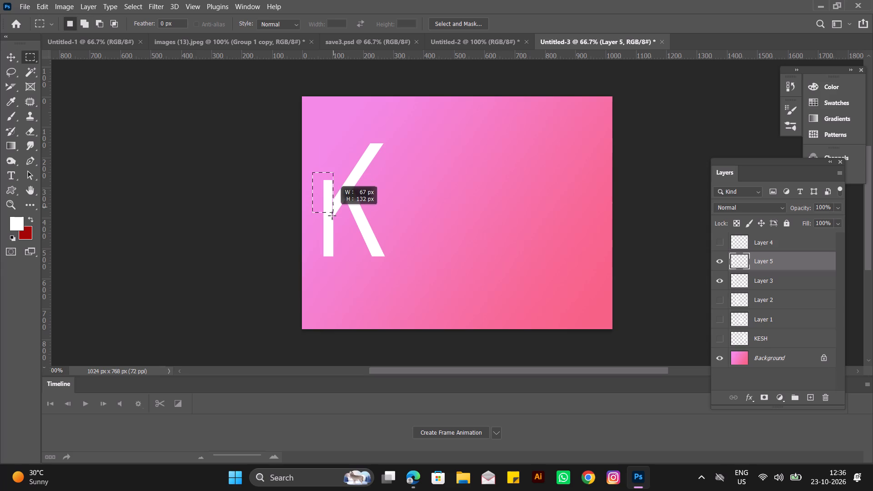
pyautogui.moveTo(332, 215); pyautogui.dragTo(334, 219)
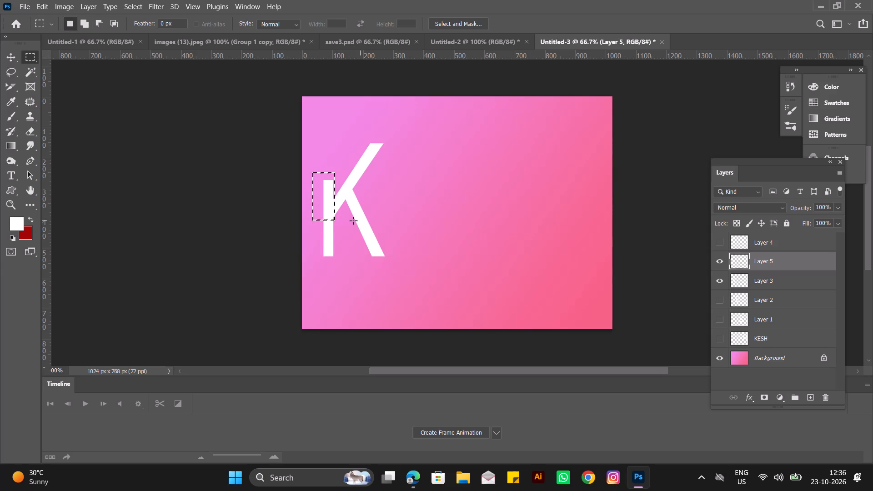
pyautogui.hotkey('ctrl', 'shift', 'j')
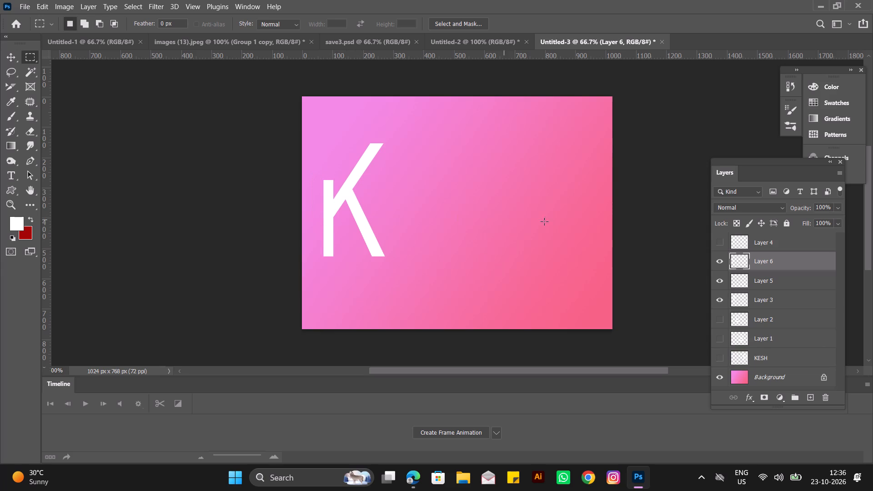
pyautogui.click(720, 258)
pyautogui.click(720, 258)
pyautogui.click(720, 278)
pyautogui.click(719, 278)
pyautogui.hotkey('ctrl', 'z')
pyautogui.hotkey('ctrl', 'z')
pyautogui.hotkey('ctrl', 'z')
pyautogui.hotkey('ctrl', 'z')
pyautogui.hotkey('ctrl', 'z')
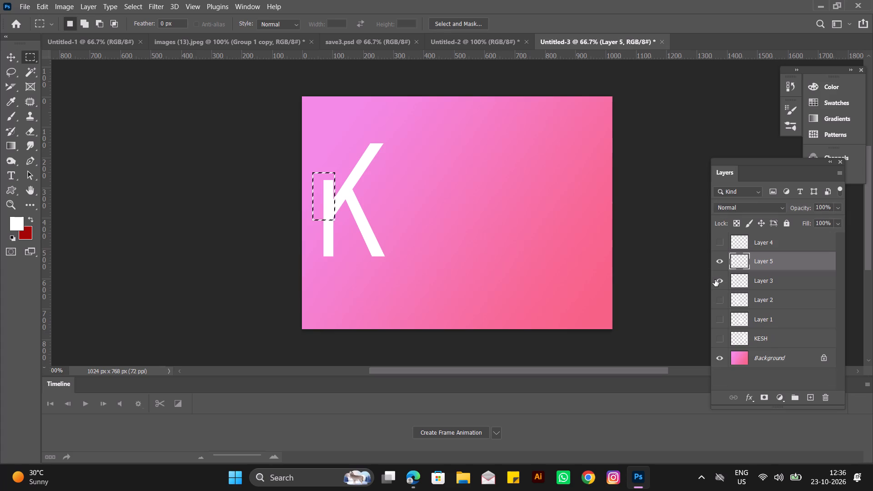
# Undo the stem marquees and the last stem cut from Layer 3, and check the visibility of Layers 3 and 4.
pyautogui.hotkey('ctrl', 'z')
pyautogui.click(718, 260)
pyautogui.click(718, 260)
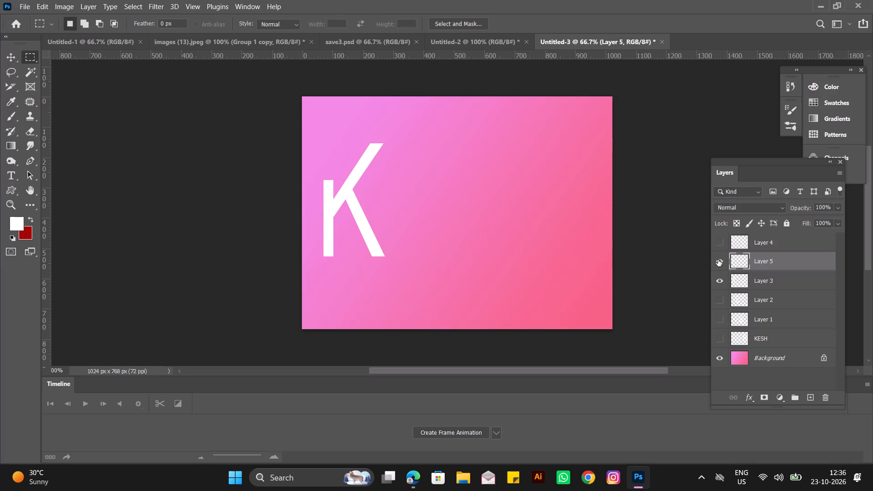
pyautogui.hotkey('ctrl', 'z')
pyautogui.hotkey('ctrl', 'z')
pyautogui.hotkey('ctrl', 'z')
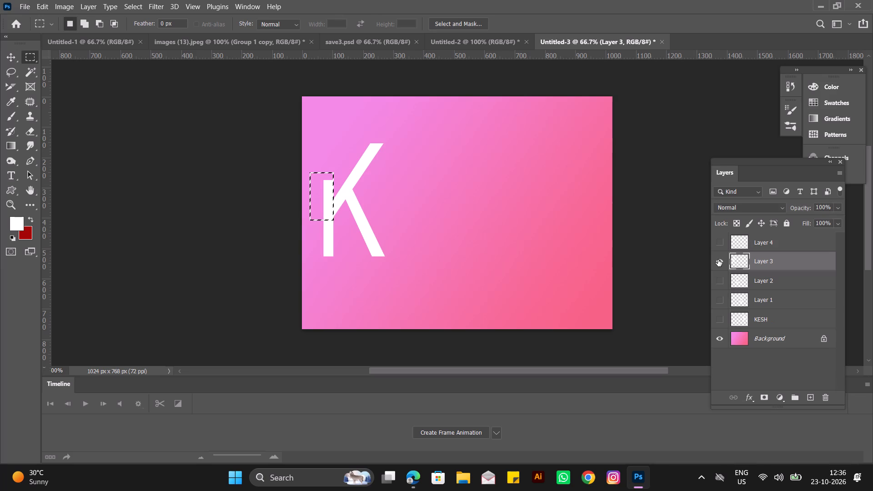
pyautogui.hotkey('ctrl', 'z')
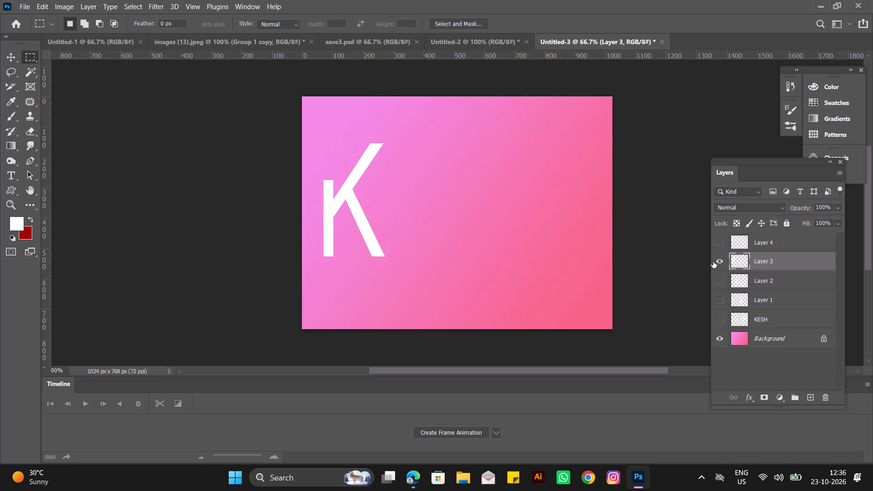
pyautogui.click(721, 260)
pyautogui.click(721, 260)
pyautogui.click(716, 241)
pyautogui.click(716, 241)
# Marquee the K's upper stem section at about 56 × 144 px, cut it from Layer 3 to a new layer, and hide it.
pyautogui.moveTo(316, 177); pyautogui.dragTo(332, 220)
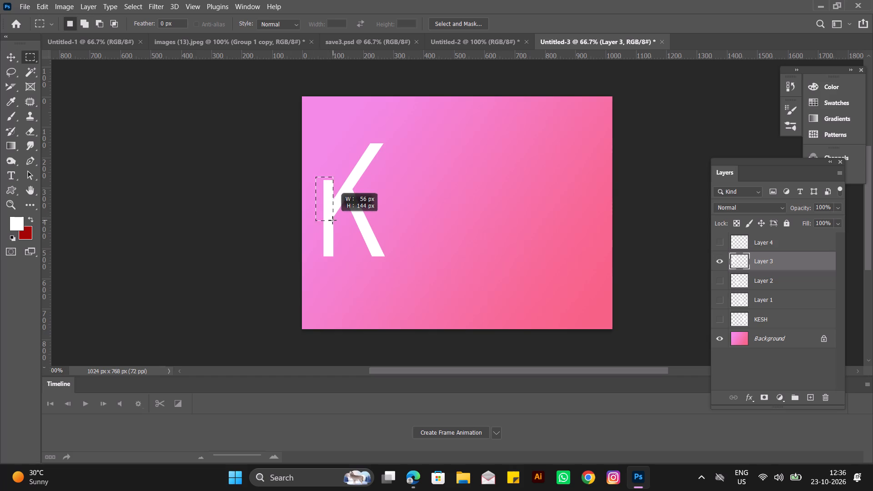
pyautogui.moveTo(332, 220); pyautogui.dragTo(333, 220)
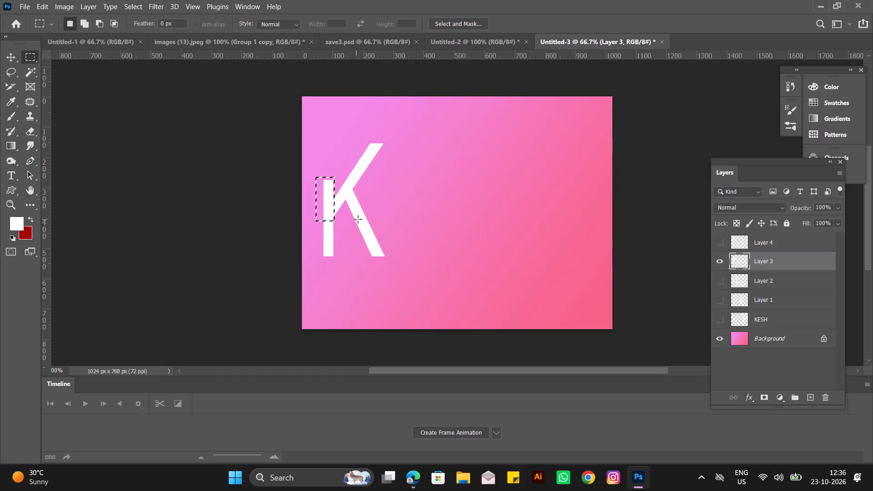
pyautogui.hotkey('ctrl', 'shift', 'j')
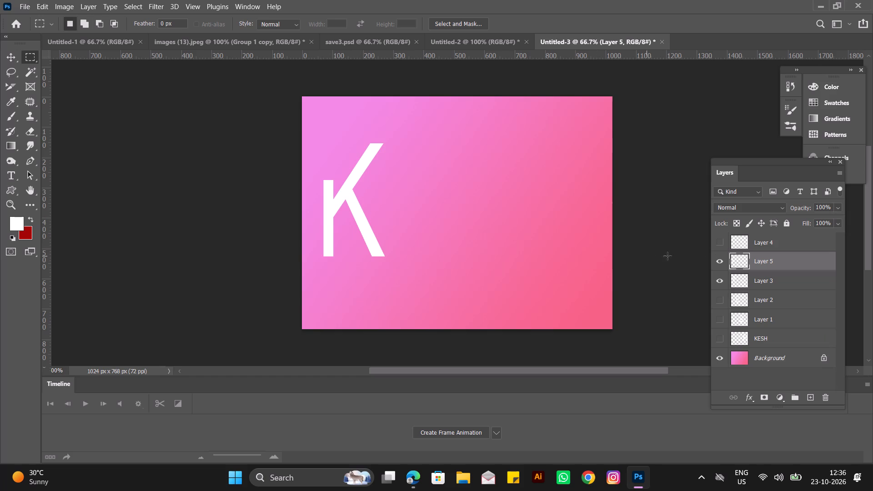
pyautogui.click(722, 260)
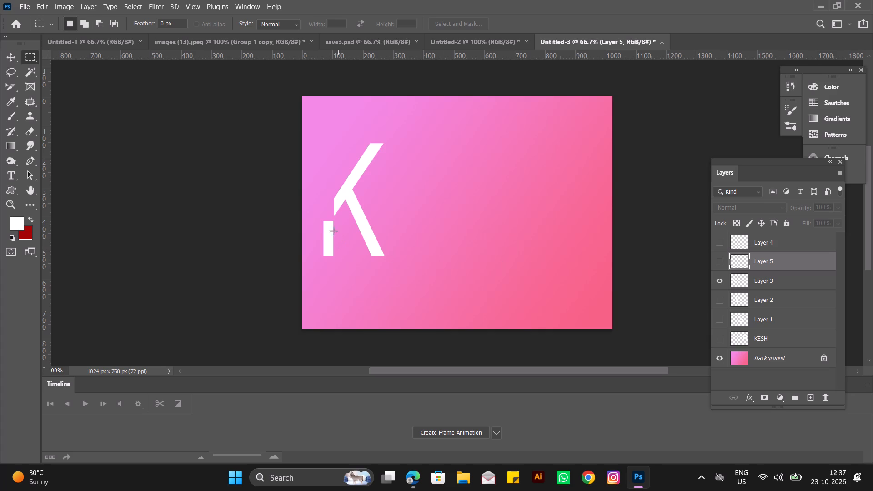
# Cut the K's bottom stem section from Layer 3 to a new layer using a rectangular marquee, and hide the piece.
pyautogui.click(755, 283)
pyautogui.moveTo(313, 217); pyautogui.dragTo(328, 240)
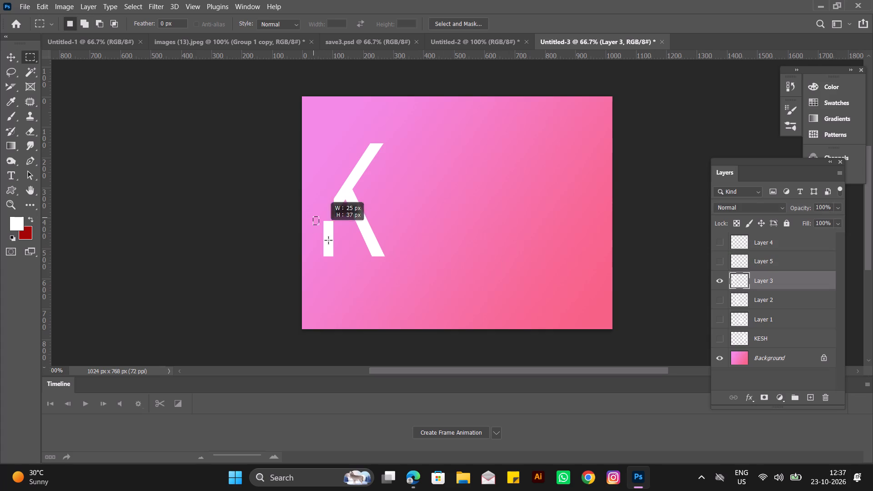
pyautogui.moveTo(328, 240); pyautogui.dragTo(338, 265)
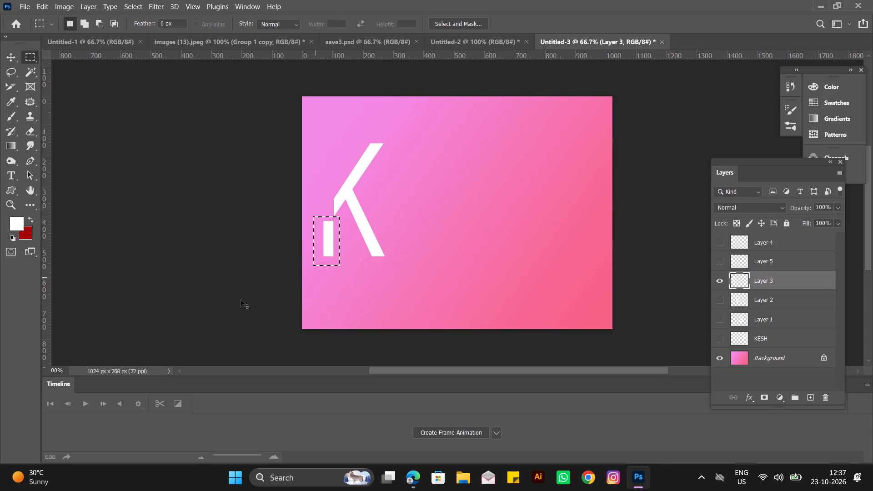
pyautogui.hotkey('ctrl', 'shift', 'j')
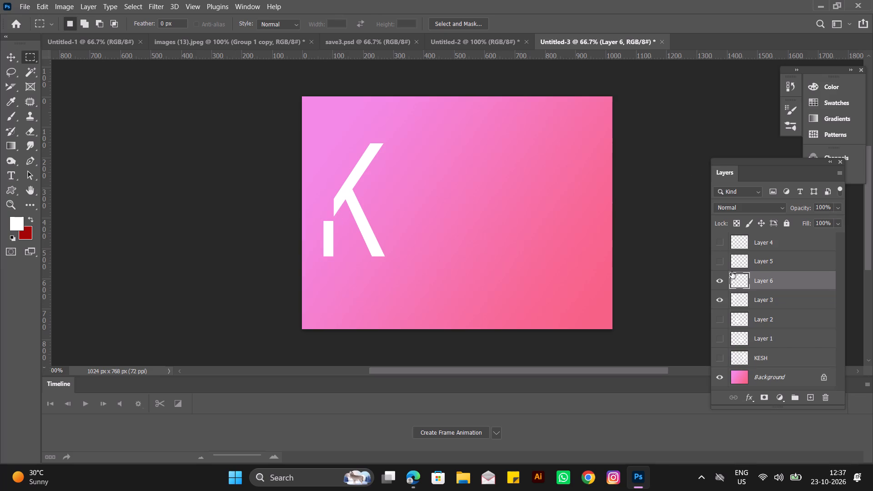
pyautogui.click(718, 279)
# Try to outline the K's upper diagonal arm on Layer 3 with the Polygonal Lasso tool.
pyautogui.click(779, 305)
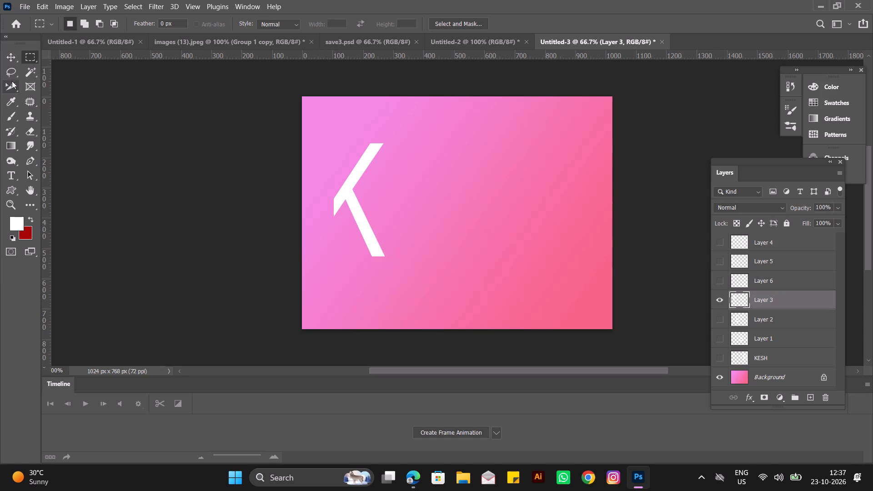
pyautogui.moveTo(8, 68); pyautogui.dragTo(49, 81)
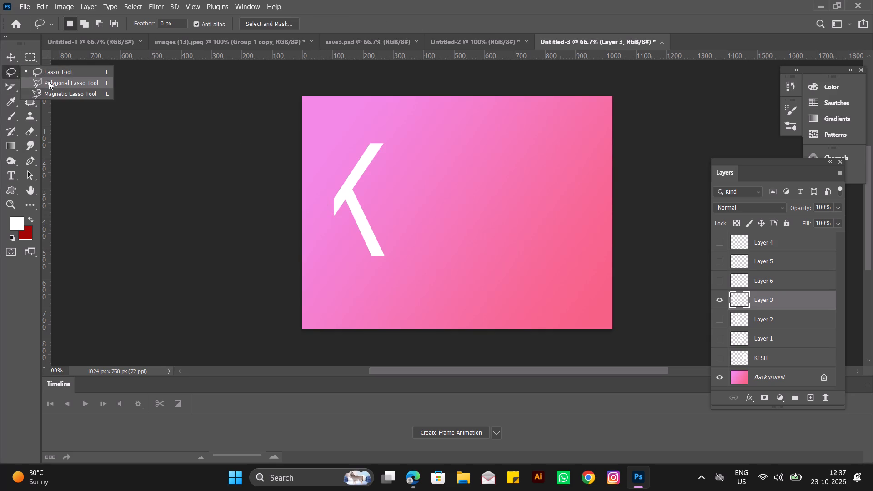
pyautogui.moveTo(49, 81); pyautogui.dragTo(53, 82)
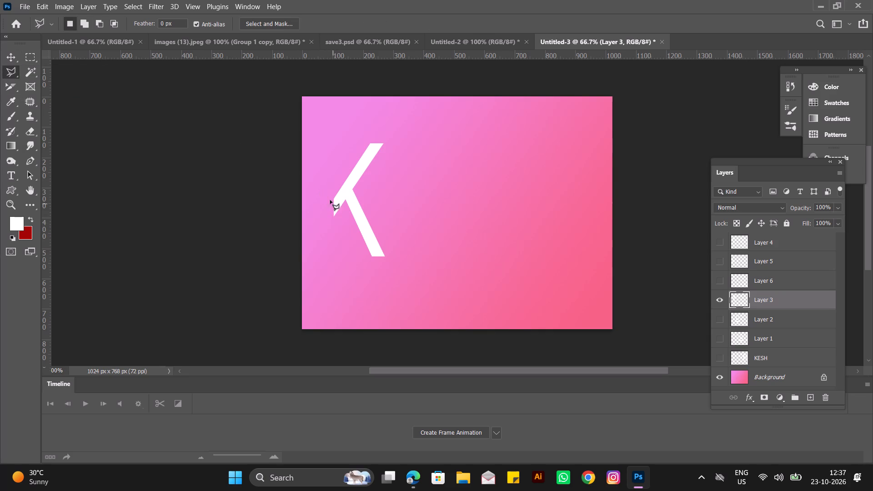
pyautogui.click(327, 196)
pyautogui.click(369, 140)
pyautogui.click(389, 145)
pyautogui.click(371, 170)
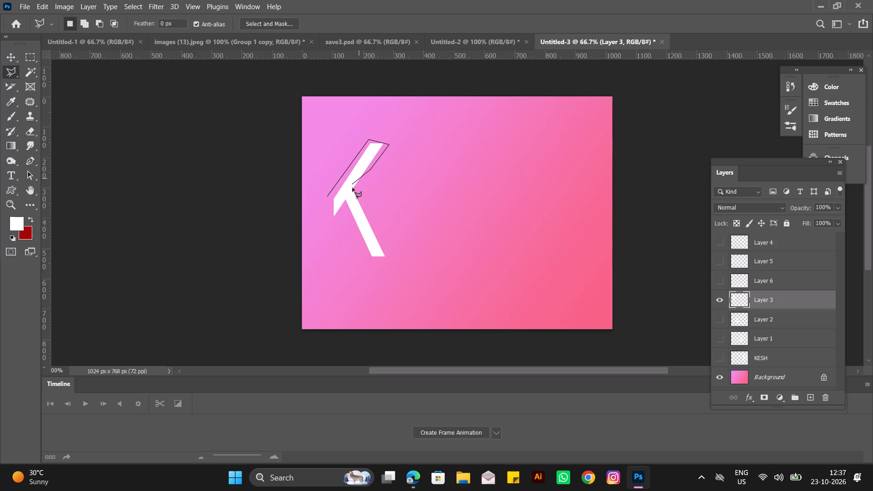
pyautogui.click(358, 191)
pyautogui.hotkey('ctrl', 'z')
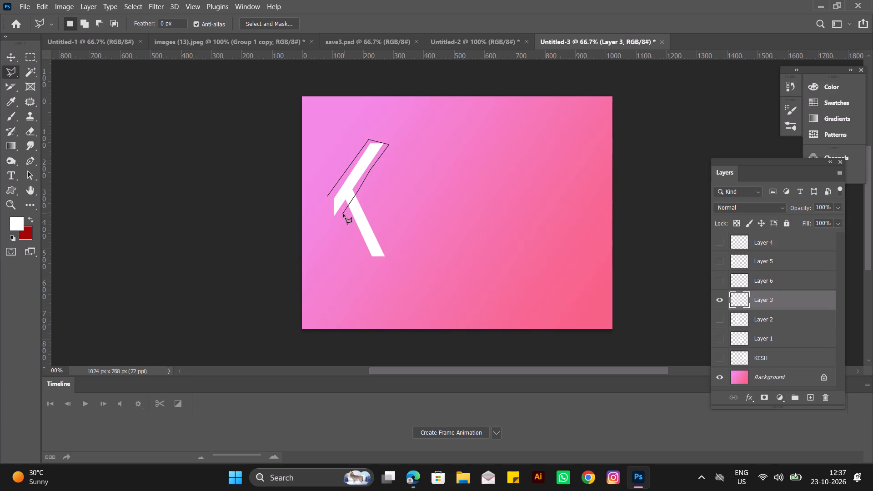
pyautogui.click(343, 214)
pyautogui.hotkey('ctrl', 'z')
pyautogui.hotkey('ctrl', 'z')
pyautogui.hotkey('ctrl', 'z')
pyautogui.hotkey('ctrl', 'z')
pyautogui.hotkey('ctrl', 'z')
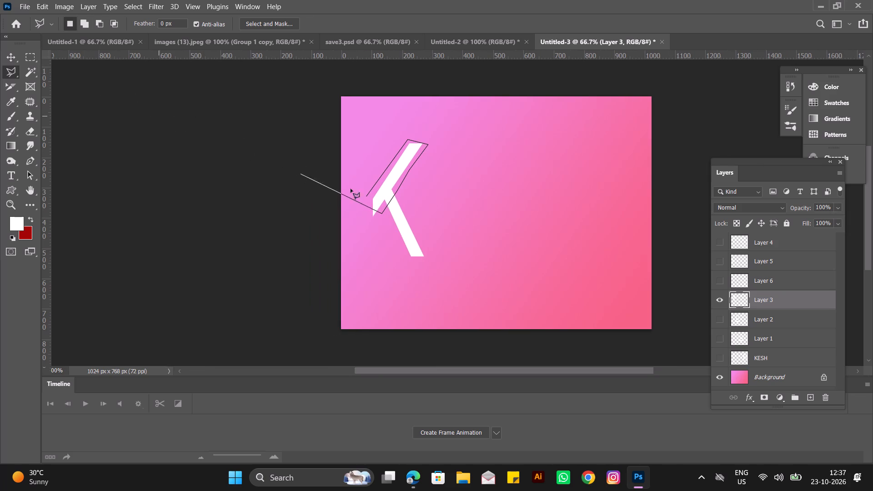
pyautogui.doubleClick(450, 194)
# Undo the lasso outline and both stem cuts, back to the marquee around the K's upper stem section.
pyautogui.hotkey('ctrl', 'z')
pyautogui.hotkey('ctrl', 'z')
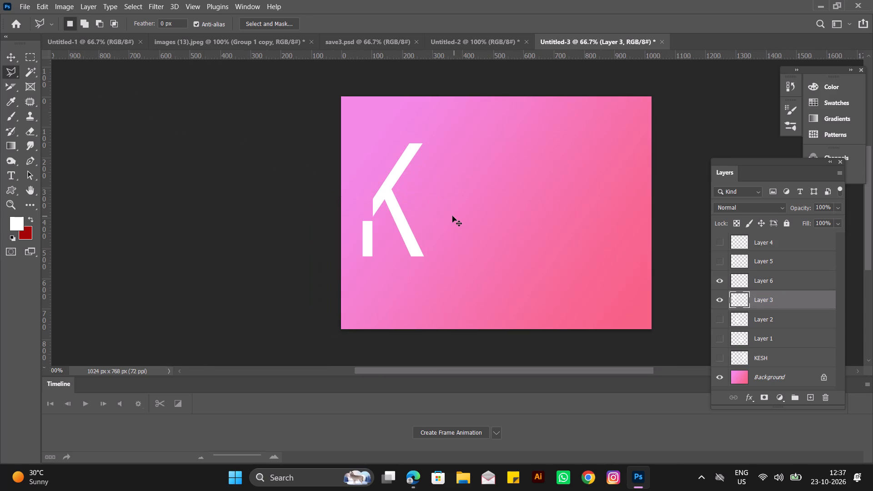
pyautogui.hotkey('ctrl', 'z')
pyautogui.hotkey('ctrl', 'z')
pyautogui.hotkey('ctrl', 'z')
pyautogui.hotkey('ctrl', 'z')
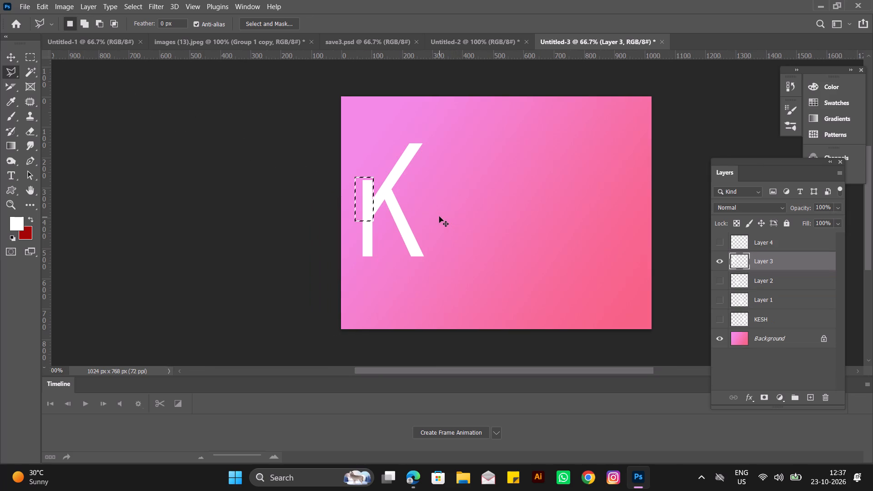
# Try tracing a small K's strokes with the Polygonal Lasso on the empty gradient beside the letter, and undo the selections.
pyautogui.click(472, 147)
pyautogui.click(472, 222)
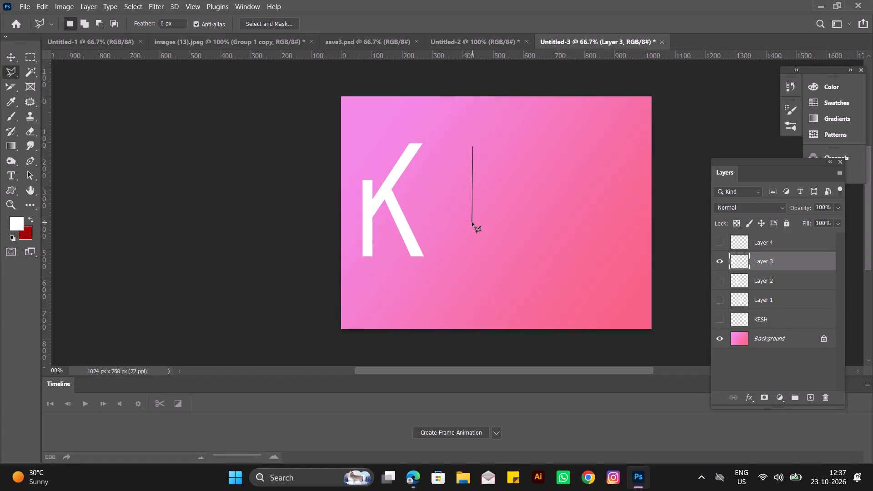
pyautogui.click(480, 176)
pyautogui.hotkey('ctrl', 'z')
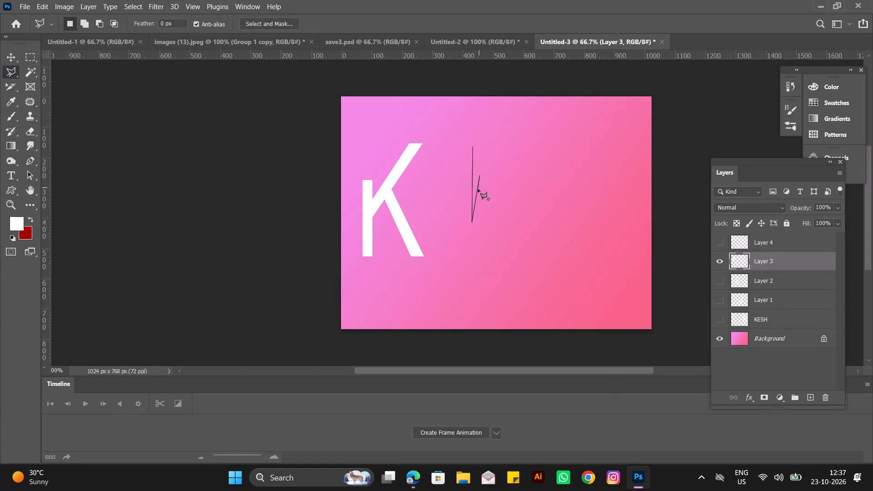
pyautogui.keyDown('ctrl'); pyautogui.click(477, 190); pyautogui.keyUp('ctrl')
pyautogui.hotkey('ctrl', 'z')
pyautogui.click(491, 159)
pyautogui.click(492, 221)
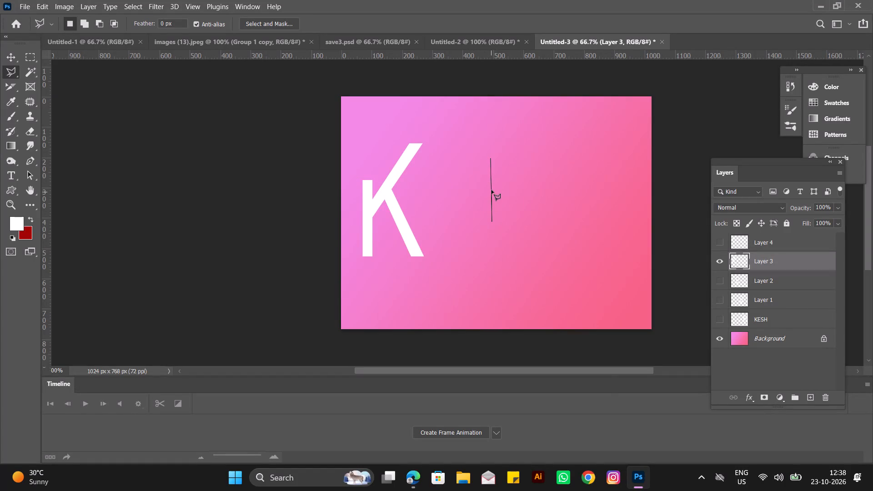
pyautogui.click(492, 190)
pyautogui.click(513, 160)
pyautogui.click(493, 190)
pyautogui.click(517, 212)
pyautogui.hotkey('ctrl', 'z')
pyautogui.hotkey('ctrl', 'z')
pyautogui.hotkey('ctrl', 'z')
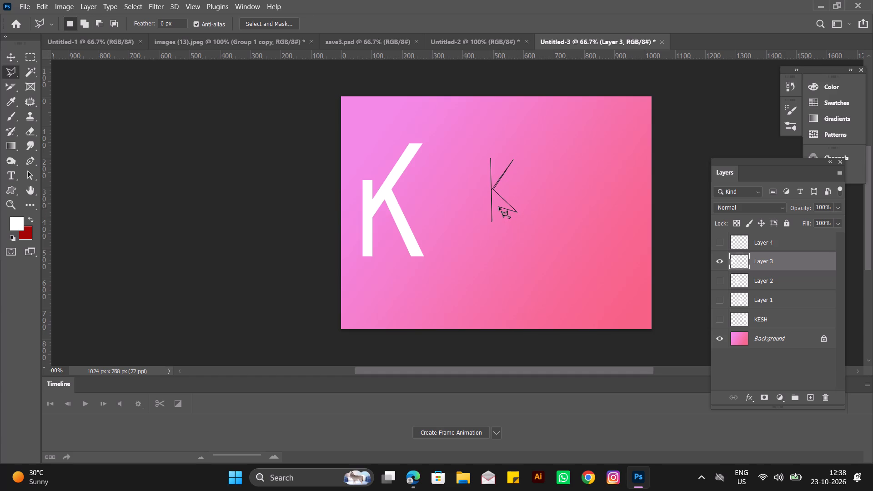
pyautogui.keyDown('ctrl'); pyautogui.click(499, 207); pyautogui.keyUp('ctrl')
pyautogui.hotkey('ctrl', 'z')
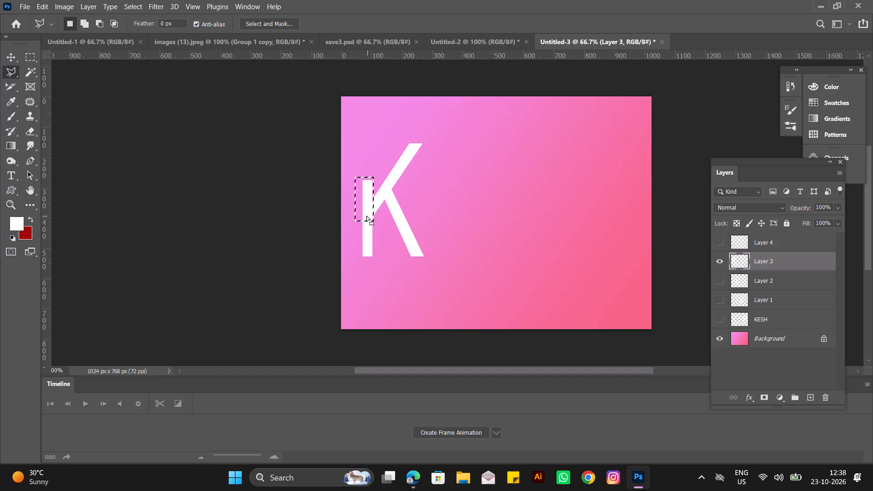
# Check the visibility of Layers 3 and 4, and cut the marqueed upper stem section from Layer 3 to a new layer.
pyautogui.click(722, 260)
pyautogui.click(722, 260)
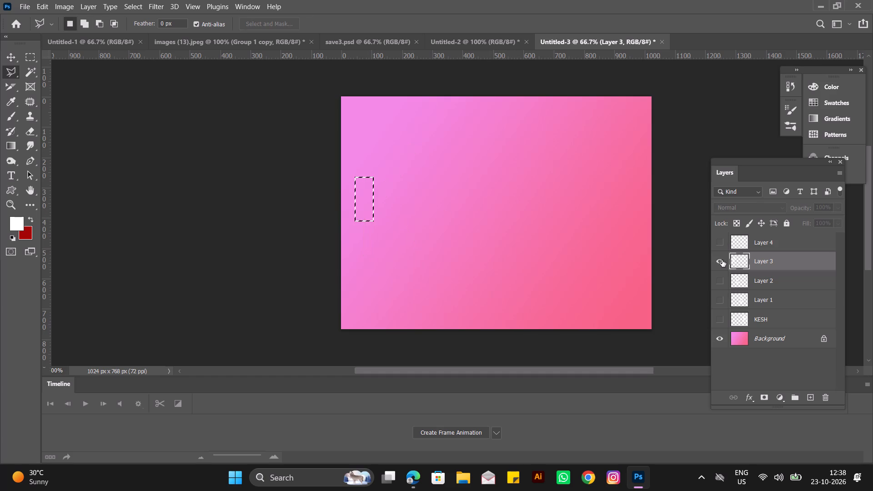
pyautogui.click(721, 244)
pyautogui.click(720, 244)
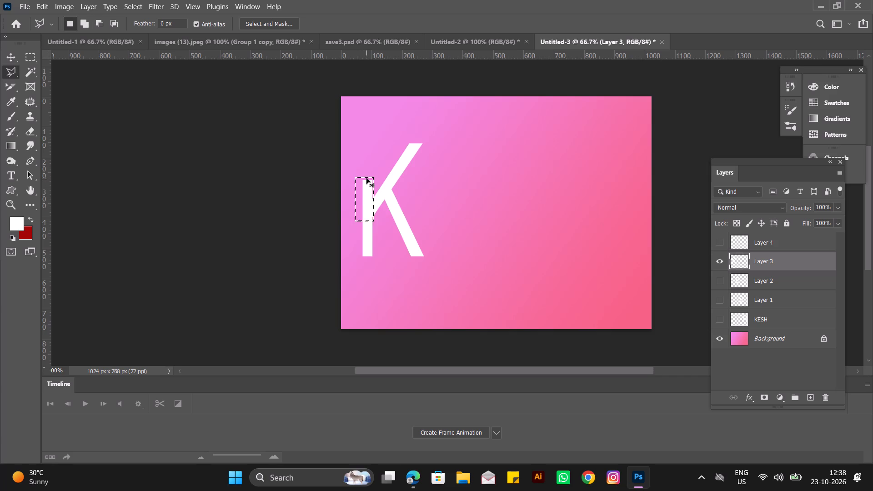
pyautogui.hotkey('ctrl', 'shift', 'j')
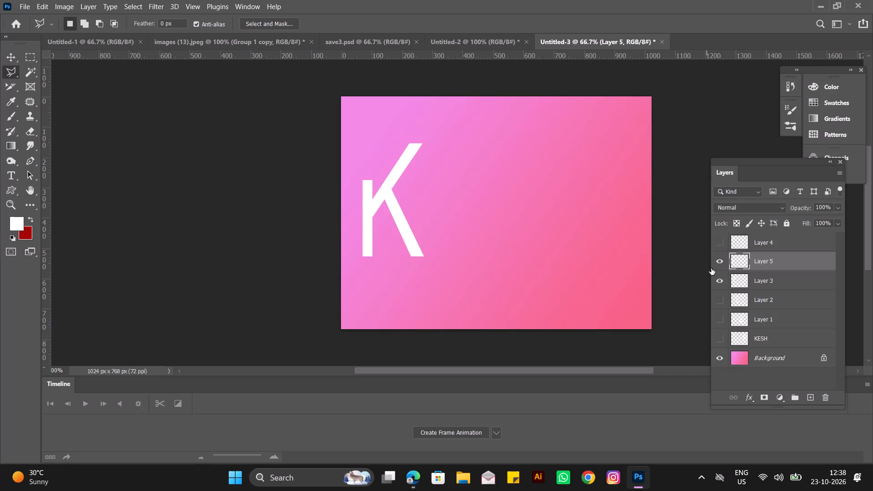
# Hide Layer 5, make Layer 3 active, and check the K's stem pieces on Layers 4 and 5 by toggling their visibility.
pyautogui.click(717, 261)
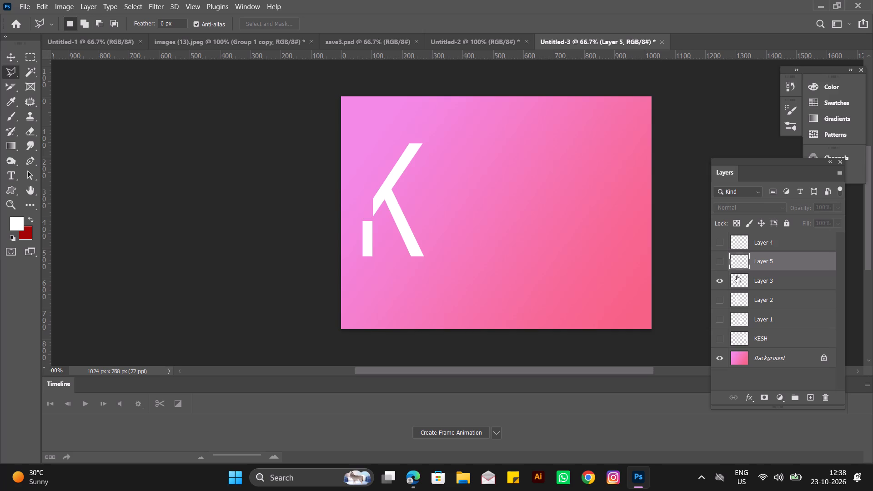
pyautogui.click(753, 279)
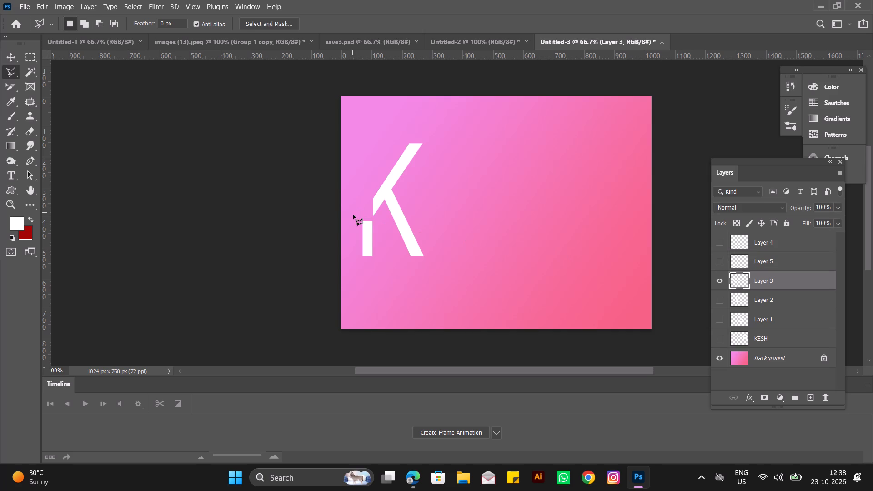
pyautogui.click(6, 50)
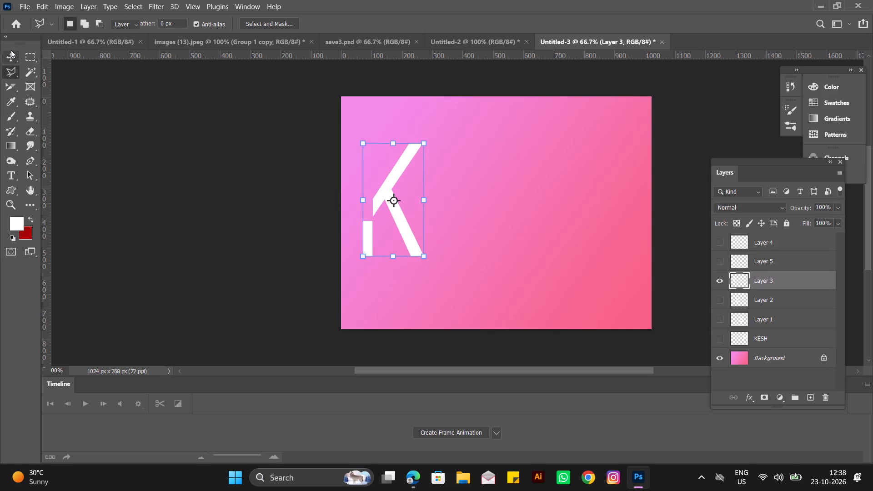
pyautogui.click(23, 50)
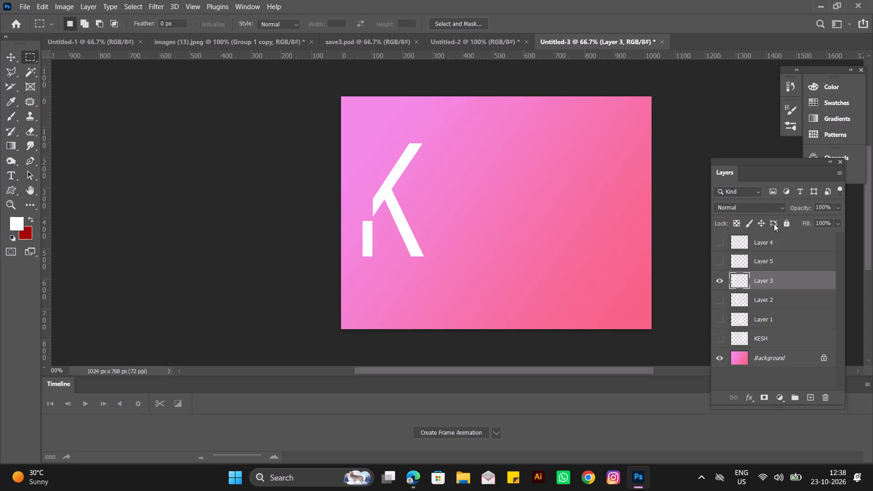
pyautogui.click(722, 245)
pyautogui.click(722, 259)
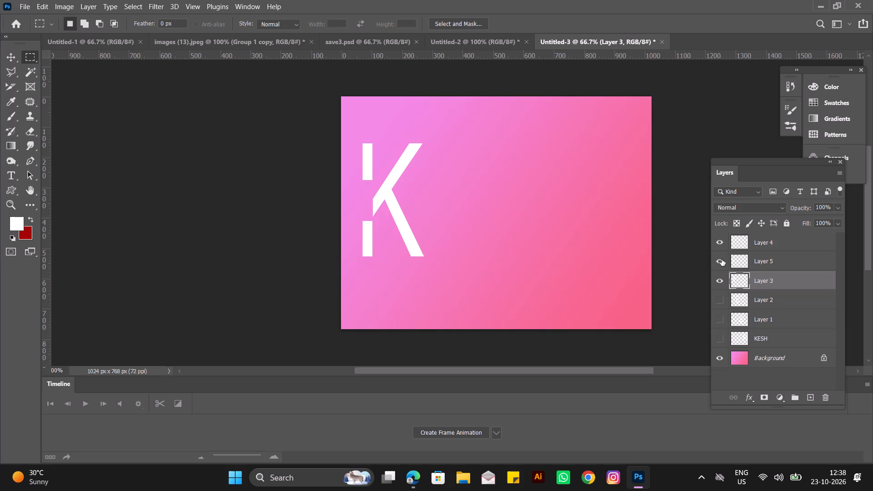
pyautogui.click(720, 242)
pyautogui.click(722, 260)
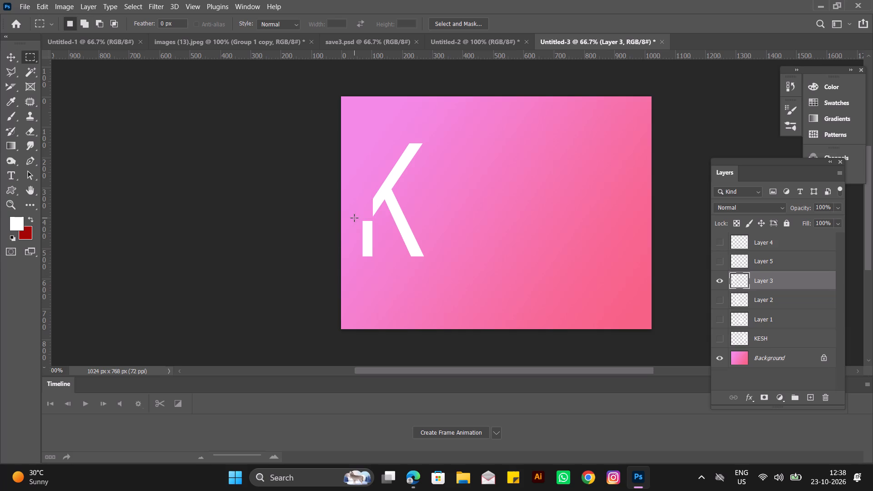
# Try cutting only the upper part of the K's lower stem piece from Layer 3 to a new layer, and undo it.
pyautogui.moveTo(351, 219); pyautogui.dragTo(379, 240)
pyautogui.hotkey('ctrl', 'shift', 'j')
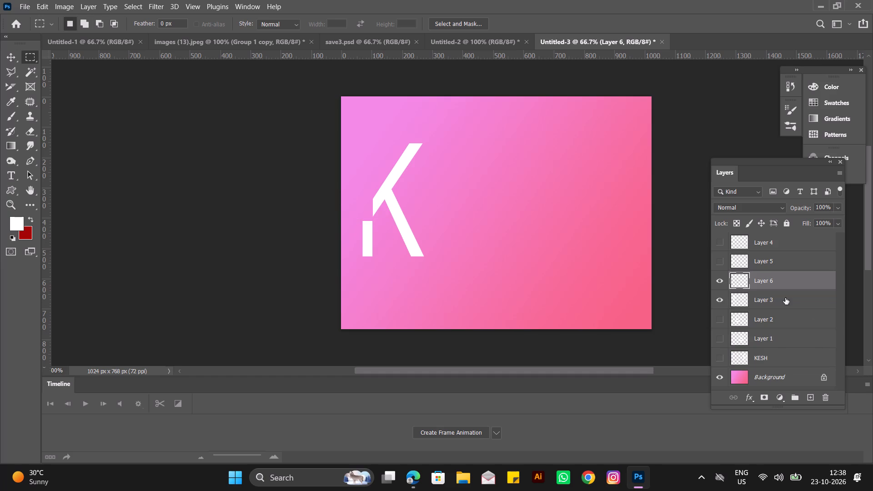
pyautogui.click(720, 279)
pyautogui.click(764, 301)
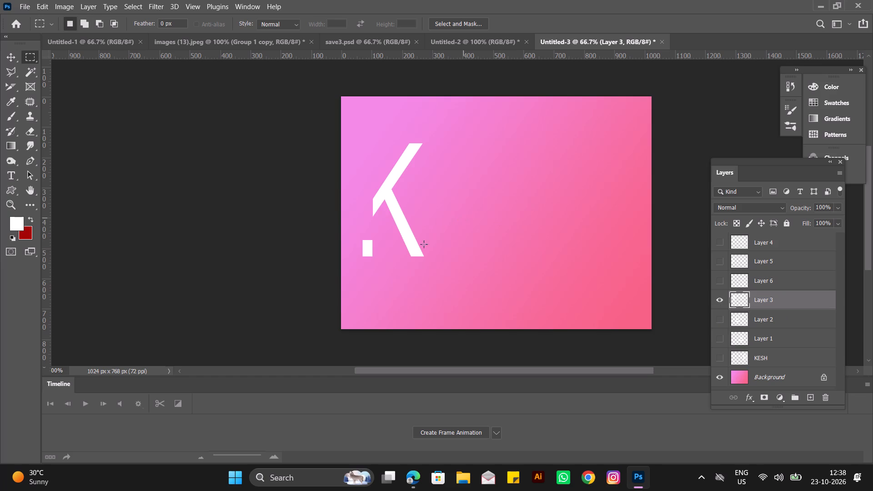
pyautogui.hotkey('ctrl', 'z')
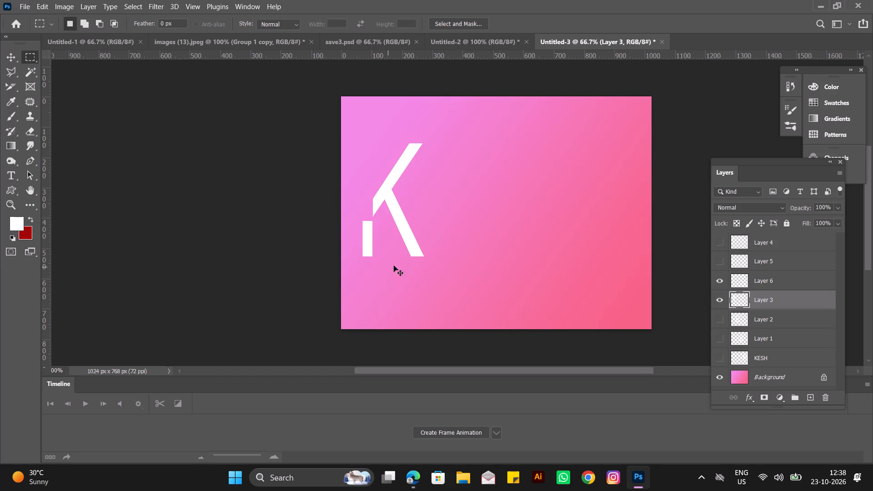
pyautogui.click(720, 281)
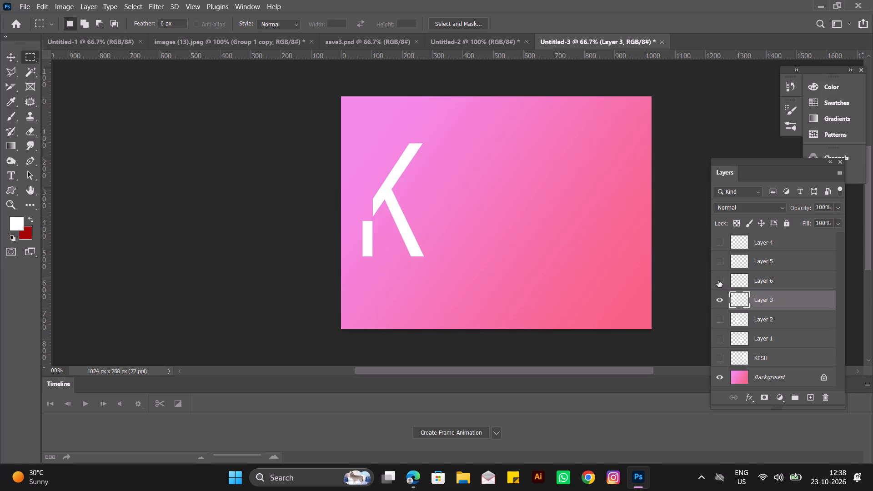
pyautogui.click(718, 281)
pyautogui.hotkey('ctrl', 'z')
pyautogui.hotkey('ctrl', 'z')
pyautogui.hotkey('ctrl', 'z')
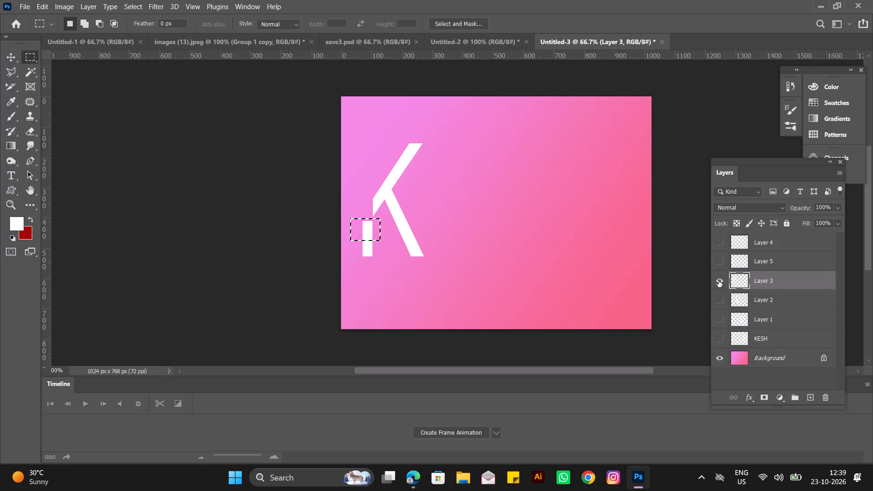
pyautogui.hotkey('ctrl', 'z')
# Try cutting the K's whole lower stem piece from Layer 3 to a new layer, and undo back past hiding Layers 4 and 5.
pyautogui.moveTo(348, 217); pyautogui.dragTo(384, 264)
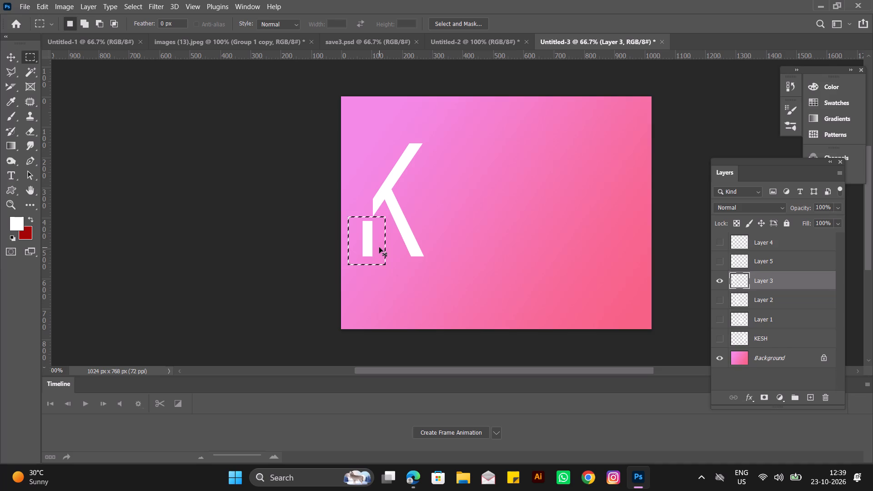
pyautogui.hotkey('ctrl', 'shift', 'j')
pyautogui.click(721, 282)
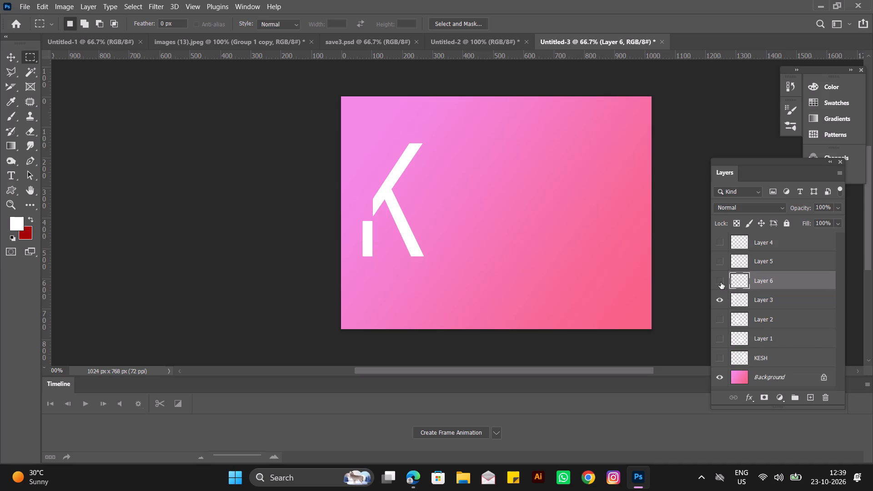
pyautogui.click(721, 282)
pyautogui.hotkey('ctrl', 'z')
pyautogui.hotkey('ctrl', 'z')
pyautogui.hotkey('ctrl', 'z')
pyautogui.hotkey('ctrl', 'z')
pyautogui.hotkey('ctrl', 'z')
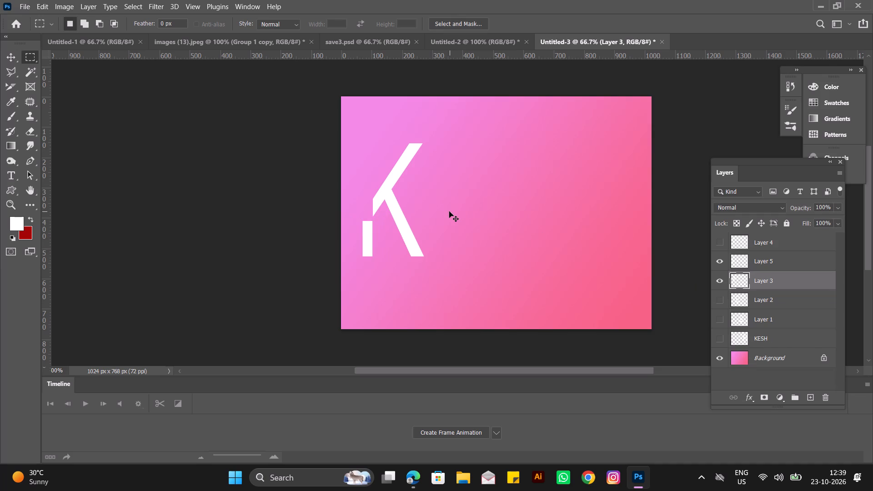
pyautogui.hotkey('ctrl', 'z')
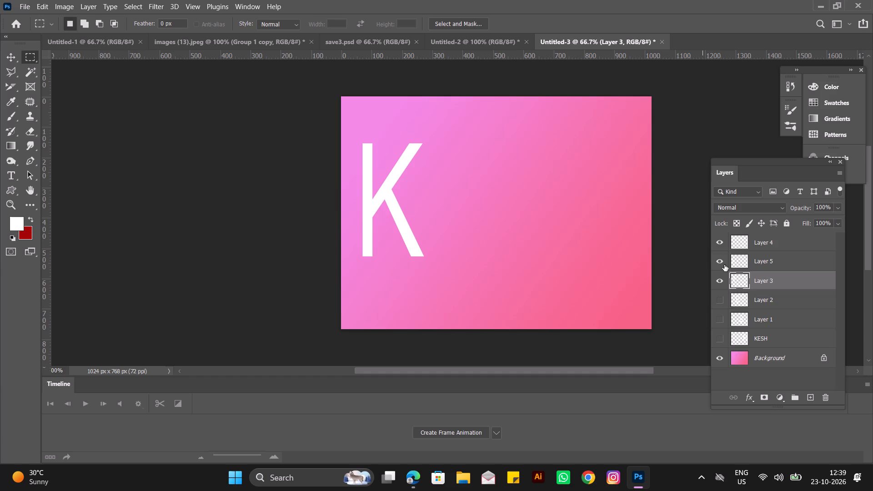
# Check the K's stem pieces on Layers 4 and 5 by toggling their visibility, and leave both layers hidden.
pyautogui.click(724, 261)
pyautogui.click(718, 245)
pyautogui.click(718, 245)
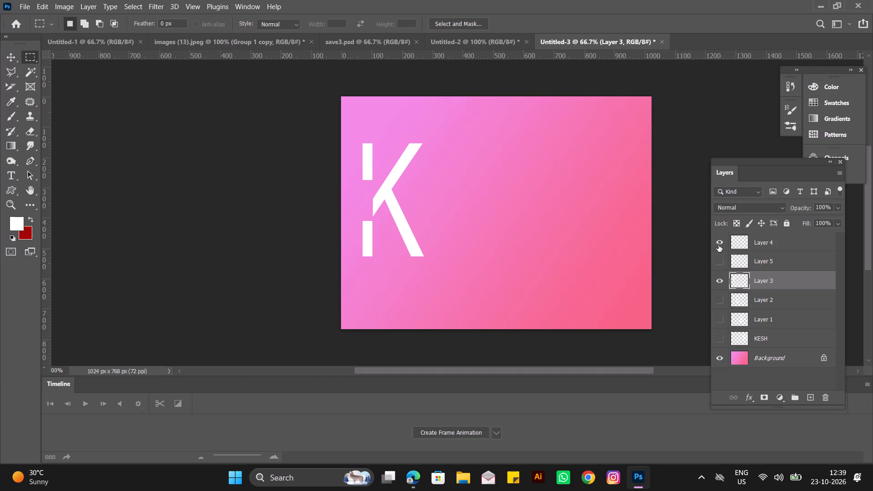
pyautogui.click(718, 259)
pyautogui.click(718, 259)
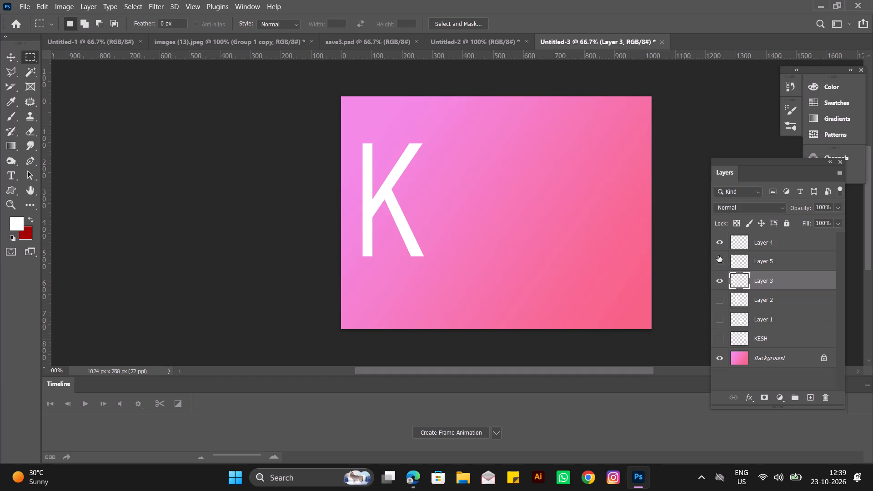
pyautogui.click(717, 238)
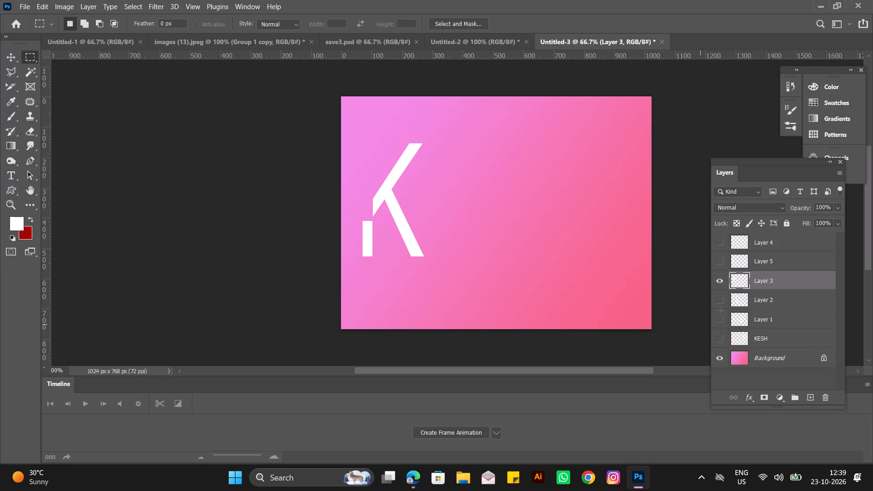
pyautogui.click(720, 264)
pyautogui.click(720, 264)
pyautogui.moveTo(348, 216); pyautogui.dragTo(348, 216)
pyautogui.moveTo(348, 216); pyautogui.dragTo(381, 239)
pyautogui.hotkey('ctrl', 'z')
# Cut the K's whole lower stem piece from Layer 3 to a new layer, hide that layer, and make Layer 3 active.
pyautogui.moveTo(348, 219); pyautogui.dragTo(376, 254)
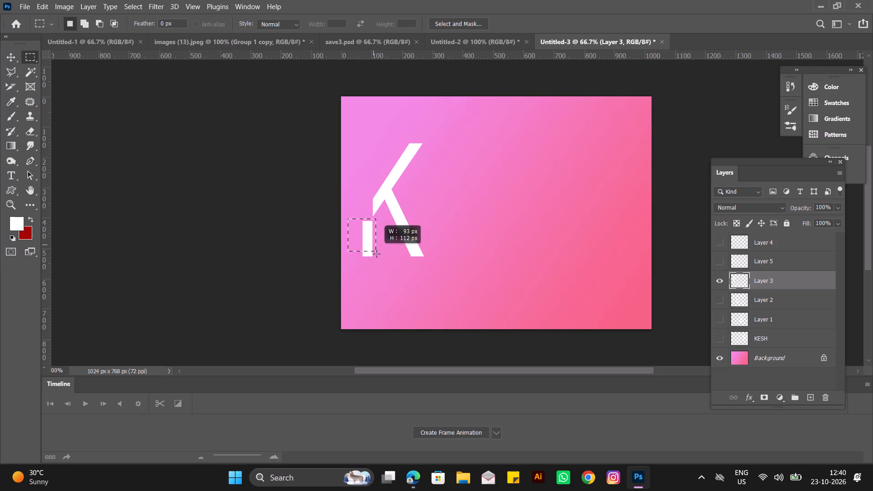
pyautogui.moveTo(376, 254); pyautogui.dragTo(376, 261)
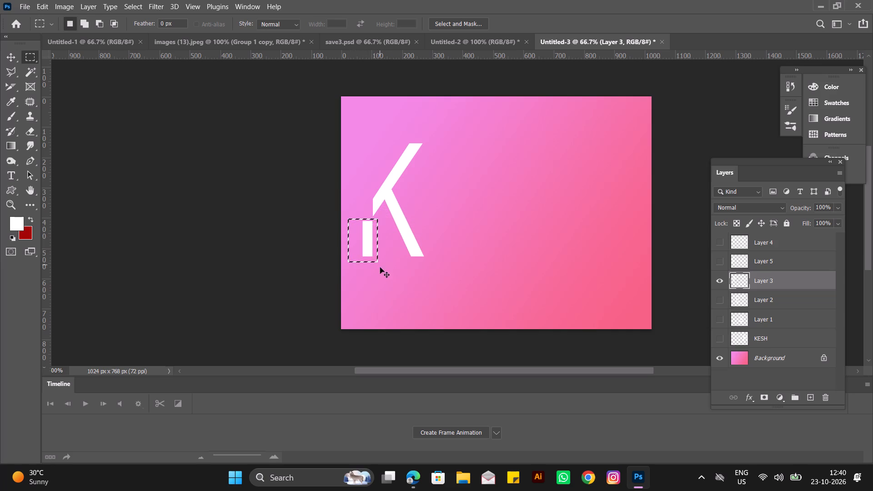
pyautogui.hotkey('ctrl', 'shift', 'j')
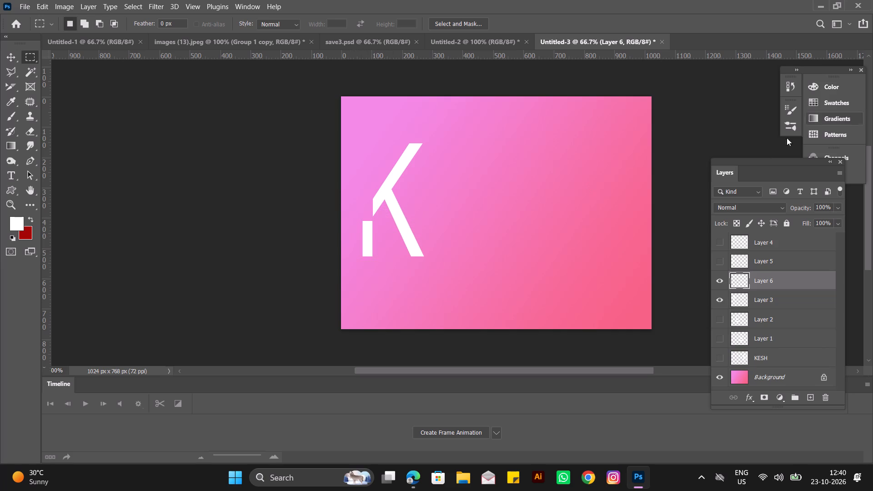
pyautogui.click(719, 278)
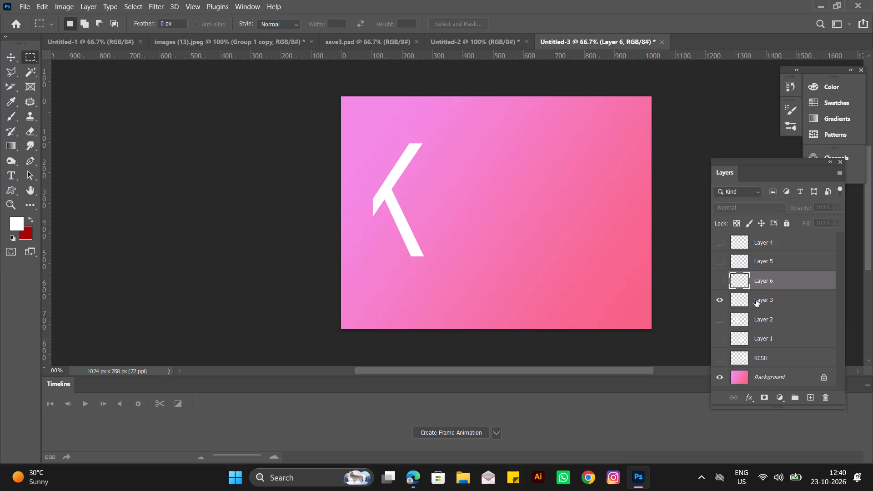
pyautogui.click(760, 302)
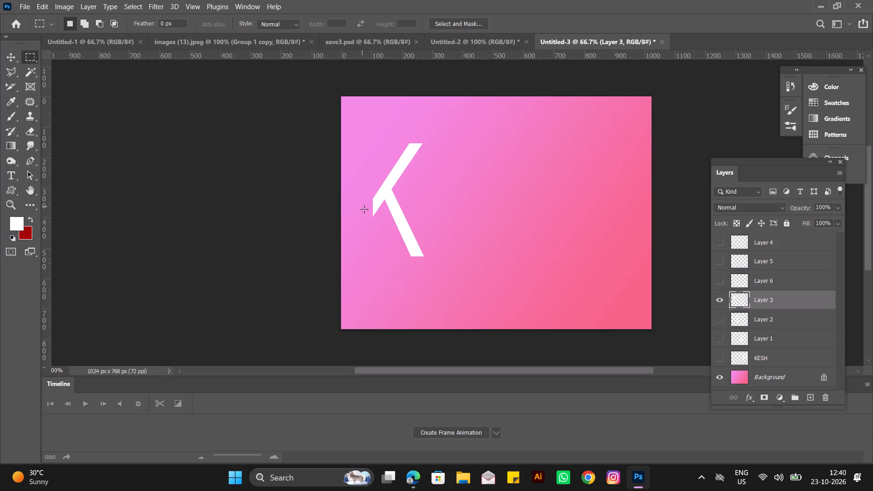
# Cut the K's upper diagonal stroke and its joint from Layer 3 to a new layer, hide that layer, and make Layer 3 active.
pyautogui.click(11, 70)
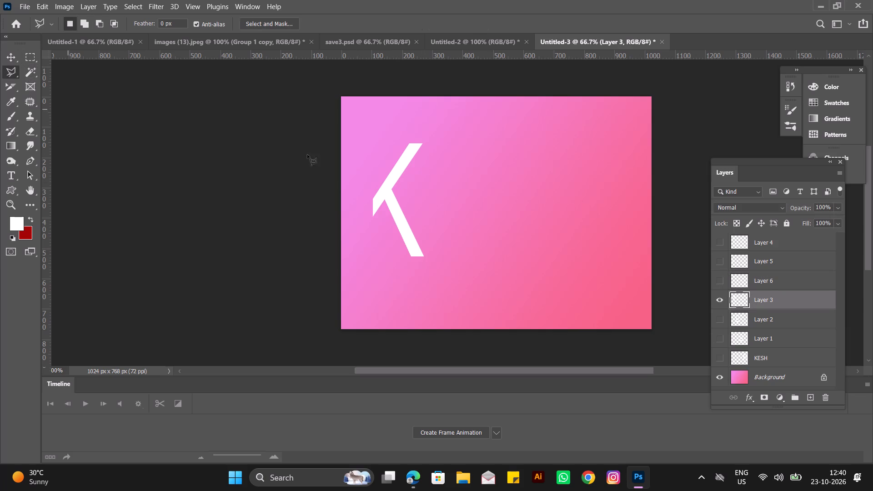
pyautogui.click(366, 188)
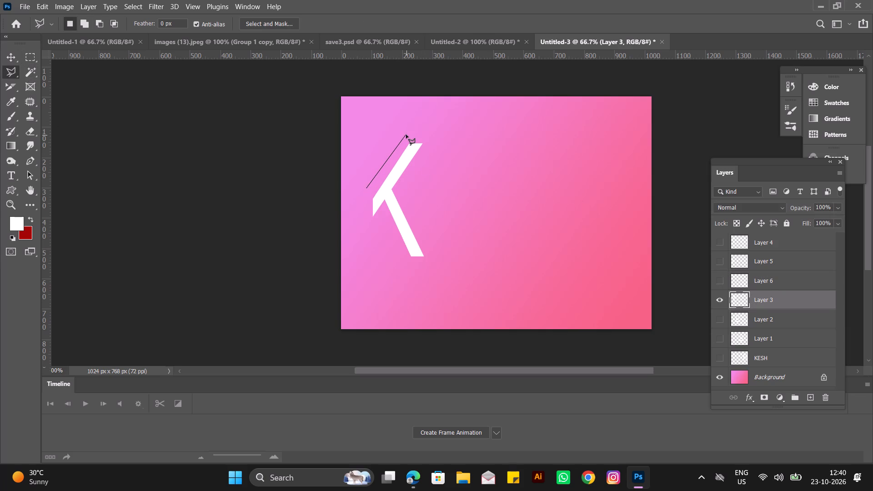
pyautogui.click(406, 135)
pyautogui.click(436, 141)
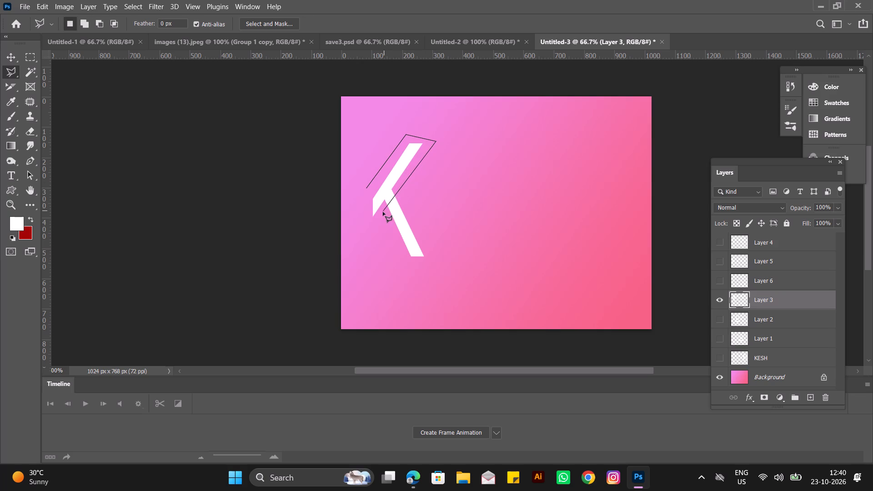
pyautogui.click(383, 213)
pyautogui.click(373, 225)
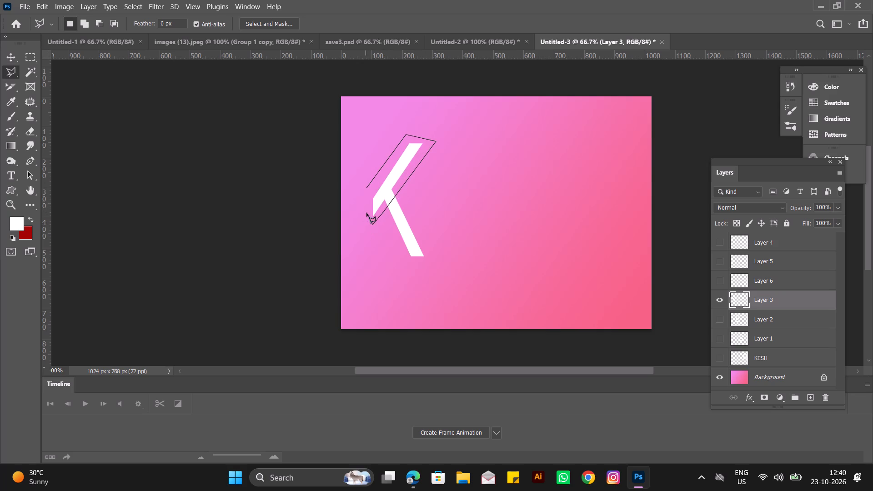
pyautogui.click(366, 213)
pyautogui.click(365, 189)
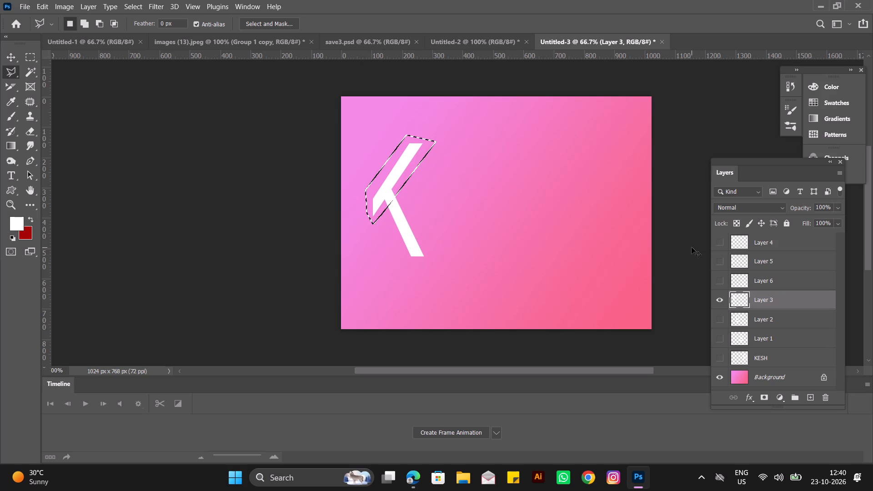
pyautogui.hotkey('ctrl', 'shift', 'j')
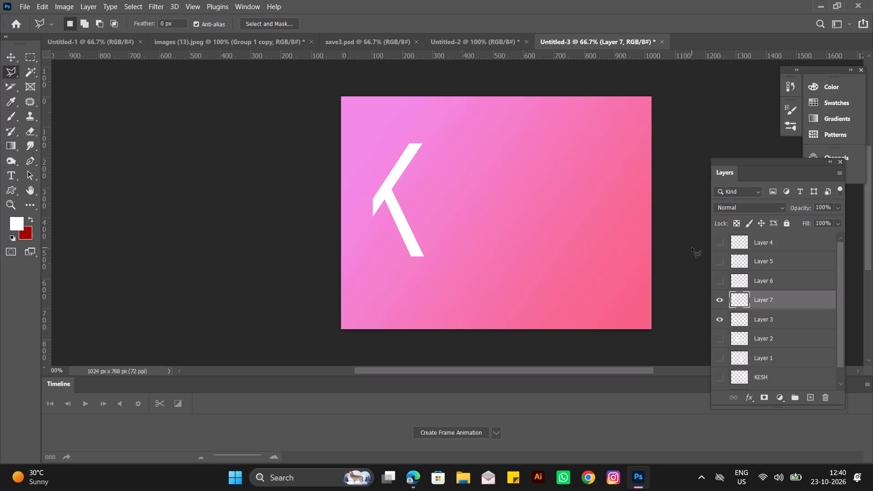
pyautogui.click(722, 299)
pyautogui.click(722, 299)
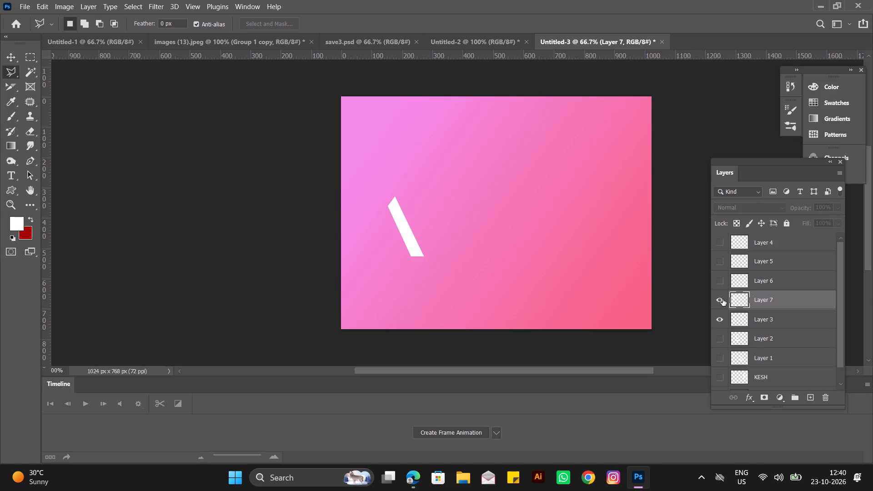
pyautogui.click(722, 300)
pyautogui.click(751, 320)
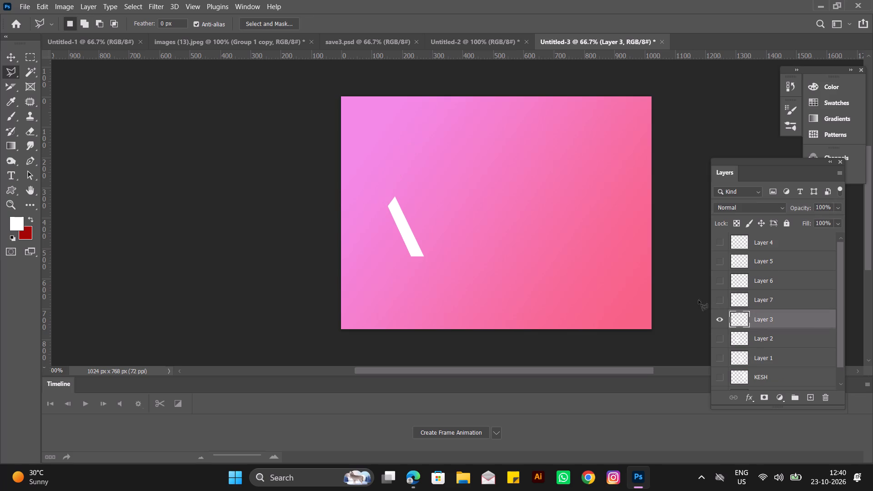
# Cut the K's remaining lower diagonal stroke from Layer 3 to a new layer and toggle that layer's visibility to check the piece.
pyautogui.click(379, 196)
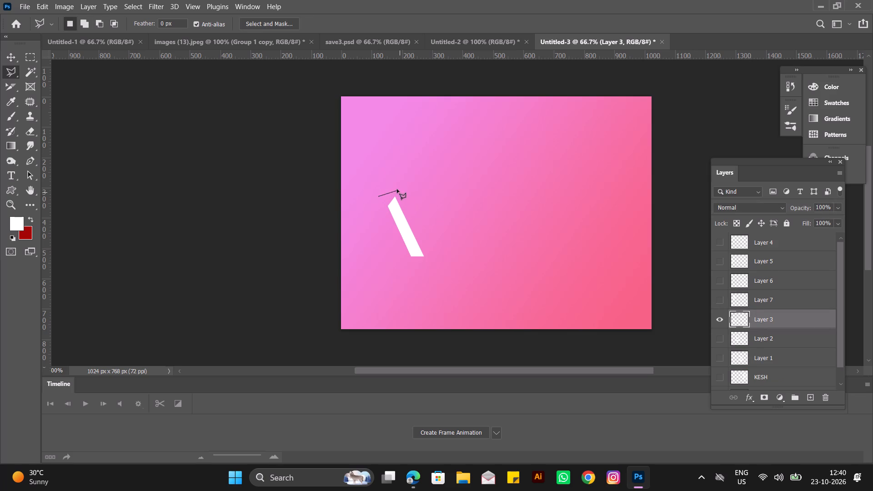
pyautogui.click(397, 188)
pyautogui.click(429, 261)
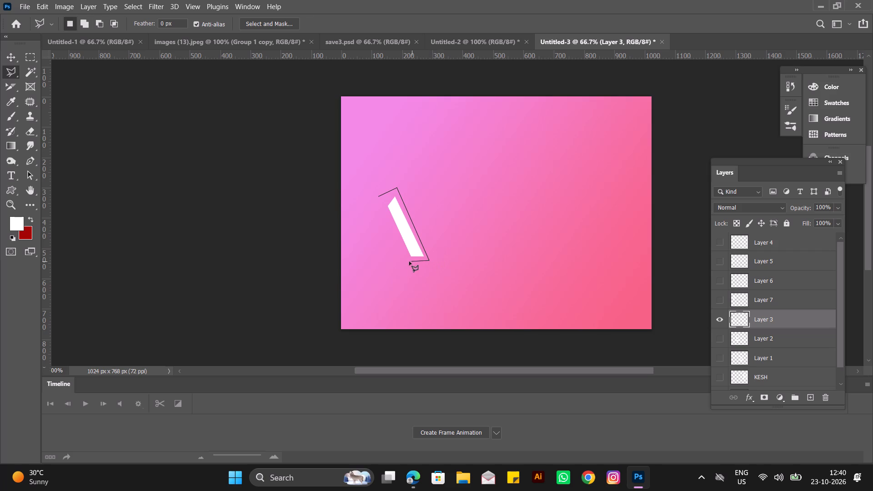
pyautogui.click(406, 262)
pyautogui.click(379, 196)
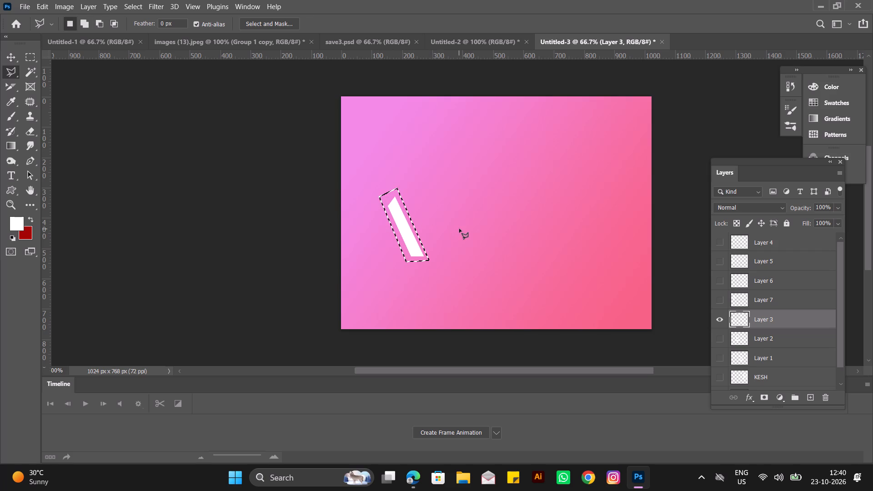
pyautogui.hotkey('ctrl', 'shift', 'j')
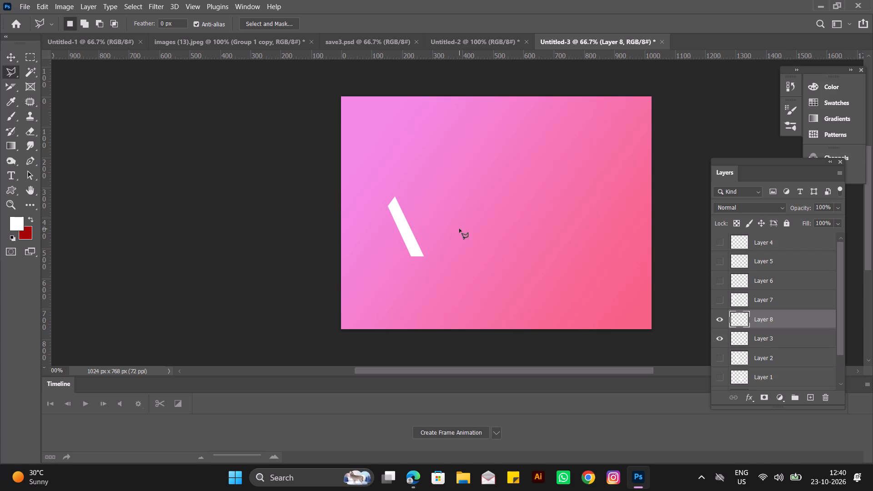
pyautogui.click(718, 320)
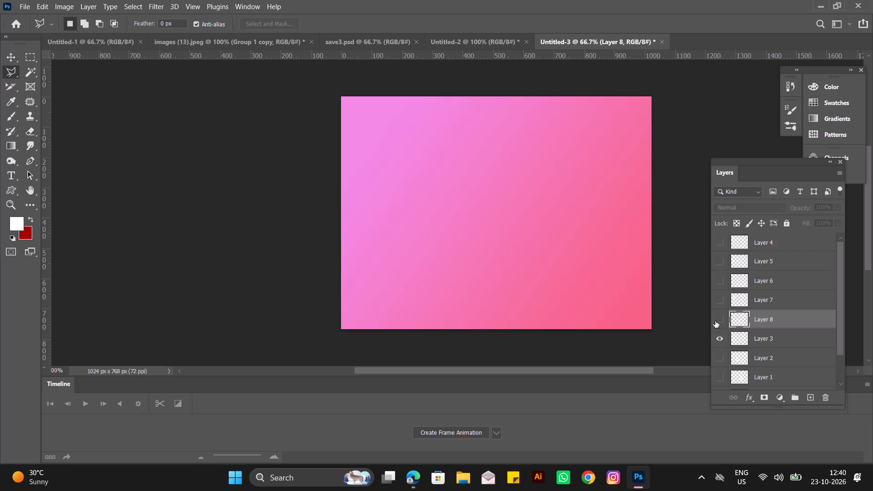
pyautogui.click(717, 319)
# Check the contents of Layers 5, 4, 3 and 2 by toggling their visibility, with Layer 3 made active.
pyautogui.scroll(4, 753, 295)
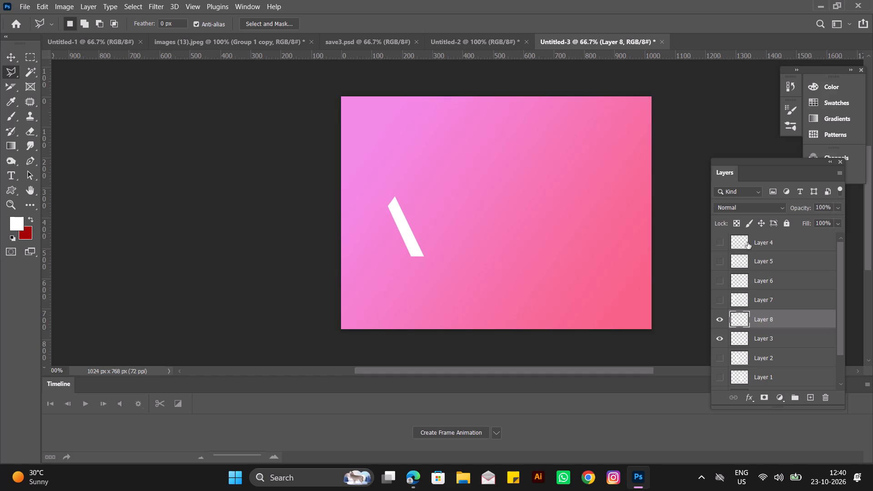
pyautogui.click(721, 260)
pyautogui.click(721, 260)
pyautogui.click(720, 242)
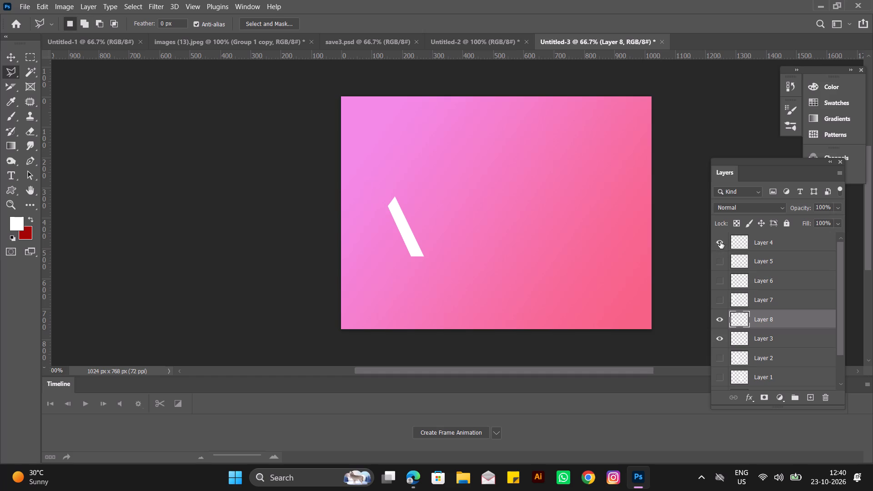
pyautogui.click(720, 242)
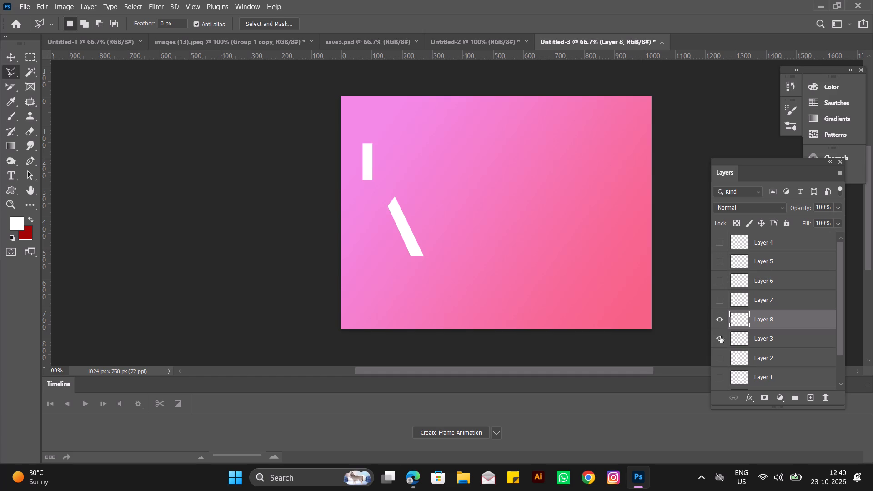
pyautogui.click(717, 339)
pyautogui.click(717, 339)
pyautogui.click(765, 337)
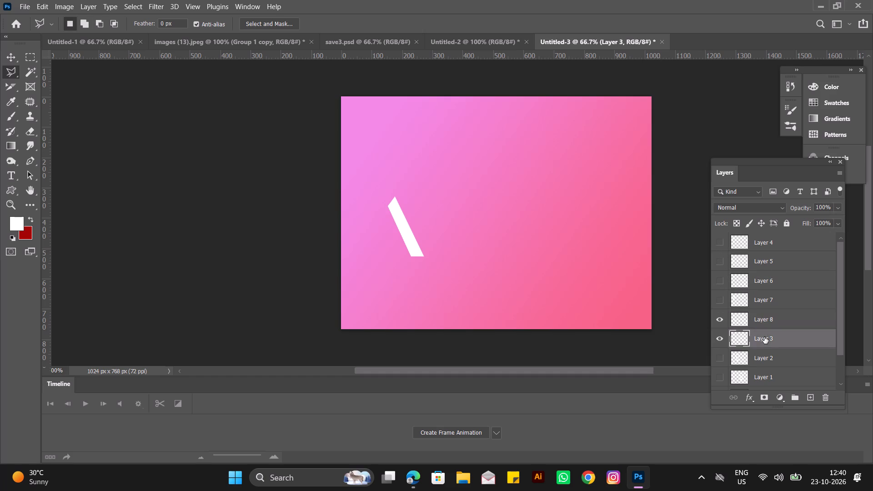
pyautogui.doubleClick(714, 340)
pyautogui.click(723, 355)
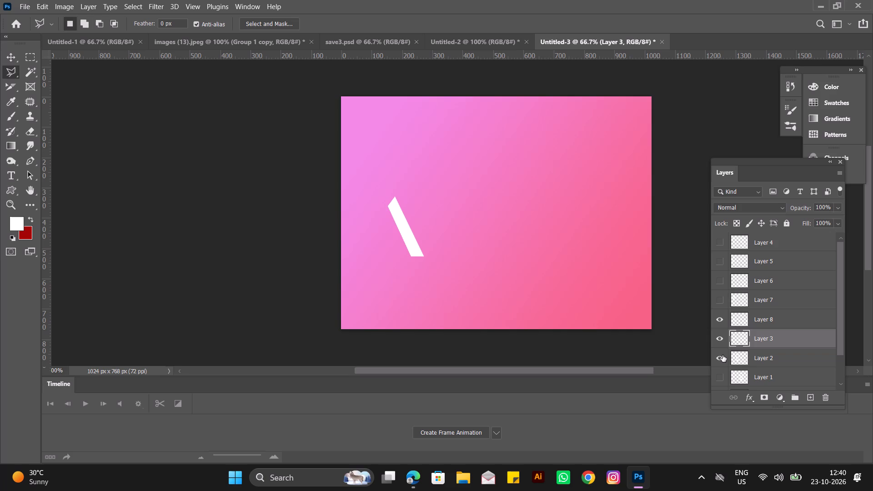
pyautogui.click(722, 355)
# Check the K's pieces by showing Layers 4 to 7 together, and hide Layers 4 to 8 one after another.
pyautogui.click(722, 244)
pyautogui.click(719, 260)
pyautogui.click(719, 283)
pyautogui.click(721, 297)
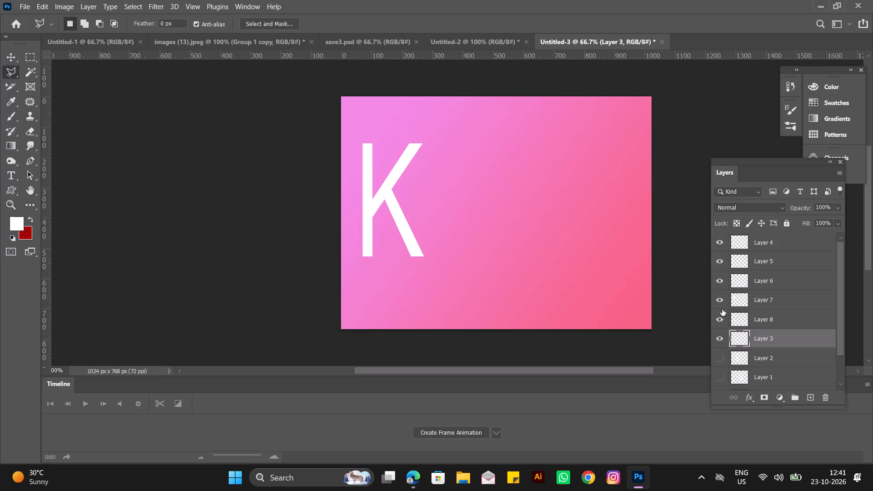
pyautogui.scroll(5, 730, 272)
pyautogui.moveTo(842, 307); pyautogui.dragTo(848, 238)
pyautogui.click(748, 240)
pyautogui.click(726, 244)
pyautogui.click(723, 244)
pyautogui.click(723, 244)
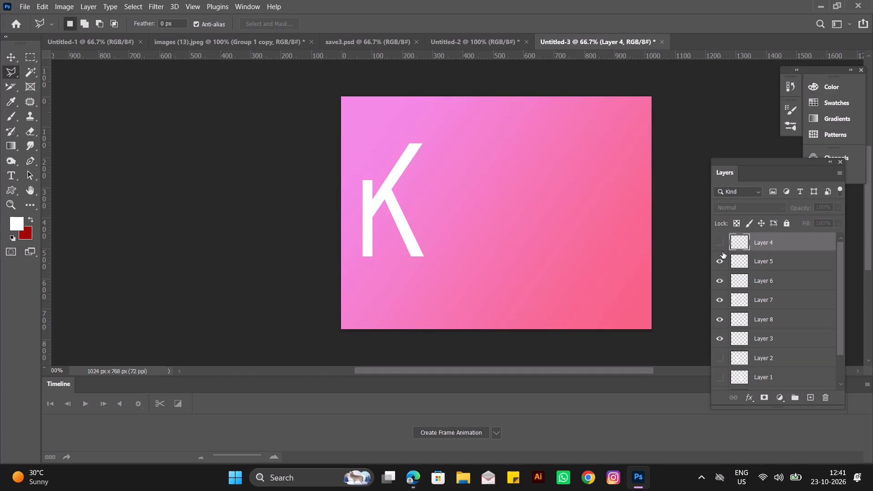
pyautogui.click(721, 259)
pyautogui.click(722, 280)
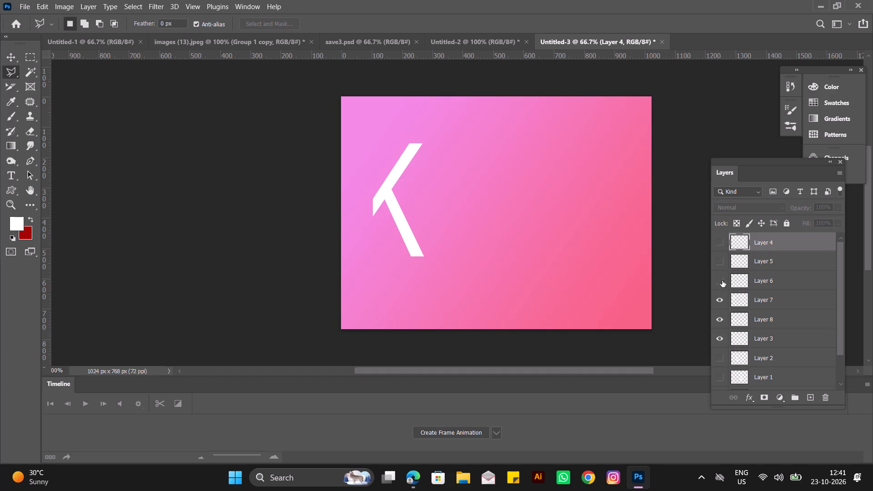
pyautogui.click(720, 298)
pyautogui.moveTo(717, 313); pyautogui.dragTo(717, 315)
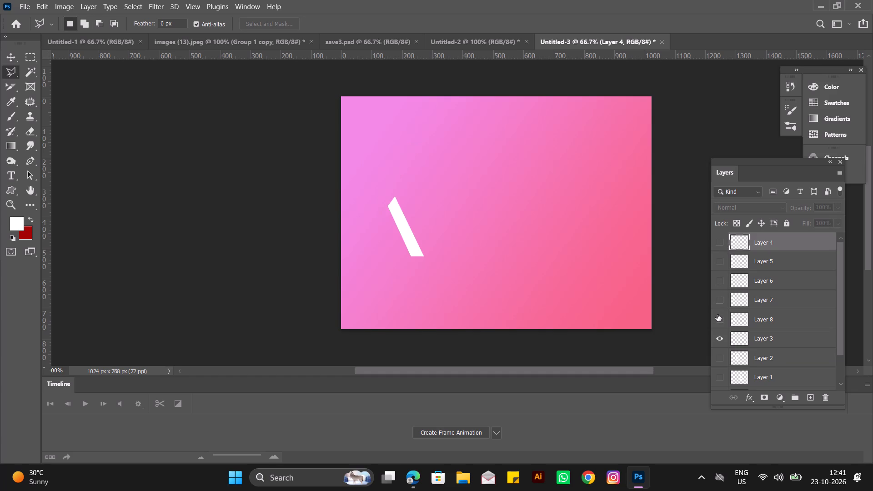
pyautogui.moveTo(717, 315); pyautogui.dragTo(717, 317)
pyautogui.click(722, 334)
pyautogui.click(722, 334)
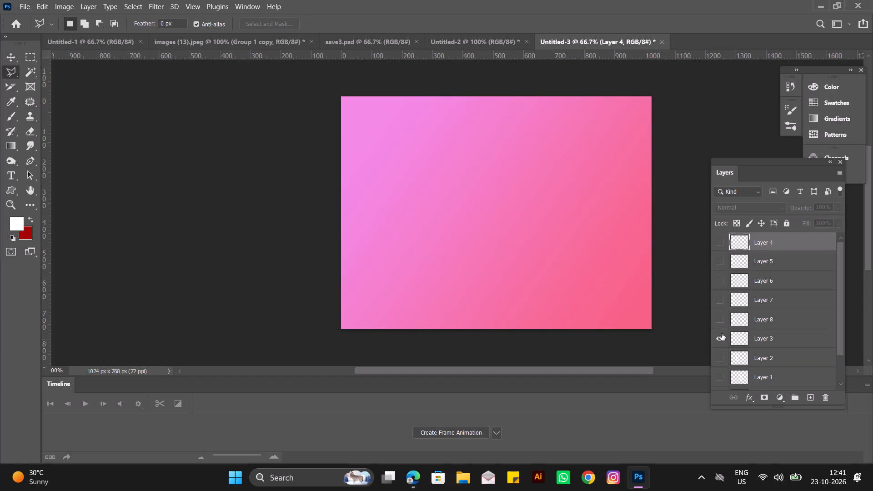
# Check what Layers 3, 2 and 1 contain by toggling their visibility, leaving Layers 2 and 1 hidden and Layer 3 active.
pyautogui.scroll(-2, 741, 324)
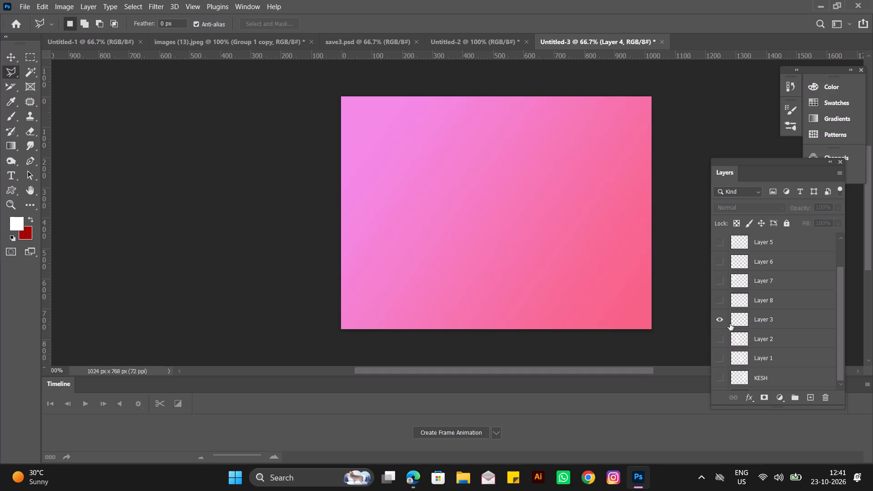
pyautogui.click(715, 322)
pyautogui.click(723, 324)
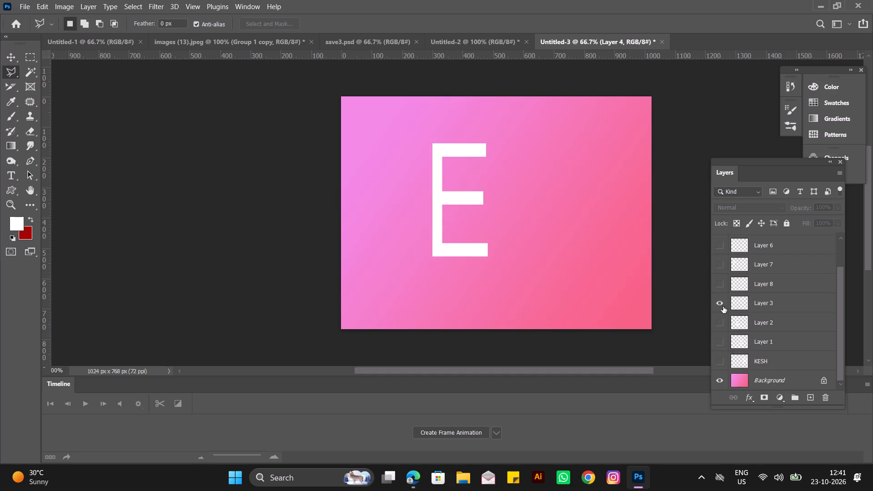
pyautogui.click(722, 304)
pyautogui.click(722, 304)
pyautogui.click(719, 321)
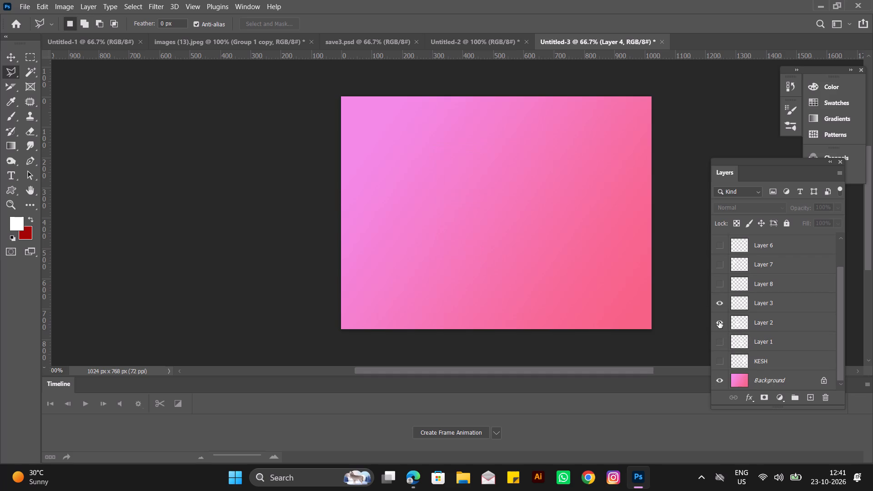
pyautogui.click(722, 336)
pyautogui.click(725, 301)
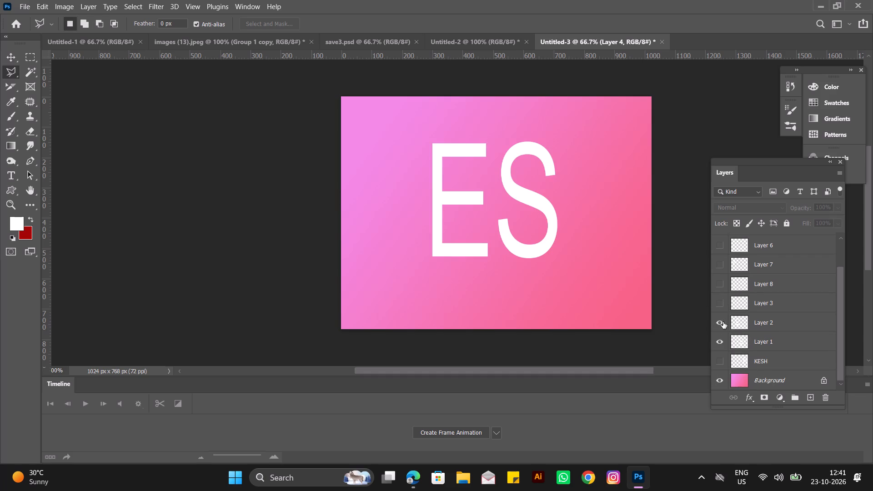
pyautogui.click(723, 322)
pyautogui.click(720, 336)
pyautogui.click(720, 304)
pyautogui.click(720, 302)
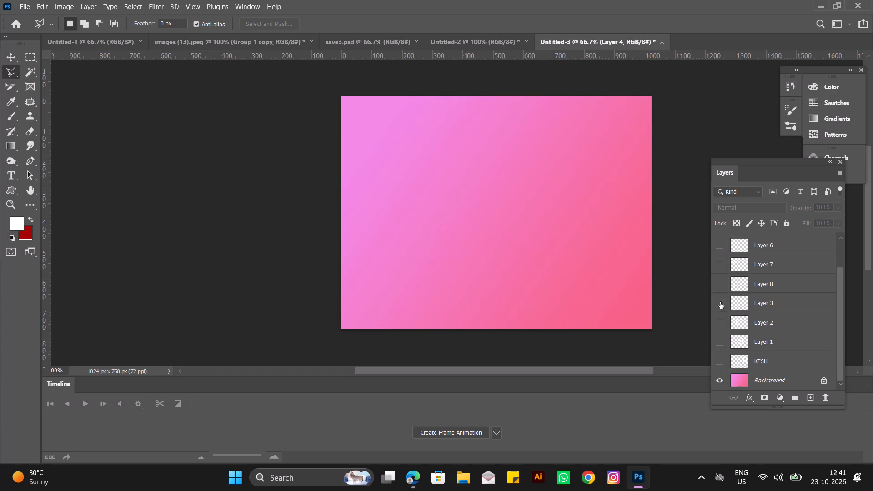
pyautogui.click(748, 305)
pyautogui.click(721, 299)
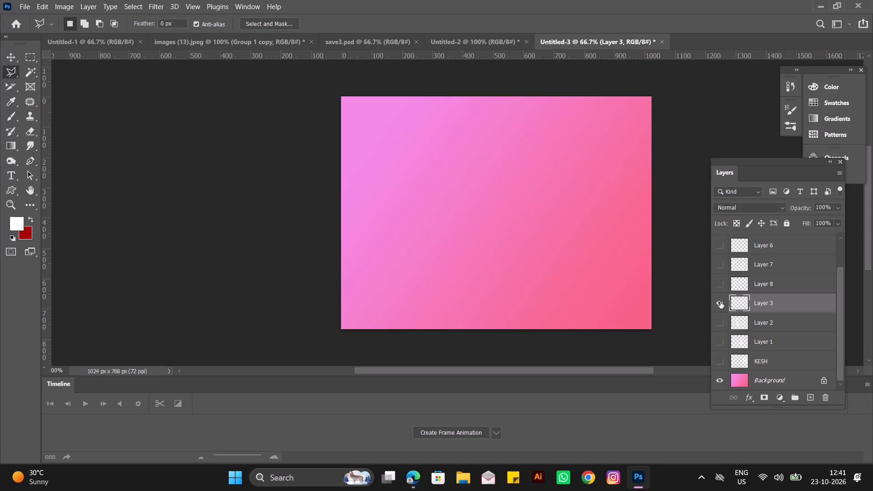
pyautogui.click(720, 302)
pyautogui.click(720, 302)
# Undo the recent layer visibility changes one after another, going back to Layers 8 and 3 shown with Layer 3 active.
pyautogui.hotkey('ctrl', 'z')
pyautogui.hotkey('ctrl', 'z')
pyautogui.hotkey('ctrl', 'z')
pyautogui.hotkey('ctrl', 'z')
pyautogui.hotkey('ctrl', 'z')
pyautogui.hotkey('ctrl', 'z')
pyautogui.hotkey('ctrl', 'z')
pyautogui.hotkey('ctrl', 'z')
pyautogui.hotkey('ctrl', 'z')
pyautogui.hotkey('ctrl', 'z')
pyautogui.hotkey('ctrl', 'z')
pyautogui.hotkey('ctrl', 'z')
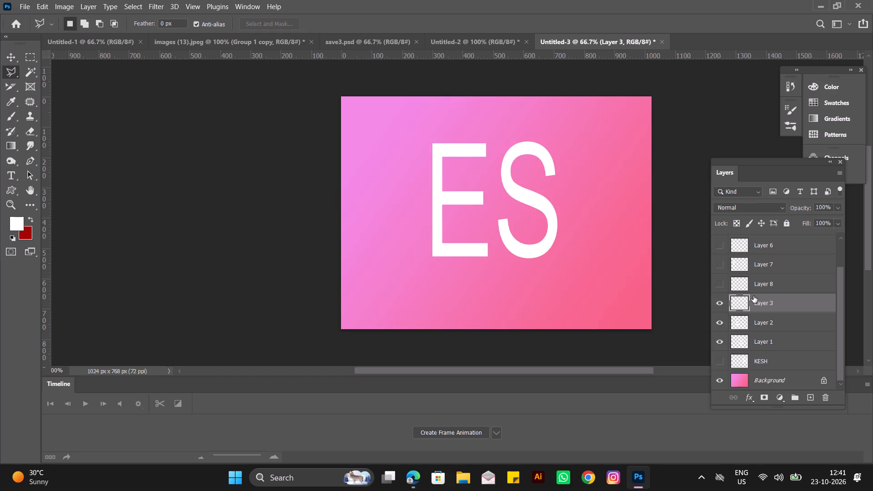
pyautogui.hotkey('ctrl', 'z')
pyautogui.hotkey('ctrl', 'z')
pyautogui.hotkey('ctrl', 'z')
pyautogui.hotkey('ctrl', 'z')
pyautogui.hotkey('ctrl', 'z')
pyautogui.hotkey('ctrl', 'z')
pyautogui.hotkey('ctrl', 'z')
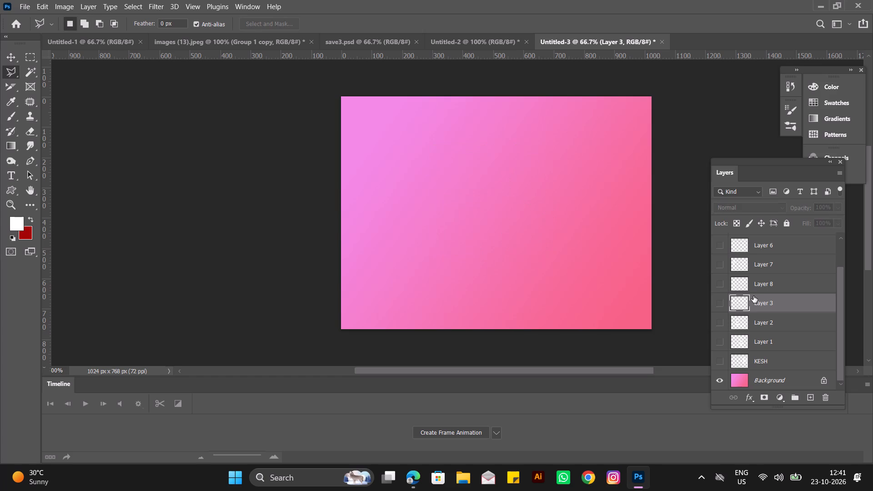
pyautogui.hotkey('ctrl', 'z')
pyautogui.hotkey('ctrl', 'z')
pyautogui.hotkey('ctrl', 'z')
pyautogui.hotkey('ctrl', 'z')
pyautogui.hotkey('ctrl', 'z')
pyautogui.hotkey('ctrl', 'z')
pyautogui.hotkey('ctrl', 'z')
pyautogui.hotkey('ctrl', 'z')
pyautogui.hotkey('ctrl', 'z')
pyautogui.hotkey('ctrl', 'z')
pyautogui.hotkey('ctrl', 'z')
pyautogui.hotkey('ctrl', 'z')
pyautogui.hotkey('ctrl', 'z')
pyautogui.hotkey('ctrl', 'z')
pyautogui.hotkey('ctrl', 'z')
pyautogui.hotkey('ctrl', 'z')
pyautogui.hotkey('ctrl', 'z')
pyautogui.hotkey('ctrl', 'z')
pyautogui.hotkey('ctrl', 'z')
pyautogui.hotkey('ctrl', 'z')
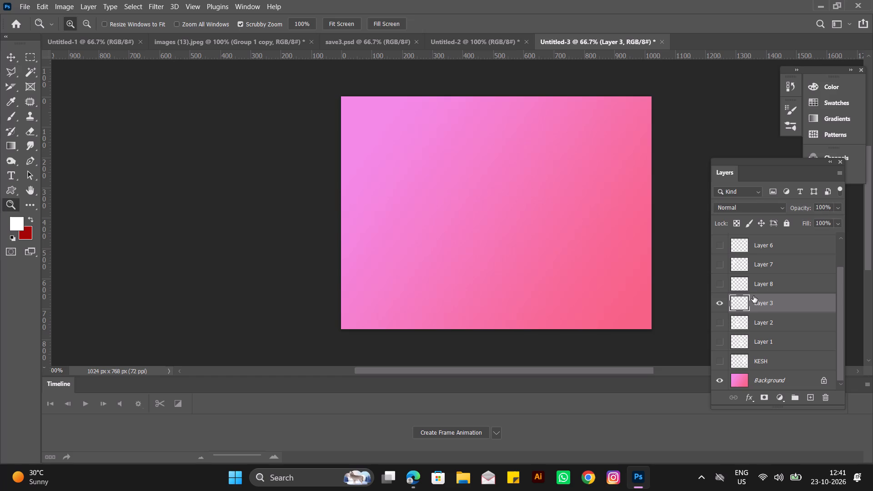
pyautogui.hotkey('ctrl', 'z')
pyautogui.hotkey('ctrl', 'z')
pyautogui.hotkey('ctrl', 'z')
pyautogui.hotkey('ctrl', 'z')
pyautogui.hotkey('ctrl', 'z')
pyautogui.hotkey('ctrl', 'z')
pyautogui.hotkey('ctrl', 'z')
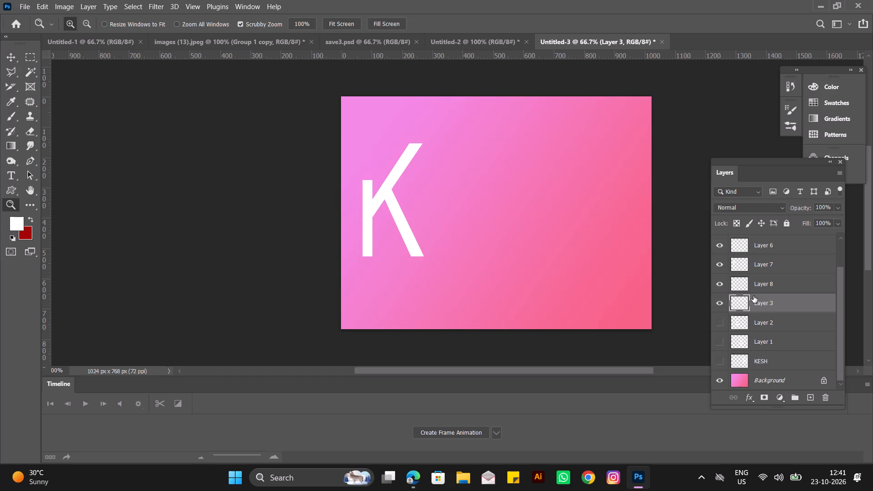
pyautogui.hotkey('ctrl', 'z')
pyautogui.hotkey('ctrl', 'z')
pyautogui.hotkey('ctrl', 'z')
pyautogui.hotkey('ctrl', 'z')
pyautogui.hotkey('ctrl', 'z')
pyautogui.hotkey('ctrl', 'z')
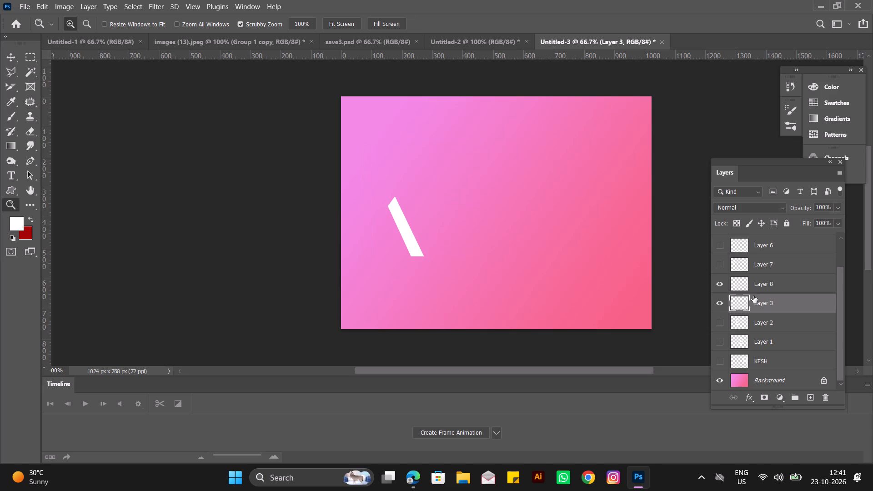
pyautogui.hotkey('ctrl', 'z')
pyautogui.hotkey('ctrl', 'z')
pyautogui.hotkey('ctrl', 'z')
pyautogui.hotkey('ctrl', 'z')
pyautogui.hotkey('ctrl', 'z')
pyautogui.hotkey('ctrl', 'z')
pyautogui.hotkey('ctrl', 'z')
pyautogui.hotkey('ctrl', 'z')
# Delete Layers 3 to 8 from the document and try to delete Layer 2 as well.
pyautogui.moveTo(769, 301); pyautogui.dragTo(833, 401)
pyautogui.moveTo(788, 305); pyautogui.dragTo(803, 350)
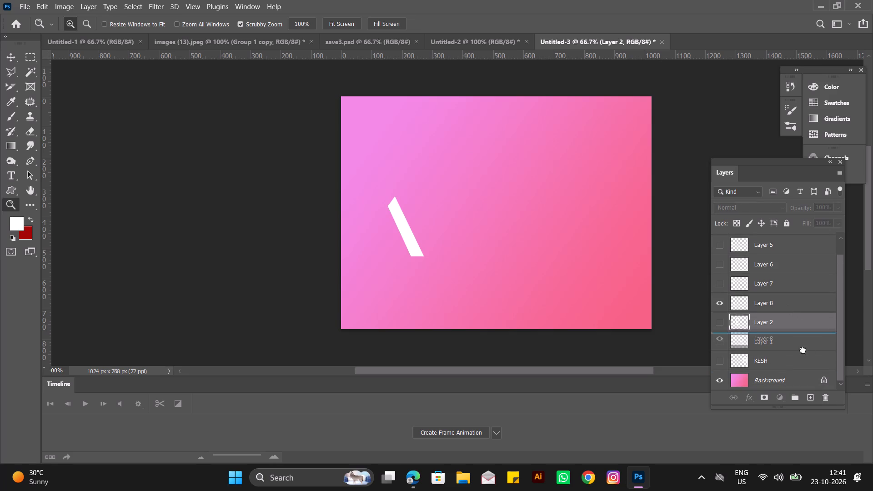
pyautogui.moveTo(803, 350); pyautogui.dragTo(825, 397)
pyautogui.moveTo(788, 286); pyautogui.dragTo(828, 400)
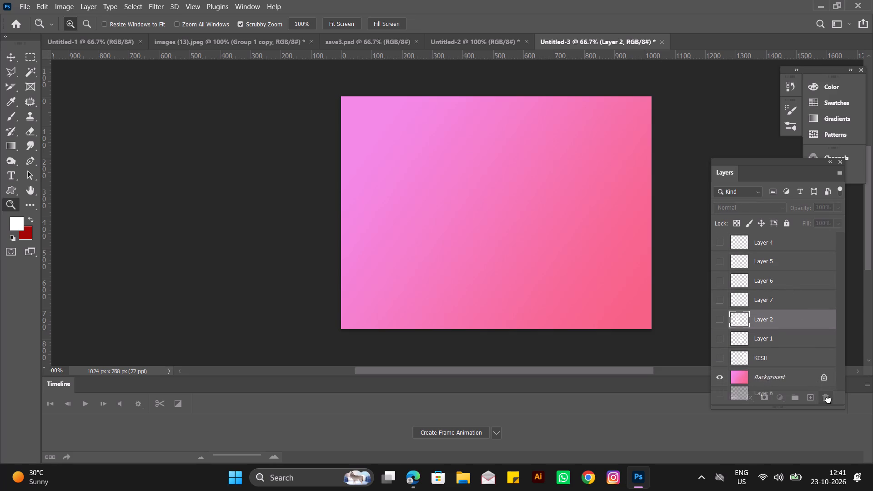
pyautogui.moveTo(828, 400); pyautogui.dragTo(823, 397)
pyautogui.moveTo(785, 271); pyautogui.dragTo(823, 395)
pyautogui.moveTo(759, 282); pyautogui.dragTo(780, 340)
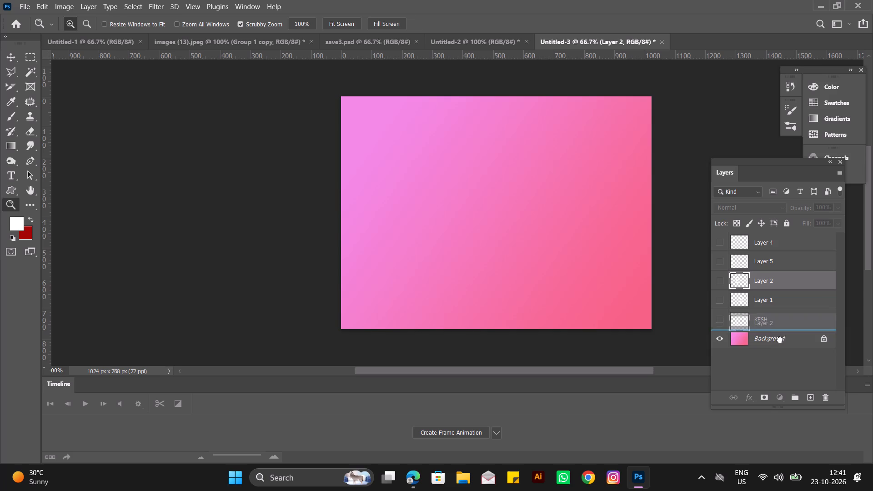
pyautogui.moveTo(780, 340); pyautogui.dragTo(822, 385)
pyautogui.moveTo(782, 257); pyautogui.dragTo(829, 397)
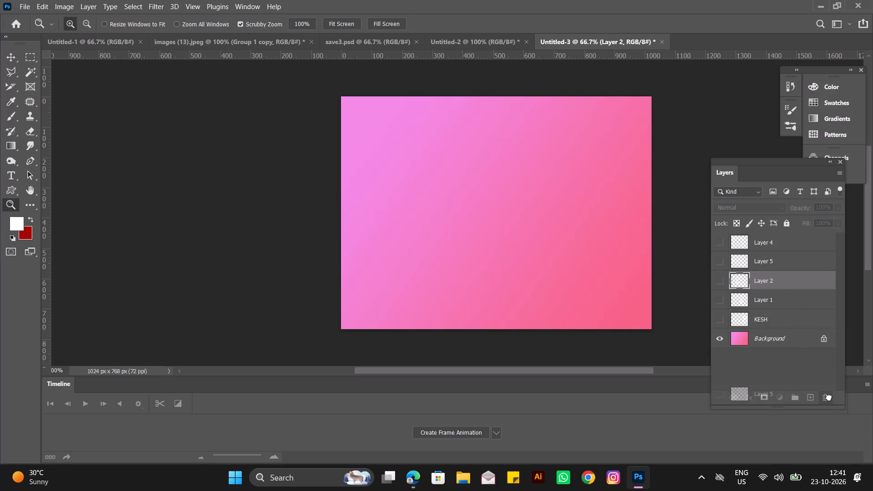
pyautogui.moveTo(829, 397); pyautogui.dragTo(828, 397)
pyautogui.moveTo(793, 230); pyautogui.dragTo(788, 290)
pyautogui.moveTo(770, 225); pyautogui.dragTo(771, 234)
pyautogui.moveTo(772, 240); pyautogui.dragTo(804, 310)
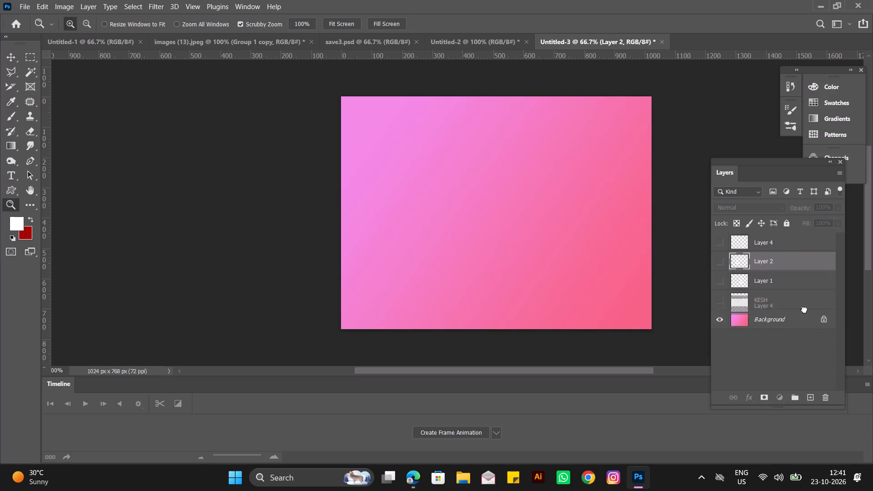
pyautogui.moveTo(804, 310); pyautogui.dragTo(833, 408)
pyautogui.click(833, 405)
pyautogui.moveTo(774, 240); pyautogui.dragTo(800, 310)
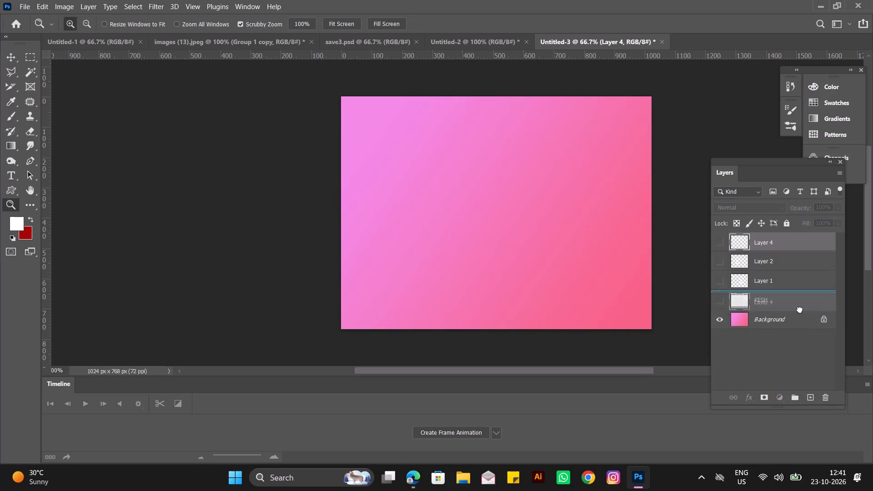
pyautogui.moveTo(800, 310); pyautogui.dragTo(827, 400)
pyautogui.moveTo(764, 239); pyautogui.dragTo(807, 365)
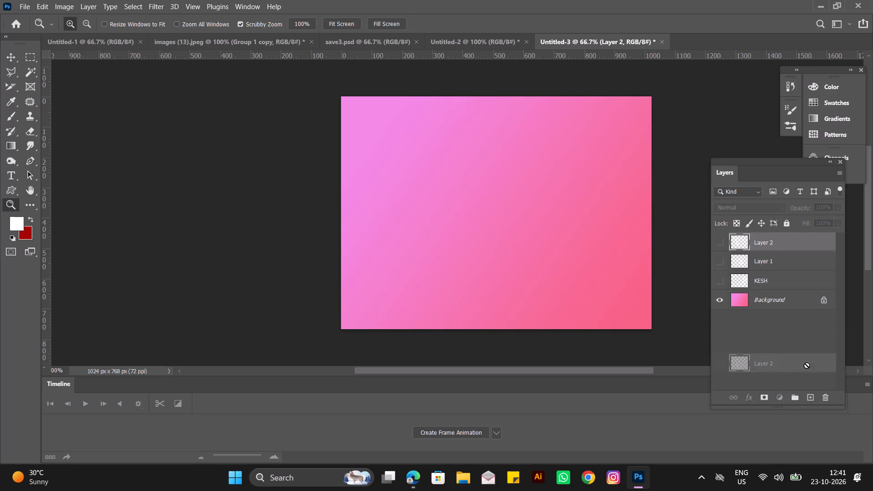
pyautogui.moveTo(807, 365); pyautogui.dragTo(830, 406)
# Show the KESH layer, Layer 1 and Layer 2 to check which letters remain, with KESH made active.
pyautogui.click(719, 278)
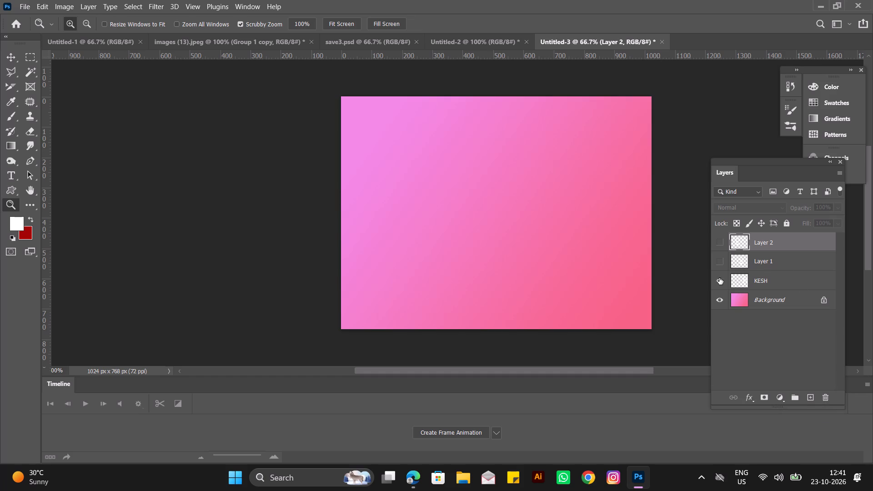
pyautogui.click(719, 278)
pyautogui.click(777, 280)
pyautogui.click(725, 282)
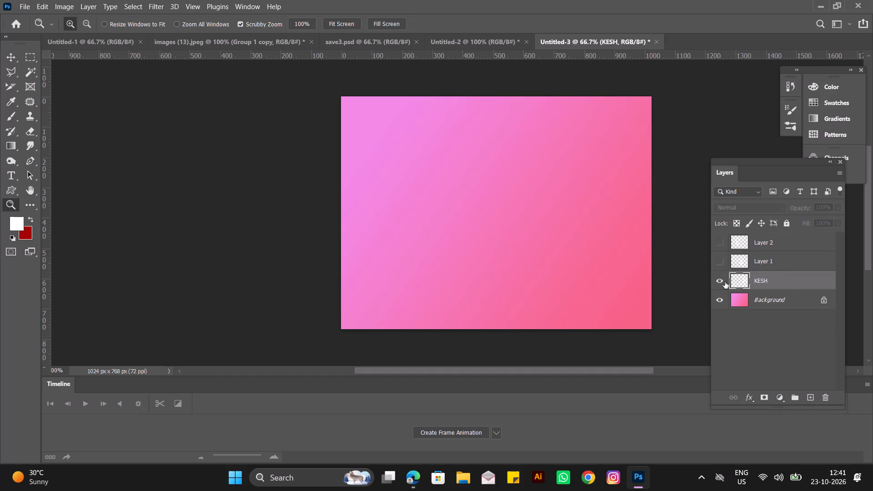
pyautogui.click(721, 264)
pyautogui.click(724, 237)
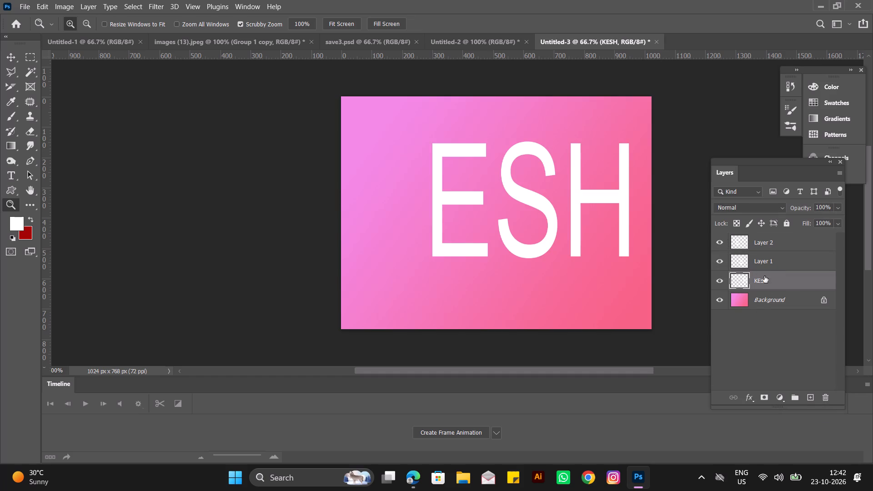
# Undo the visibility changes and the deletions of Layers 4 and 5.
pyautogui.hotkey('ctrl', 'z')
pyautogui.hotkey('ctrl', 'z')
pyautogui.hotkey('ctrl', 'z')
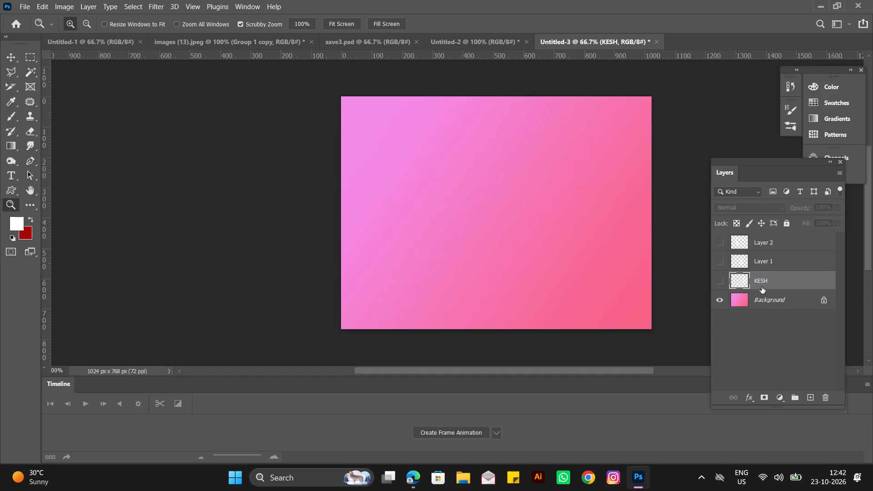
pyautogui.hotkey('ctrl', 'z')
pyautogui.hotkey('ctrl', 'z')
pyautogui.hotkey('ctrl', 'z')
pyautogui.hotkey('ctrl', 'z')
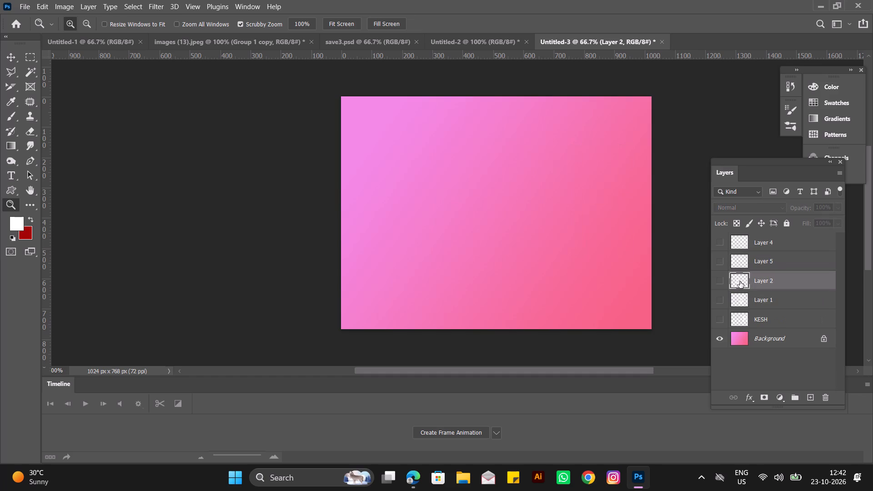
# Show the KESH layer and Layers 1, 2, 5 and 4 to check which letter pieces they hold.
pyautogui.click(720, 321)
pyautogui.click(719, 304)
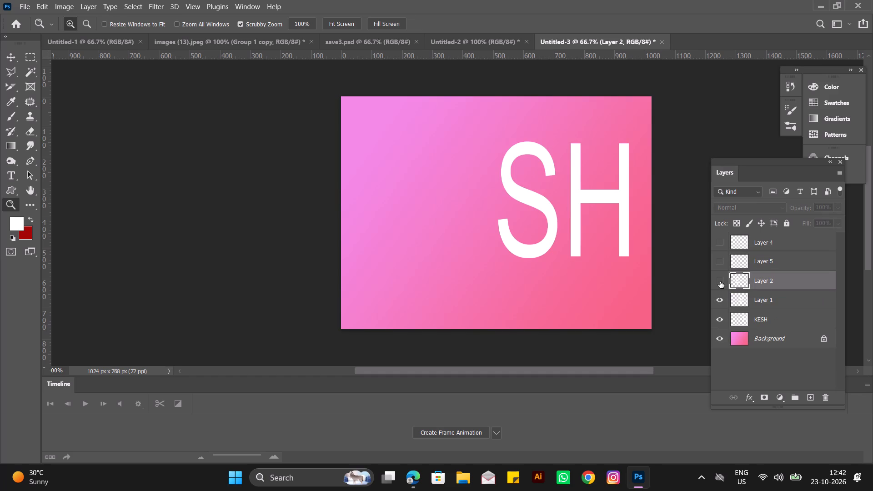
pyautogui.click(720, 281)
pyautogui.click(720, 266)
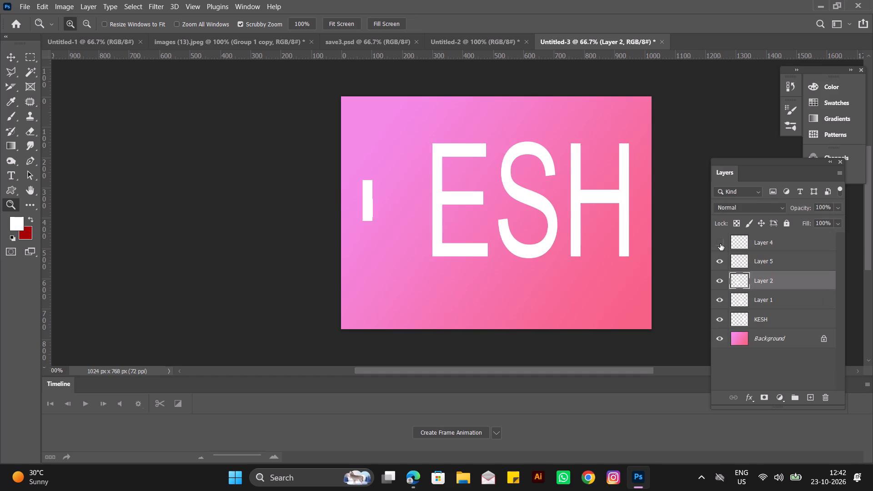
pyautogui.click(720, 244)
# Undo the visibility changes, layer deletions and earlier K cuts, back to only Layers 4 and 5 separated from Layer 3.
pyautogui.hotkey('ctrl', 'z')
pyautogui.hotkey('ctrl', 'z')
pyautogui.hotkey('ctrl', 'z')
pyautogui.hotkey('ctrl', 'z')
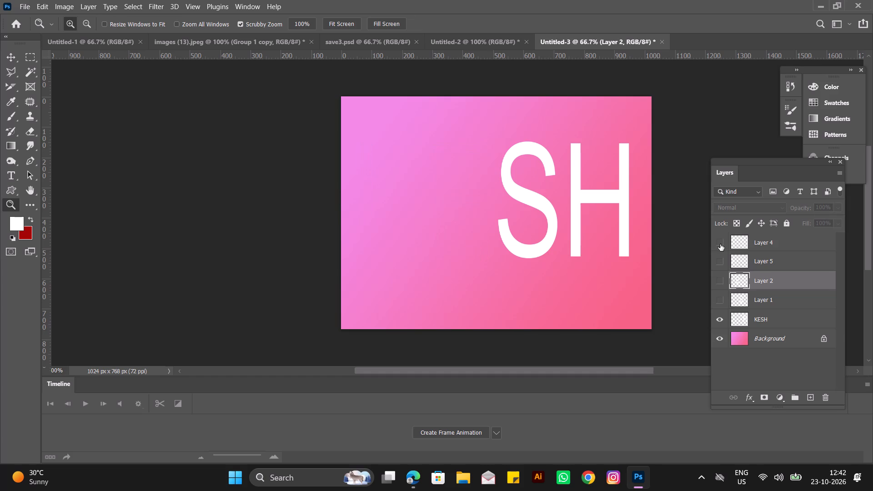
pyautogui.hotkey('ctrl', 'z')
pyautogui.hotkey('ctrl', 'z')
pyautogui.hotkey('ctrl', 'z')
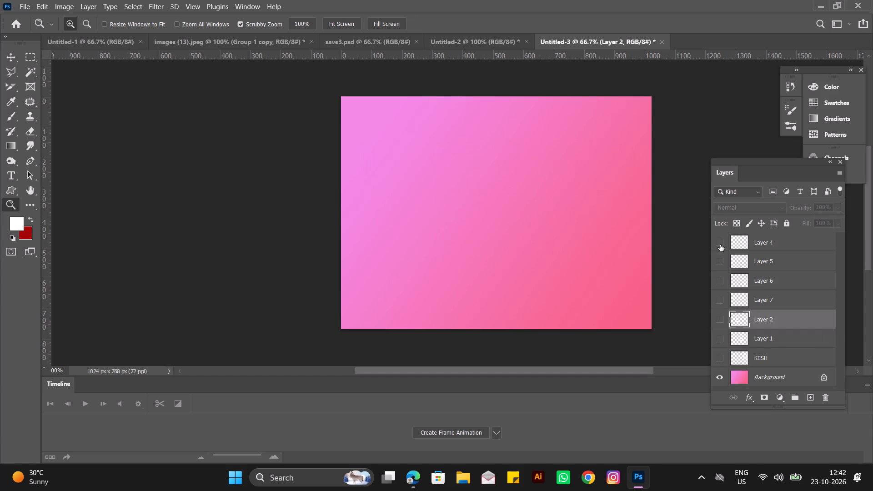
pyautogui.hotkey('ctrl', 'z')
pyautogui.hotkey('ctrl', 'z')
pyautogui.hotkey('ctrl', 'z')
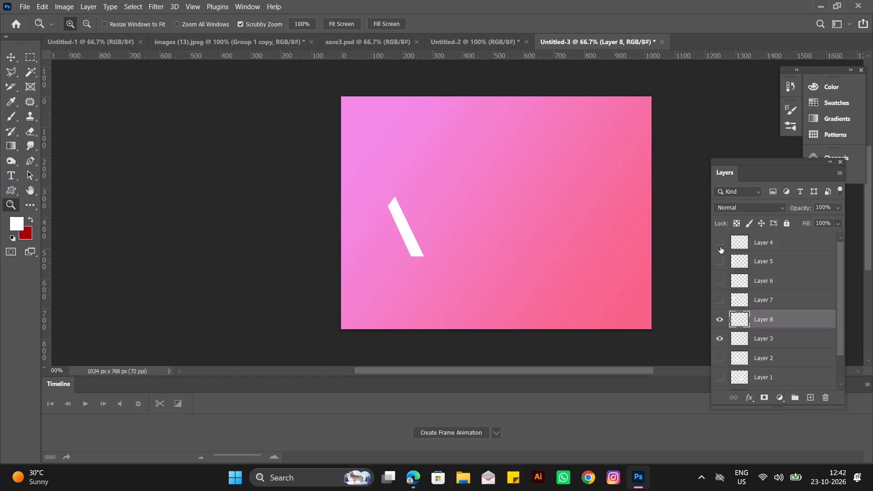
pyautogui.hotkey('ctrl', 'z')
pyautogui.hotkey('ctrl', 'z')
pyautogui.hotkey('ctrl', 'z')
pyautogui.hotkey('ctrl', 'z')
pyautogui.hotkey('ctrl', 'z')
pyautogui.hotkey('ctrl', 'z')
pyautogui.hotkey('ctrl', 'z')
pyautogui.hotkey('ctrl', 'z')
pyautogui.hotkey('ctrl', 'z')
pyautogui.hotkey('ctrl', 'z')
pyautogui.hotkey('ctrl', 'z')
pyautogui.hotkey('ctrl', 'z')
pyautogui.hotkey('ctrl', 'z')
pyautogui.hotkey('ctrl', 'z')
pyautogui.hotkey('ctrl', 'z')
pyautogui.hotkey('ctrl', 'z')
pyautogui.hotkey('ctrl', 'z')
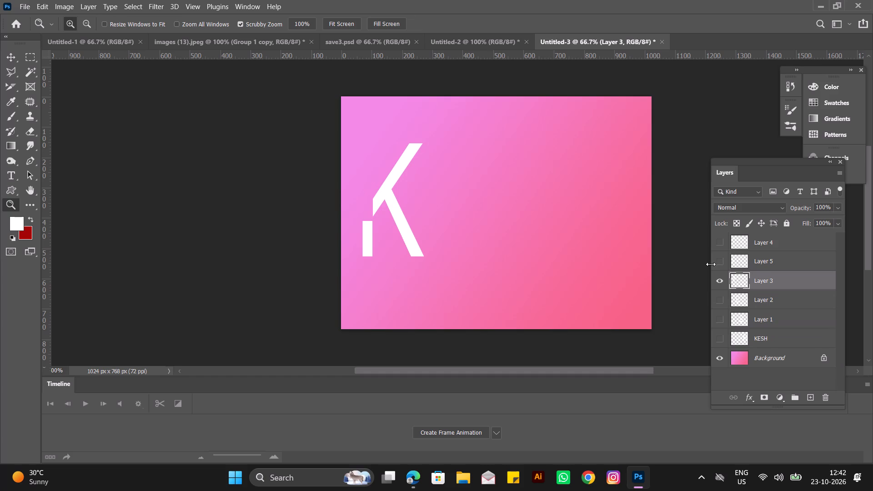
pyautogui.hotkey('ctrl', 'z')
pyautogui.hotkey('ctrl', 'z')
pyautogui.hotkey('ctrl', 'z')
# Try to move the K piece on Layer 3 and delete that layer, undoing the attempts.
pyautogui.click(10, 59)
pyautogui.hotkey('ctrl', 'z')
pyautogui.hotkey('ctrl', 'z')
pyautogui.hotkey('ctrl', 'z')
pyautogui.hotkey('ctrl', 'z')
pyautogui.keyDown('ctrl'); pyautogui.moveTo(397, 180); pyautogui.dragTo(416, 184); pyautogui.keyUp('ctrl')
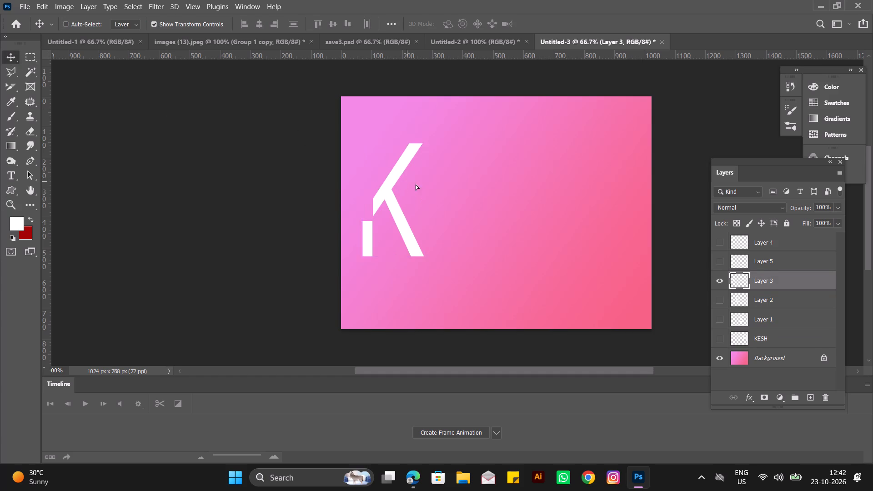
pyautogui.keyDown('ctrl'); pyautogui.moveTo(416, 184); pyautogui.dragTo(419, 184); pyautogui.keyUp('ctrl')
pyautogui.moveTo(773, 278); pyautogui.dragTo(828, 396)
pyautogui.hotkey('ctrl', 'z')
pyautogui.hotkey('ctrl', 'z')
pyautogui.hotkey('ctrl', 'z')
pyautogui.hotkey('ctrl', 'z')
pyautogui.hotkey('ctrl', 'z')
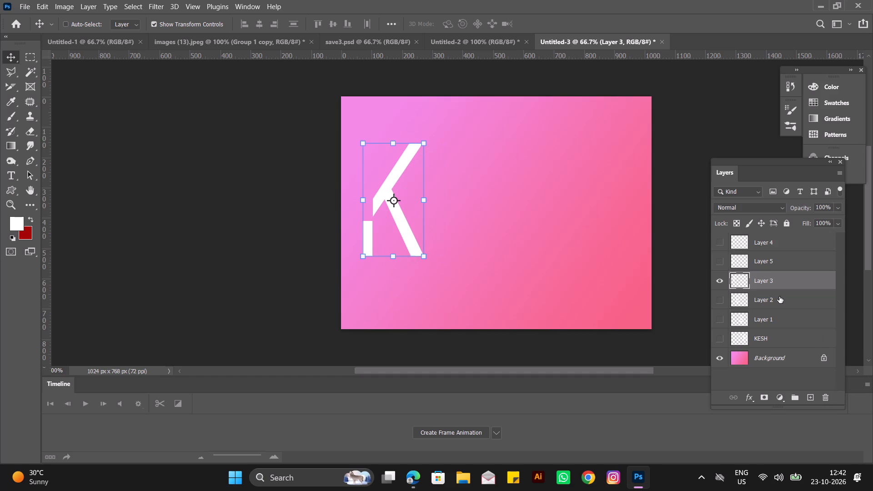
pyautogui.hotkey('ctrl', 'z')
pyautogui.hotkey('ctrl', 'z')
# Delete Layers 3, 2, 5, 1, 4 and the KESH layer, leaving only the pink gradient Background.
pyautogui.moveTo(777, 276); pyautogui.dragTo(819, 398)
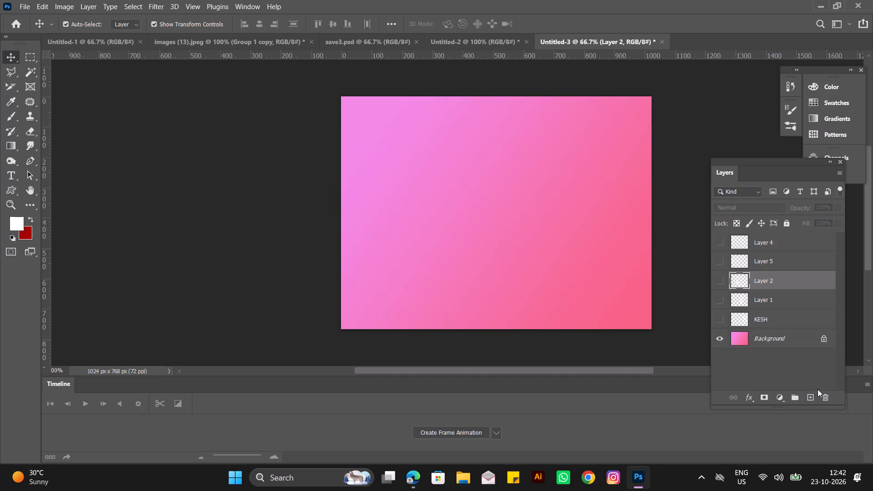
pyautogui.moveTo(788, 282); pyautogui.dragTo(825, 398)
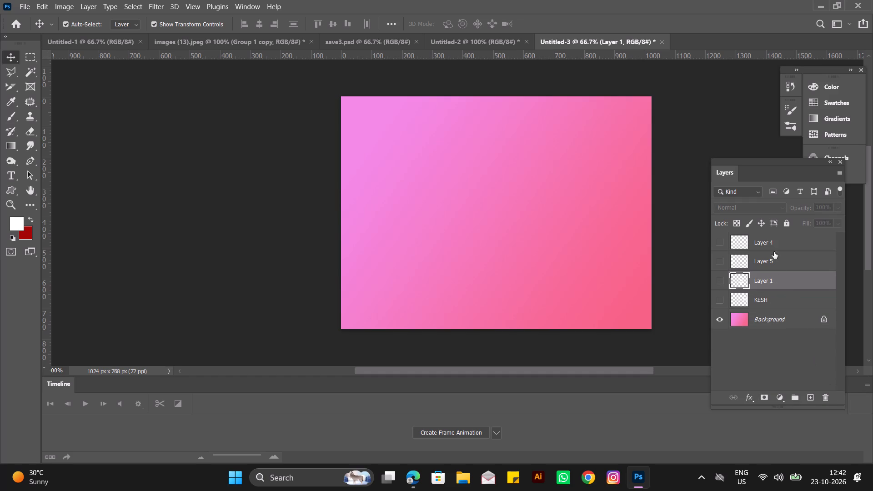
pyautogui.moveTo(774, 252); pyautogui.dragTo(825, 394)
pyautogui.moveTo(783, 252); pyautogui.dragTo(819, 376)
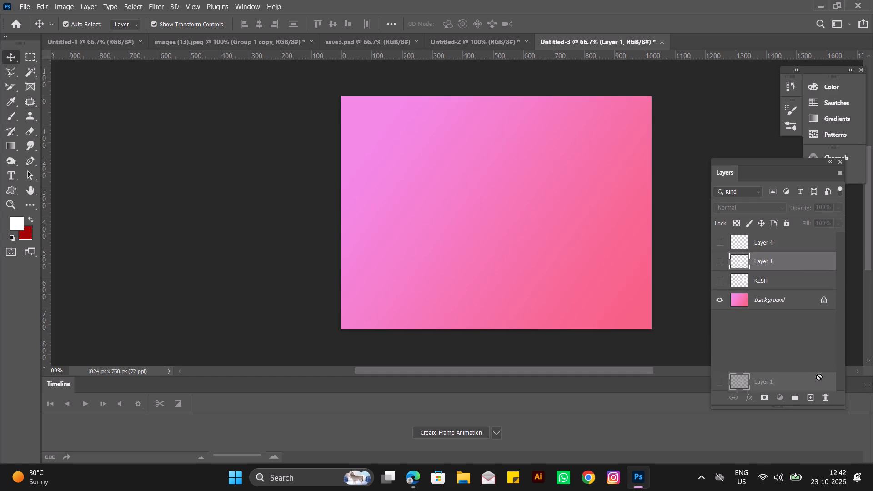
pyautogui.moveTo(819, 376); pyautogui.dragTo(827, 395)
pyautogui.moveTo(788, 231); pyautogui.dragTo(798, 287)
pyautogui.moveTo(780, 238); pyautogui.dragTo(797, 285)
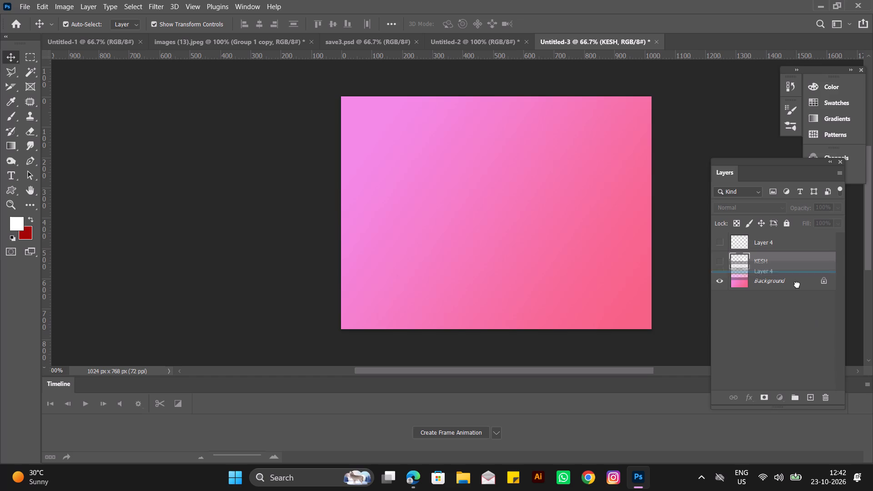
pyautogui.moveTo(797, 285); pyautogui.dragTo(825, 394)
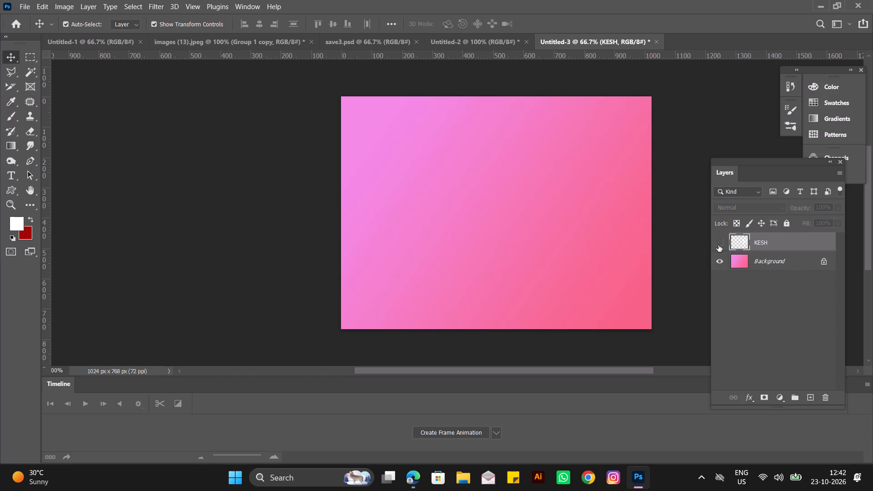
pyautogui.click(718, 245)
pyautogui.moveTo(768, 240); pyautogui.dragTo(828, 392)
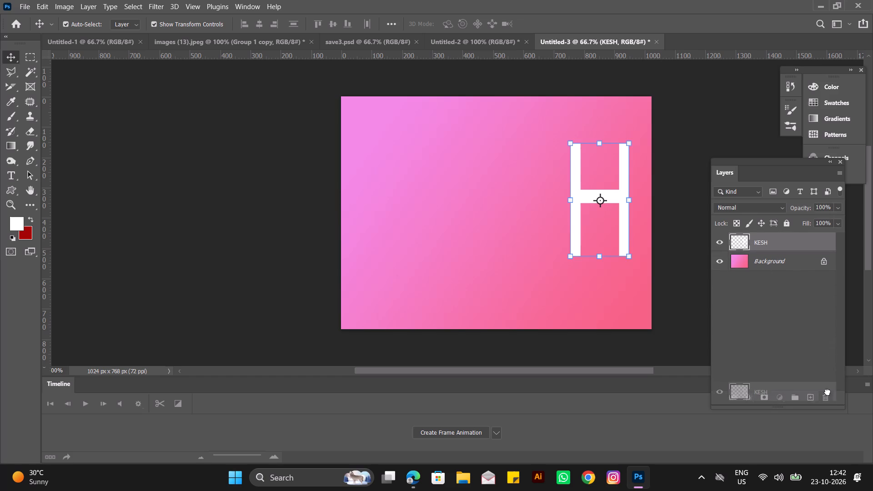
pyautogui.moveTo(828, 392); pyautogui.dragTo(821, 397)
# Add white 48 pt Arial Narrow text reading KESH on the pink gradient.
pyautogui.click(8, 180)
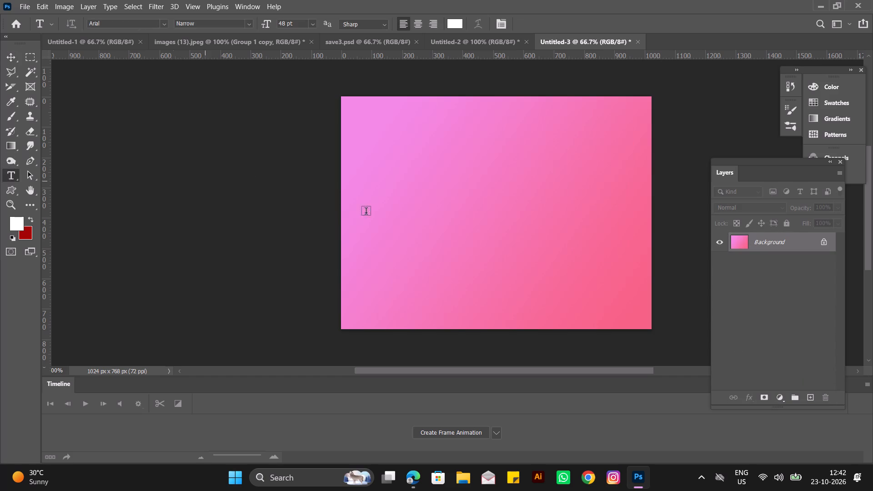
pyautogui.click(441, 186)
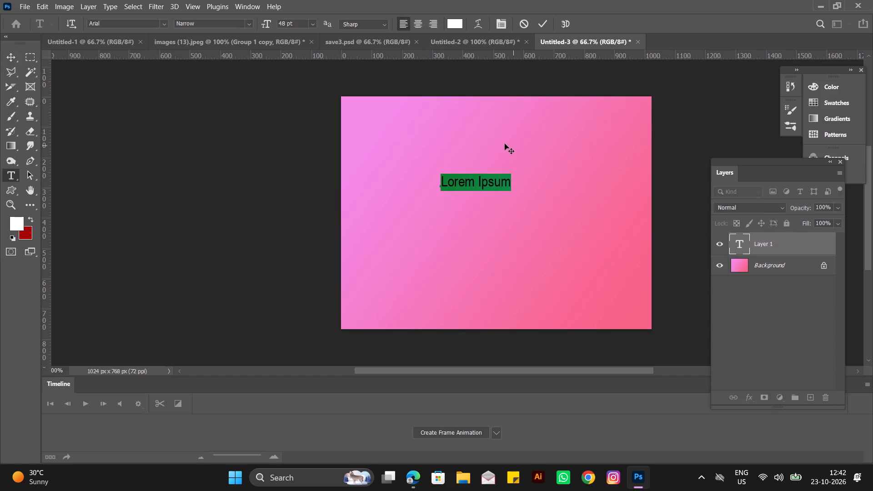
pyautogui.write('KES')
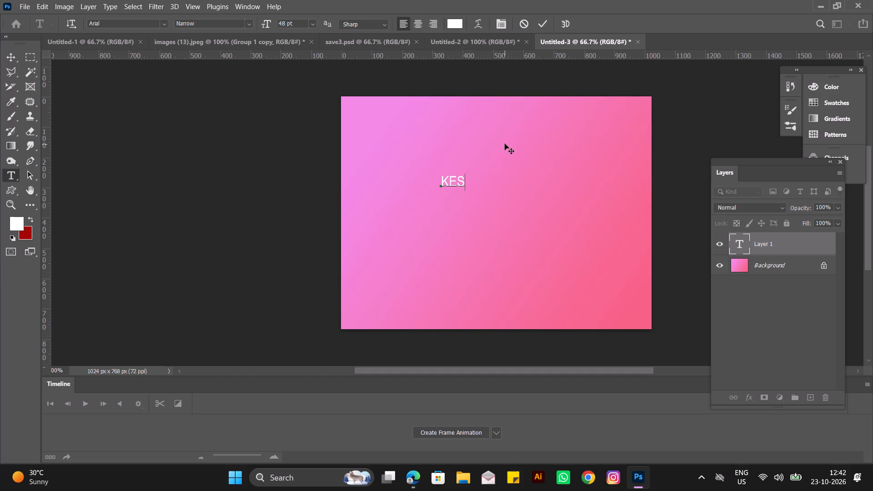
pyautogui.press('h')
# Enlarge the KESH text to about 850% width and 1189% height and position it across most of the canvas.
pyautogui.click(12, 55)
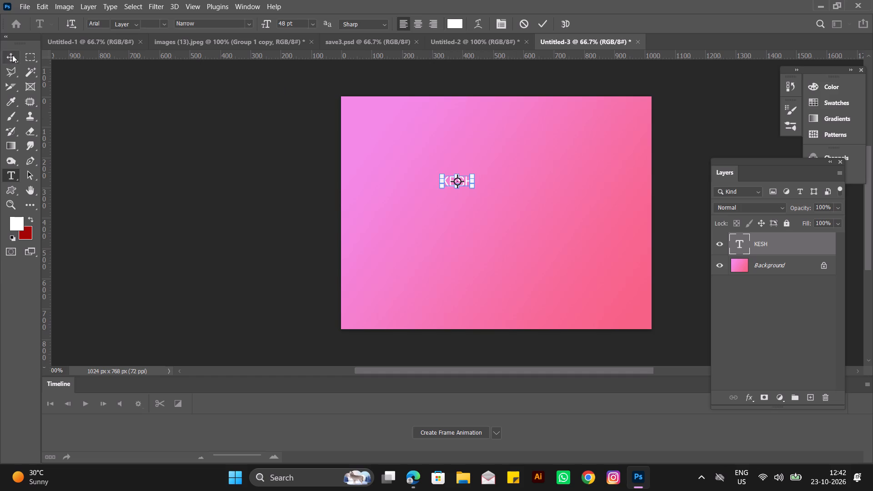
pyautogui.moveTo(472, 191); pyautogui.dragTo(600, 273)
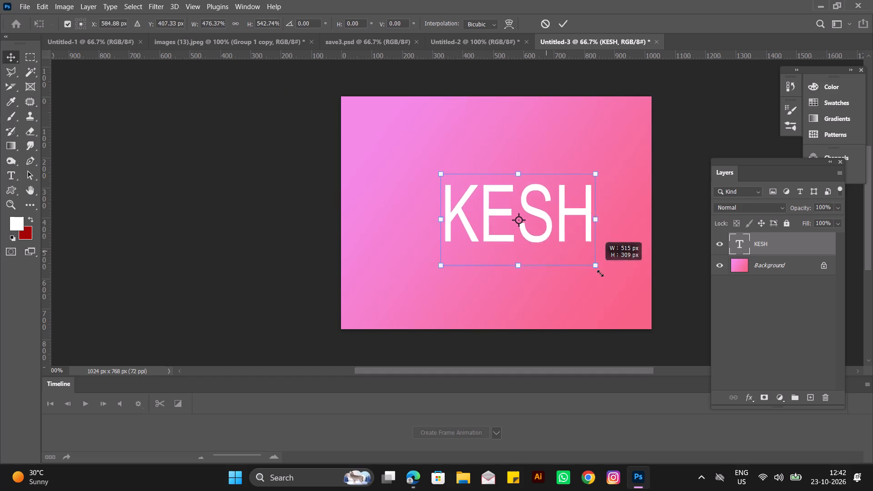
pyautogui.moveTo(600, 273); pyautogui.dragTo(610, 284)
pyautogui.moveTo(547, 208); pyautogui.dragTo(481, 160)
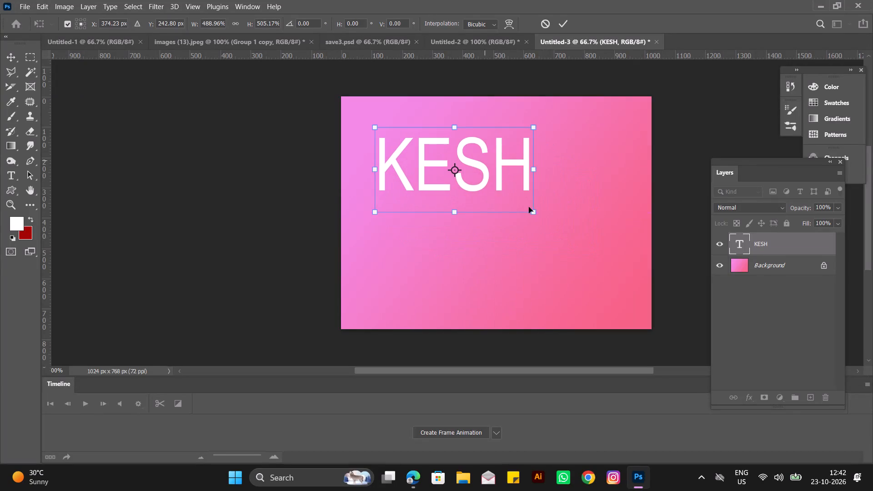
pyautogui.moveTo(532, 215); pyautogui.dragTo(619, 302)
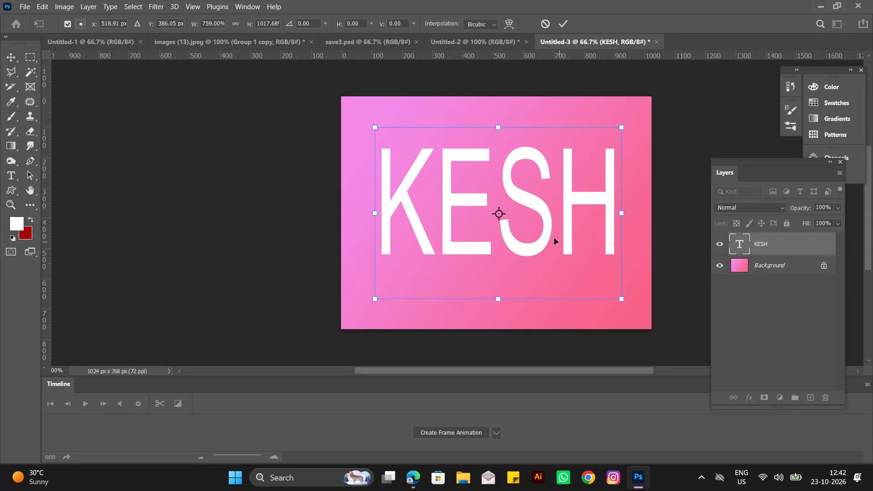
pyautogui.moveTo(545, 233); pyautogui.dragTo(536, 242)
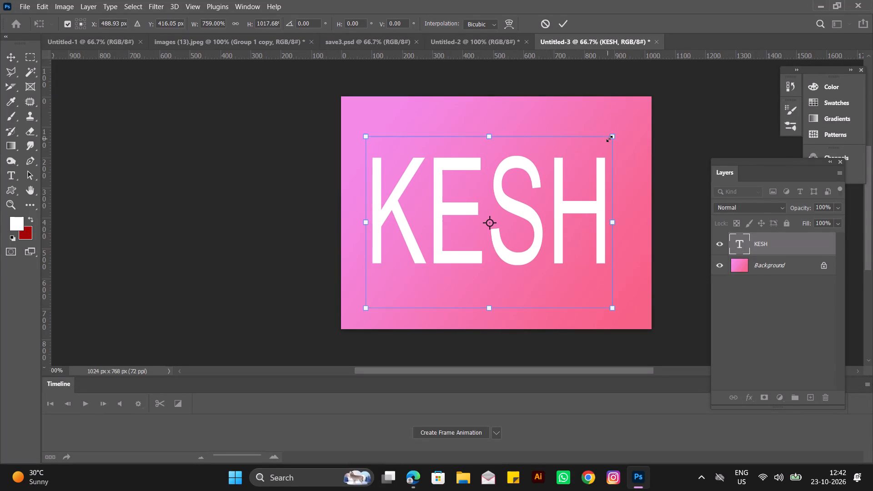
pyautogui.moveTo(610, 138); pyautogui.dragTo(639, 109)
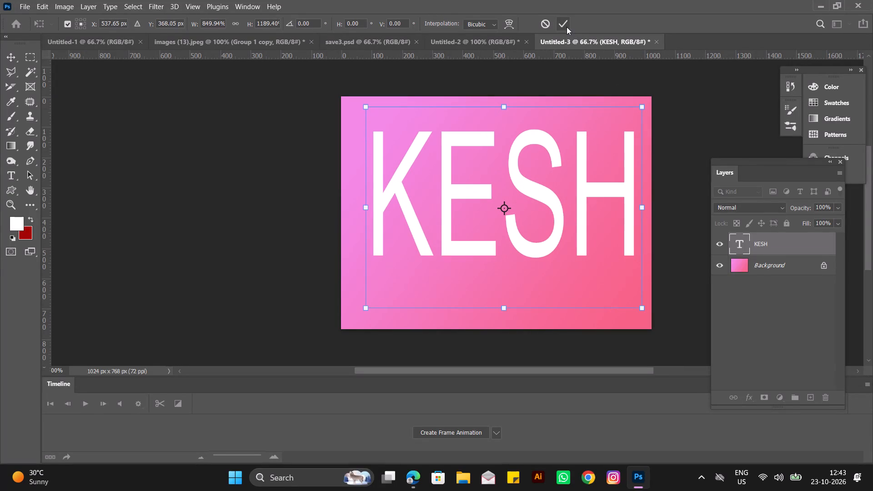
pyautogui.click(567, 27)
# Rasterize the KESH type layer and check it by toggling its visibility.
pyautogui.rightClick(788, 246)
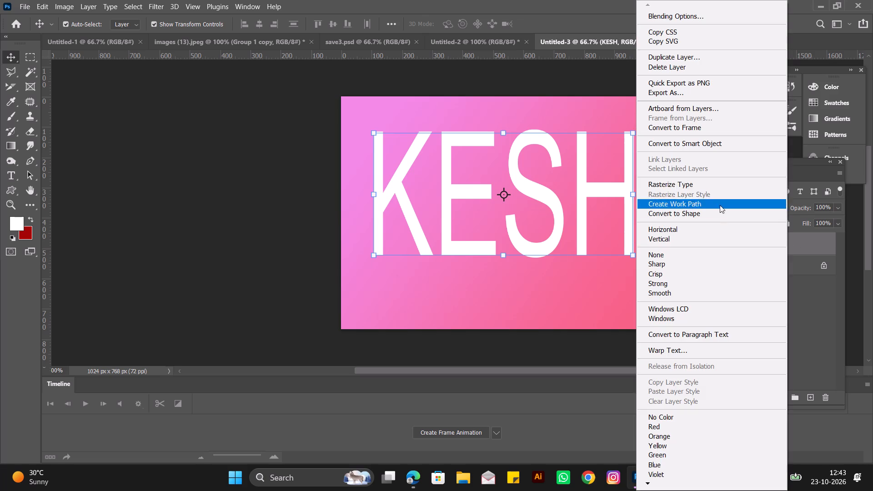
pyautogui.click(704, 188)
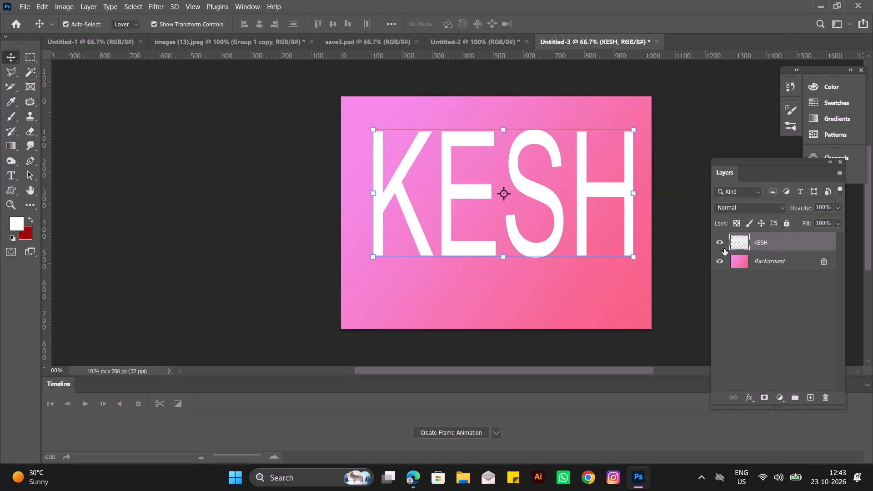
pyautogui.click(724, 249)
pyautogui.click(721, 247)
# Split the word into one layer per letter by cutting KES, KE and K in turn to new layers with rectangular selections.
pyautogui.click(31, 56)
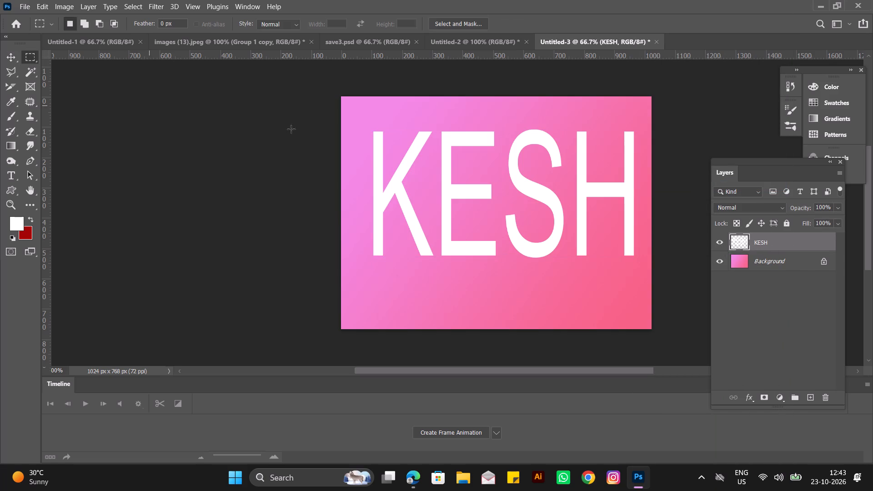
pyautogui.moveTo(355, 118); pyautogui.dragTo(576, 297)
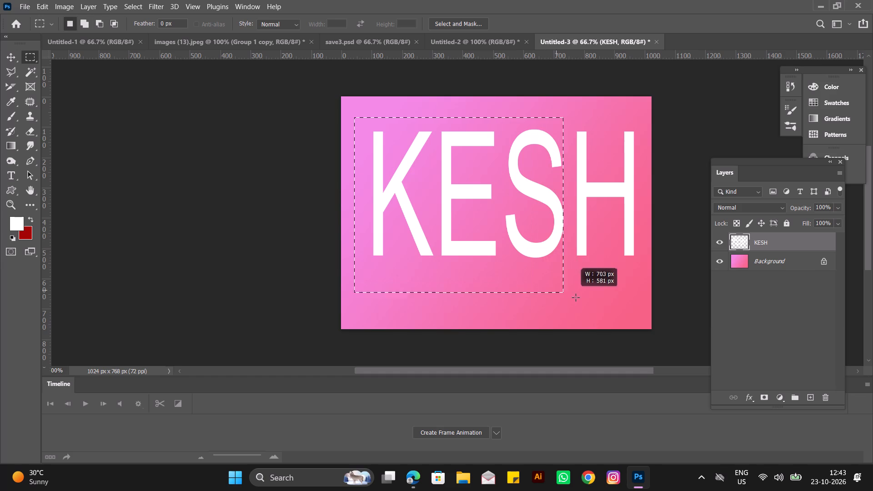
pyautogui.moveTo(576, 297); pyautogui.dragTo(567, 267)
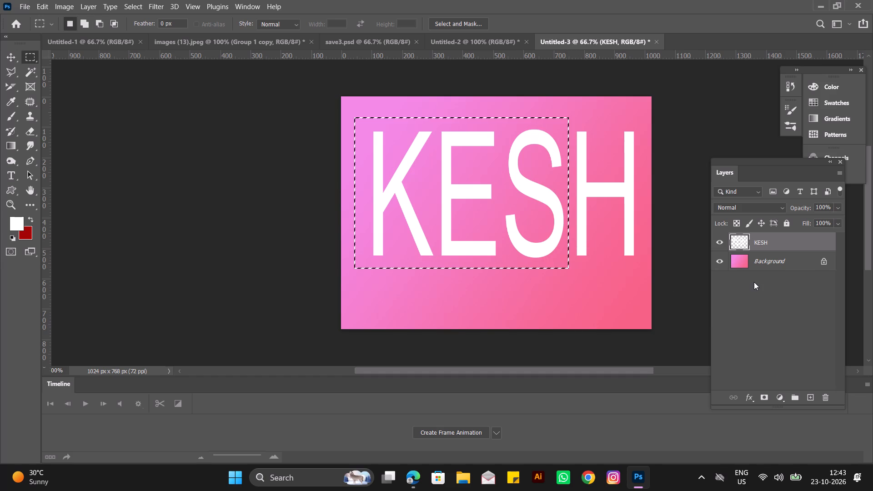
pyautogui.hotkey('ctrl', 'shift', 'j')
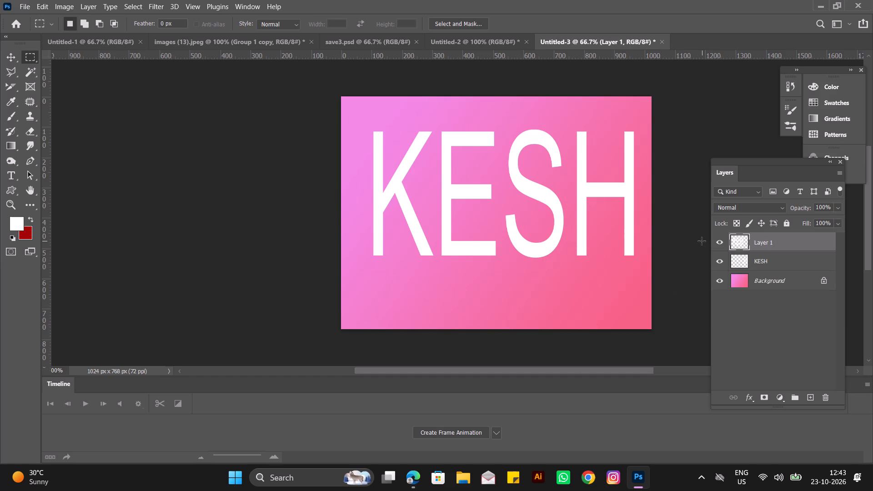
pyautogui.moveTo(363, 124); pyautogui.dragTo(362, 125)
pyautogui.moveTo(362, 125); pyautogui.dragTo(502, 272)
pyautogui.hotkey('ctrl', 'shift', 'j')
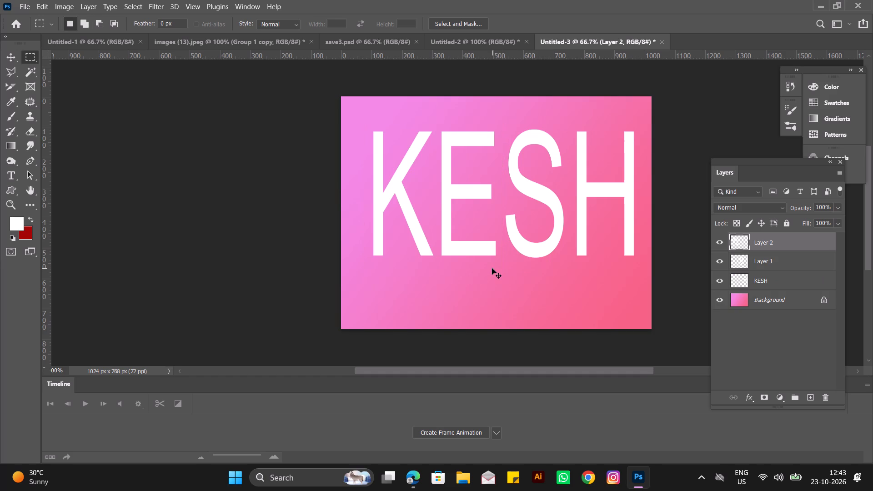
pyautogui.moveTo(354, 109); pyautogui.dragTo(417, 238)
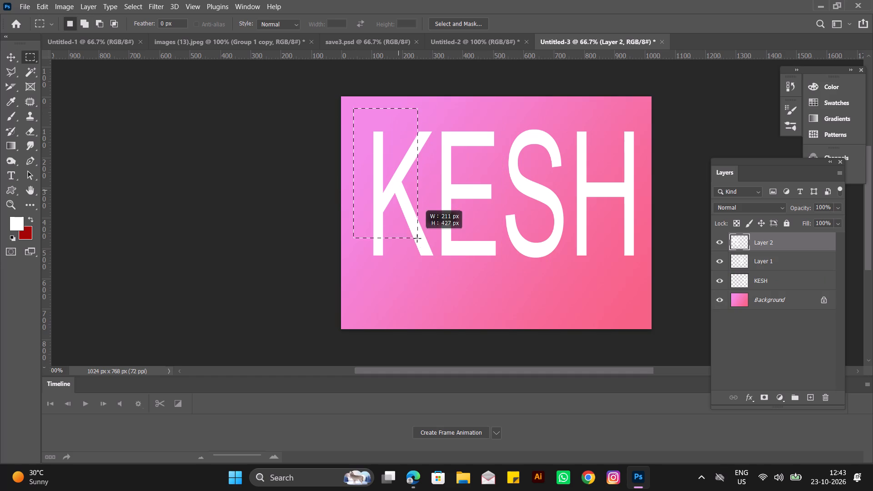
pyautogui.moveTo(417, 238); pyautogui.dragTo(436, 278)
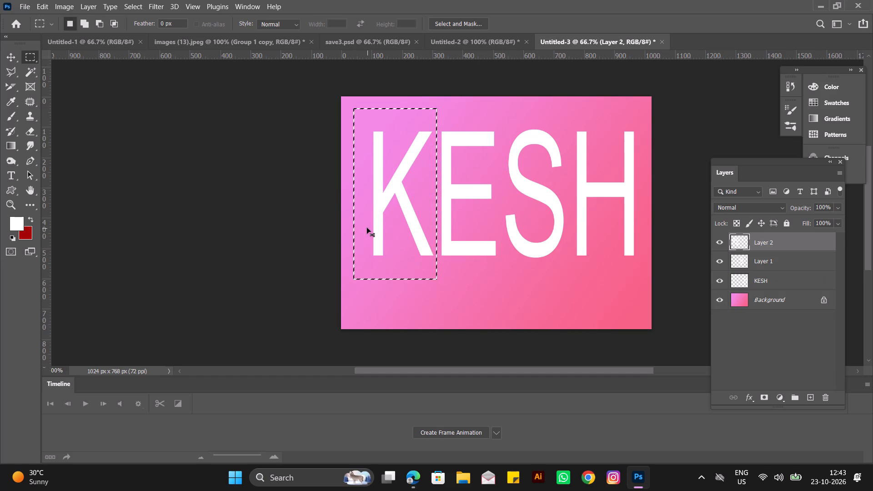
pyautogui.hotkey('ctrl', 'shift', 'j')
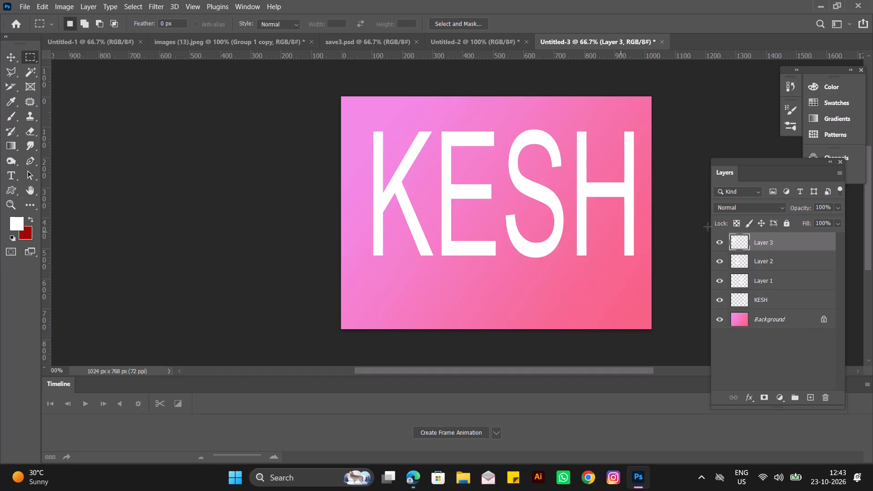
# Toggle the visibility of Layers 3, 2, 1 and KESH to check which letter each one holds.
pyautogui.click(721, 237)
pyautogui.click(721, 237)
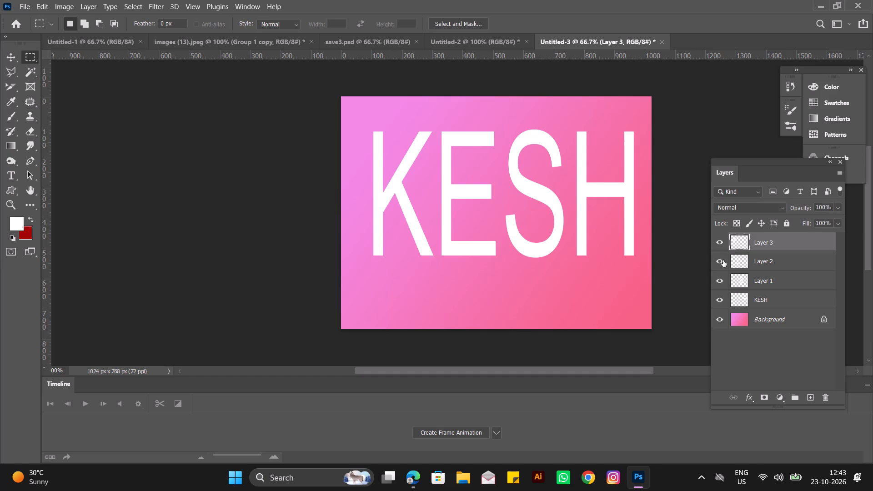
pyautogui.doubleClick(723, 260)
pyautogui.doubleClick(725, 281)
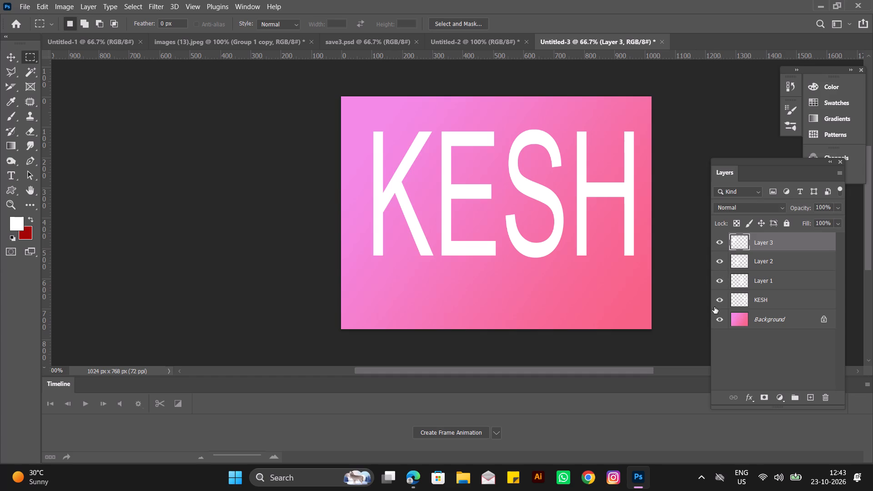
pyautogui.click(716, 303)
pyautogui.click(716, 303)
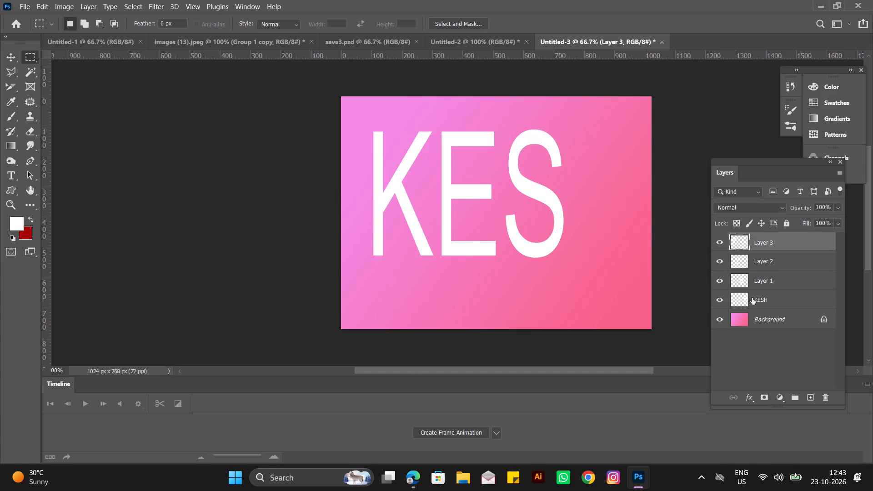
# Rename the KESH layer as H, Layer 3 as K and Layer 2 as E to match their letters.
pyautogui.doubleClick(765, 298)
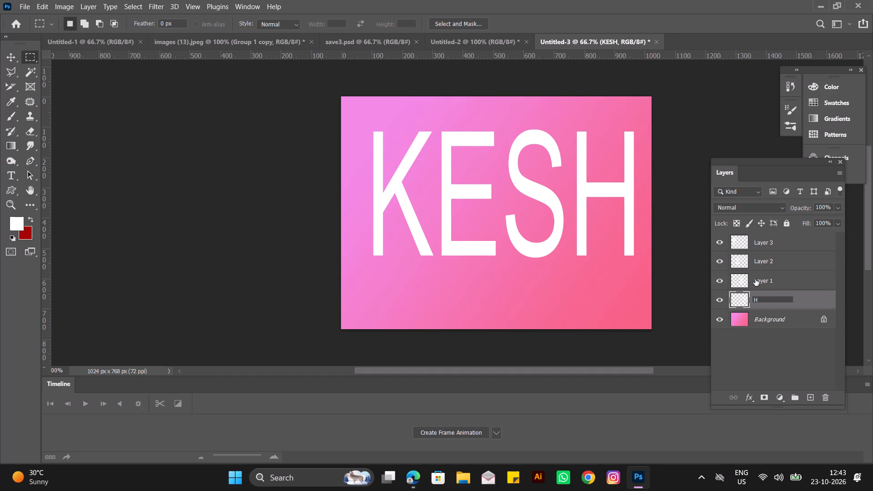
pyautogui.press('Return')
pyautogui.tripleClick(759, 280)
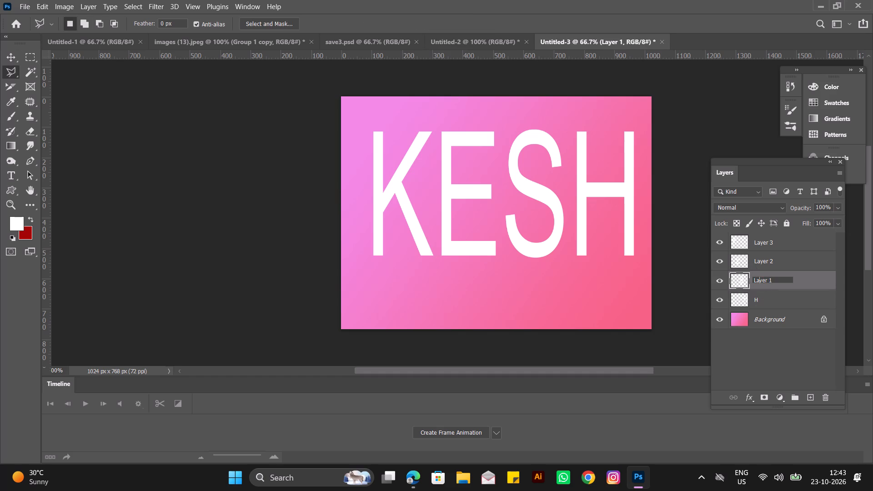
pyautogui.doubleClick(770, 244)
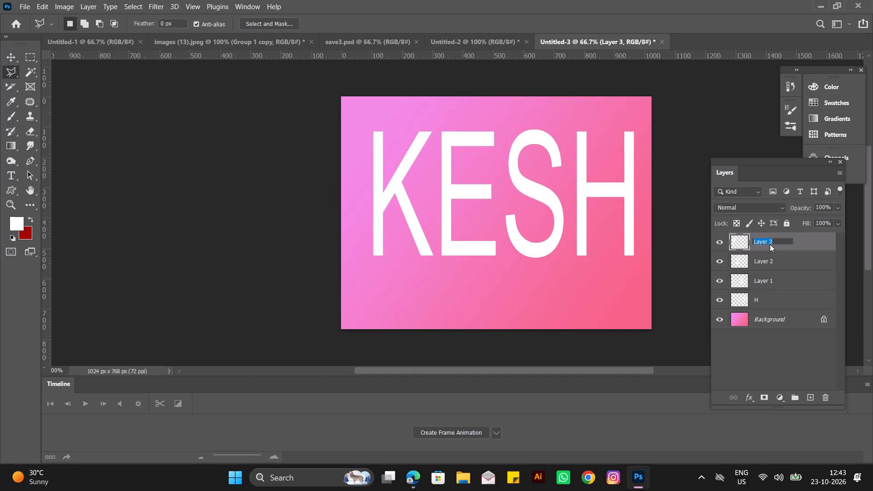
pyautogui.press('k')
pyautogui.press('Return')
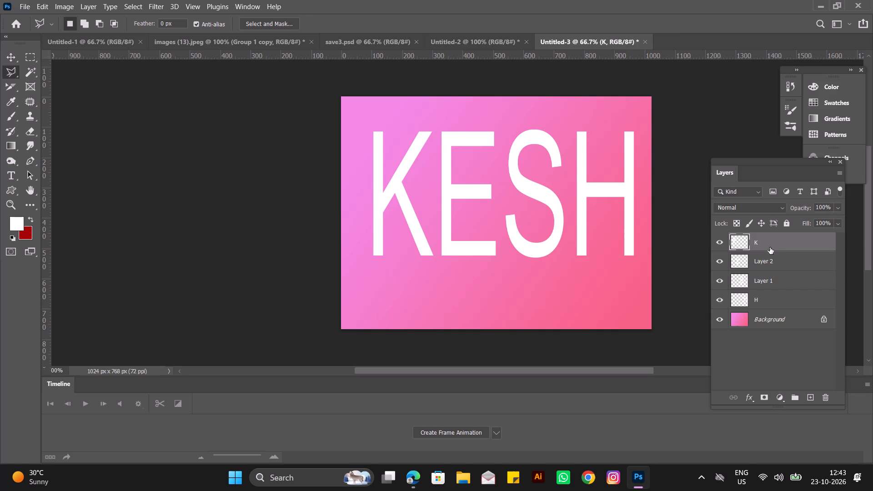
pyautogui.doubleClick(767, 259)
pyautogui.press('e')
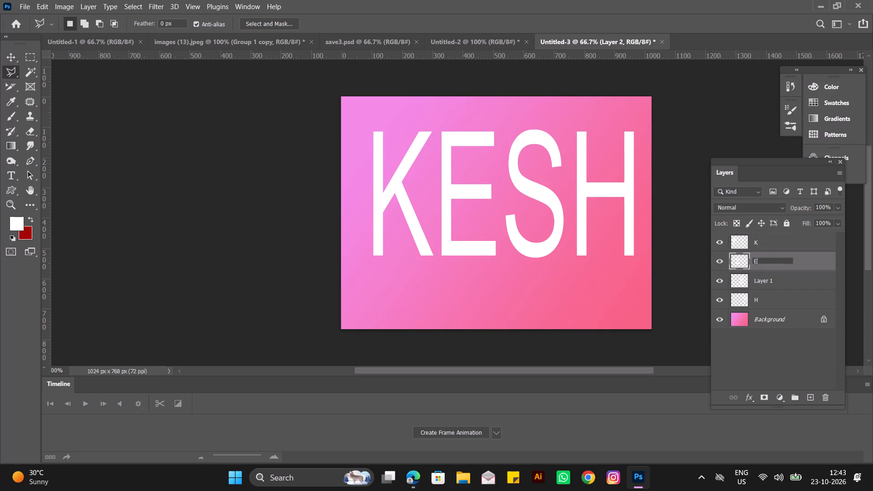
pyautogui.press('Return')
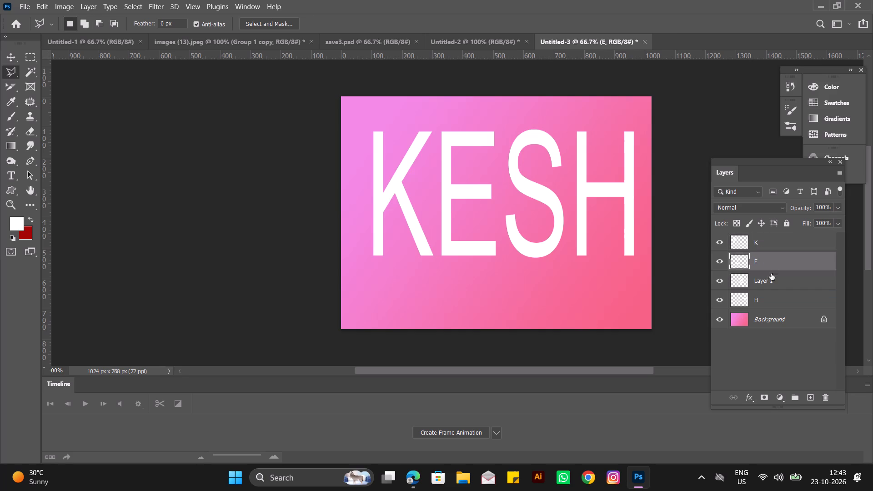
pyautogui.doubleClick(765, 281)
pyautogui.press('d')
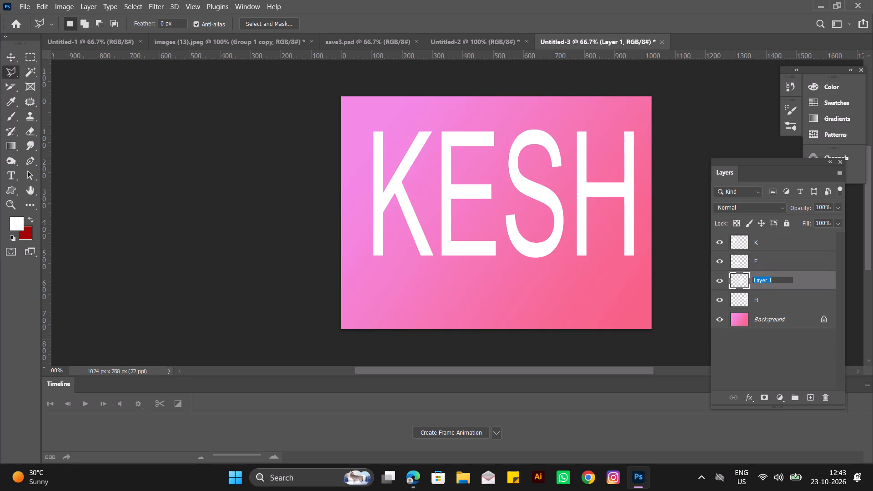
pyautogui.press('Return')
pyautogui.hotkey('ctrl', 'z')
# Rename Layer 1 as S so its name matches the letter it holds.
pyautogui.doubleClick(769, 282)
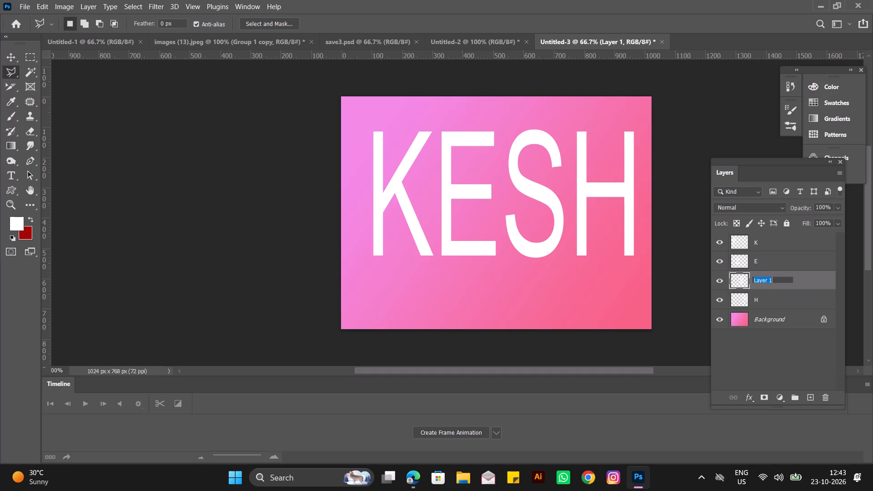
pyautogui.press('s')
pyautogui.press('Return')
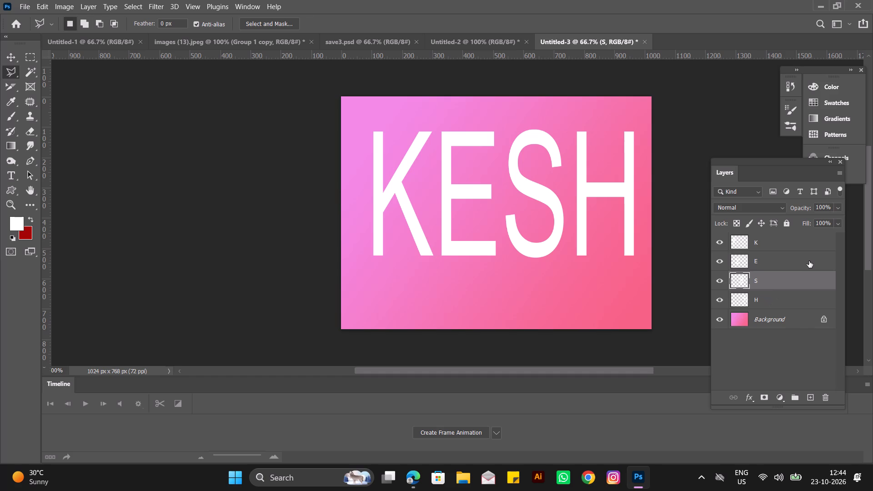
# Toggle the K and E layers to check them, and hide the S, H and E layers so only K shows.
pyautogui.doubleClick(720, 240)
pyautogui.doubleClick(717, 259)
pyautogui.click(725, 279)
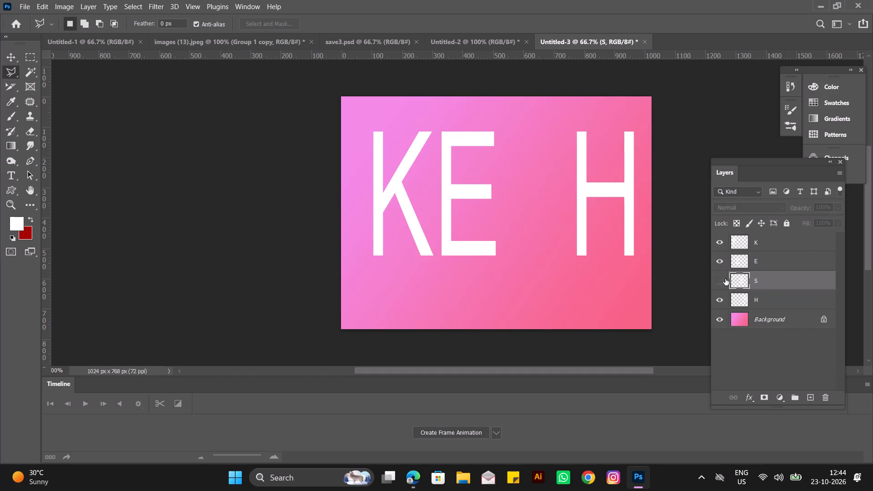
pyautogui.click(716, 304)
pyautogui.click(715, 264)
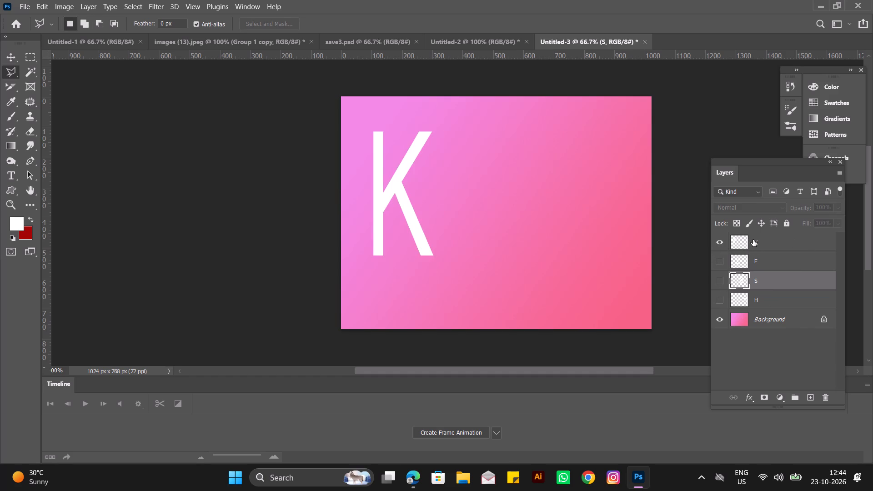
# Cut the top section of the K's vertical stem to a new layer with a rectangular selection, hide that layer and reselect the K layer.
pyautogui.click(755, 240)
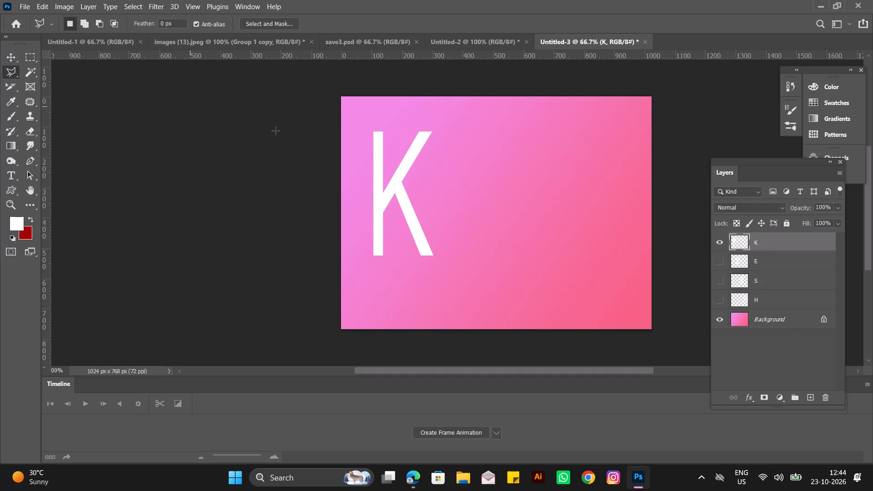
pyautogui.click(33, 56)
pyautogui.moveTo(353, 121); pyautogui.dragTo(359, 122)
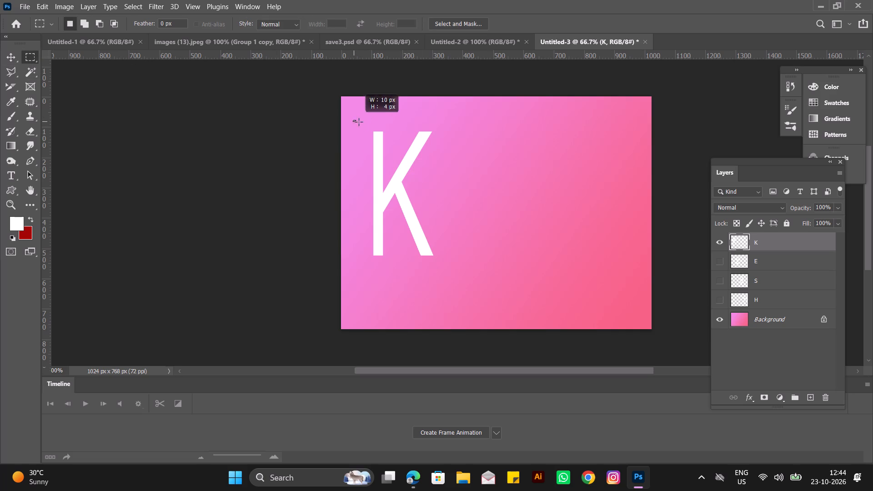
pyautogui.moveTo(359, 122); pyautogui.dragTo(386, 197)
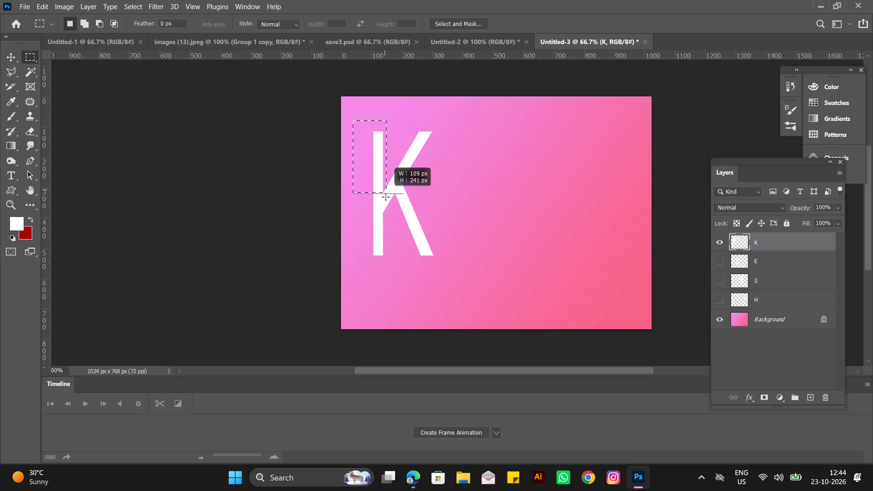
pyautogui.moveTo(386, 197); pyautogui.dragTo(382, 211)
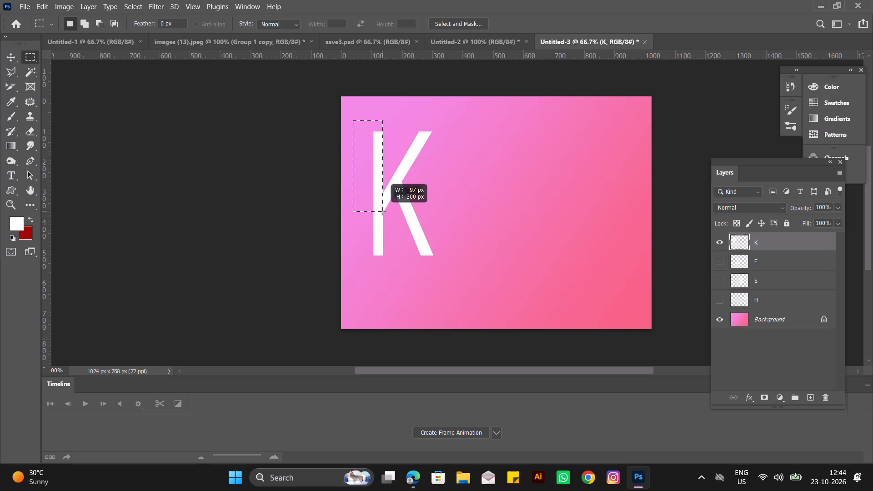
pyautogui.moveTo(382, 211); pyautogui.dragTo(384, 215)
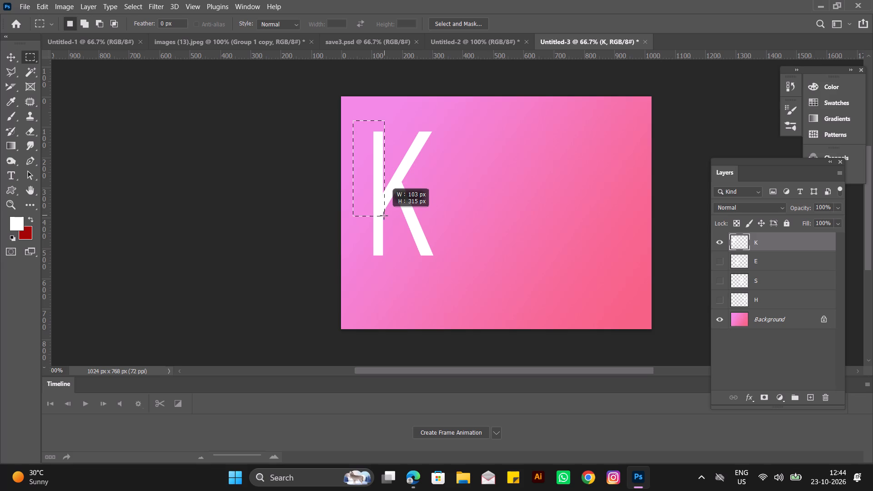
pyautogui.moveTo(384, 215); pyautogui.dragTo(395, 170)
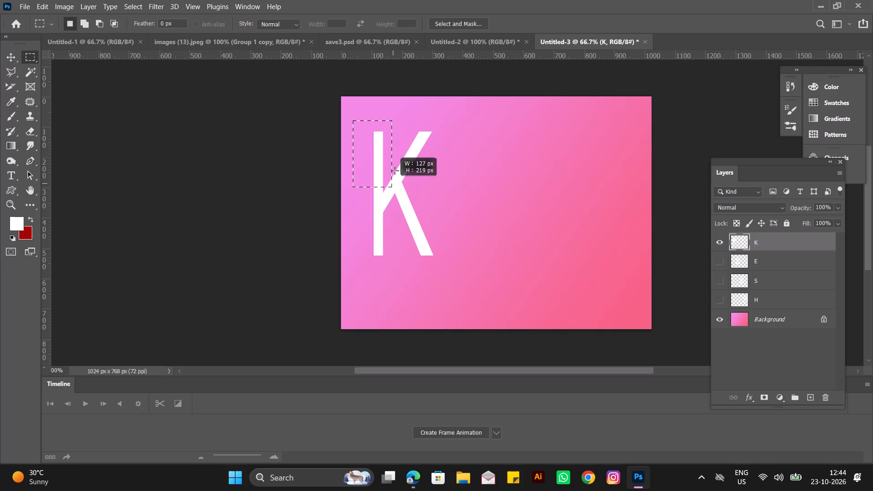
pyautogui.moveTo(395, 170); pyautogui.dragTo(388, 152)
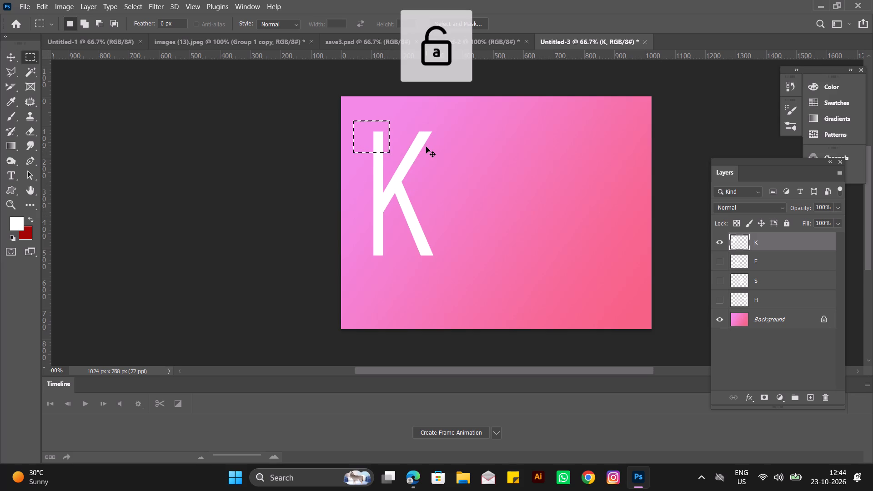
pyautogui.hotkey('ctrl', 'shift', 'j')
pyautogui.scroll(1, 426, 147)
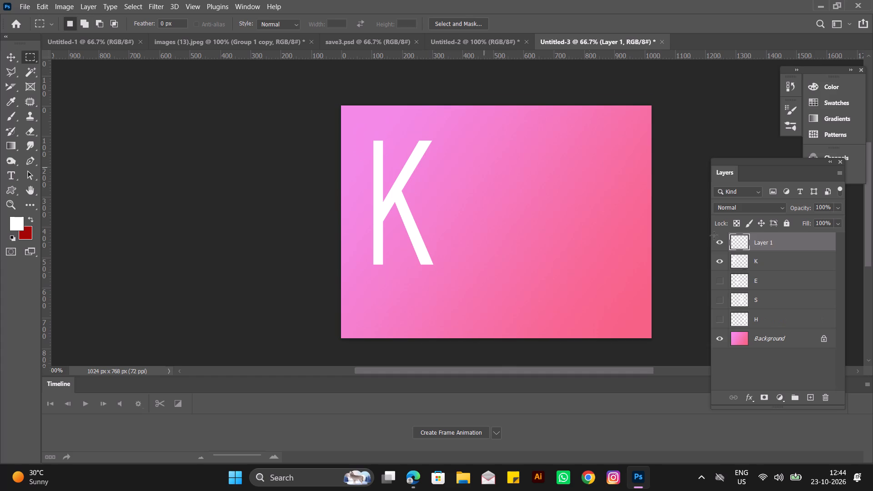
pyautogui.click(721, 244)
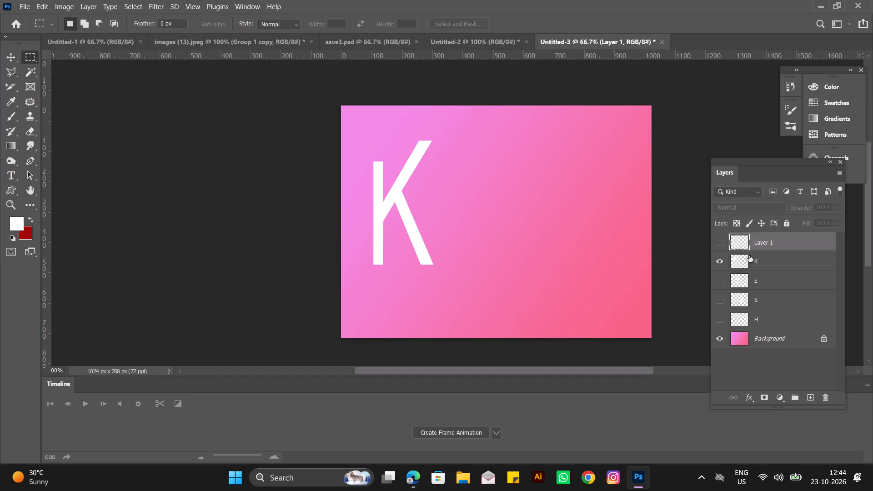
pyautogui.click(756, 263)
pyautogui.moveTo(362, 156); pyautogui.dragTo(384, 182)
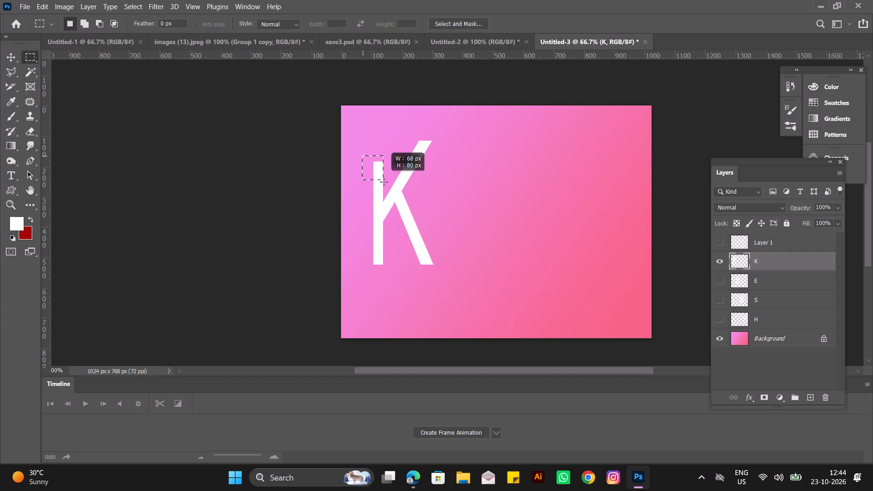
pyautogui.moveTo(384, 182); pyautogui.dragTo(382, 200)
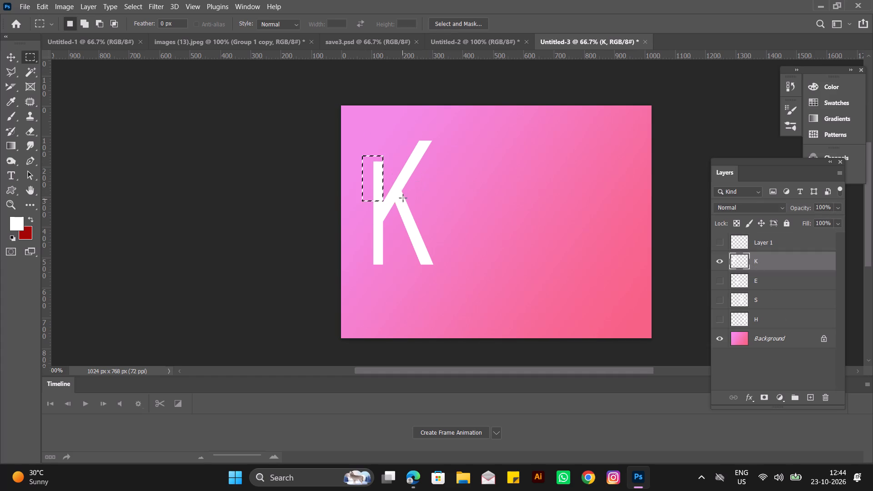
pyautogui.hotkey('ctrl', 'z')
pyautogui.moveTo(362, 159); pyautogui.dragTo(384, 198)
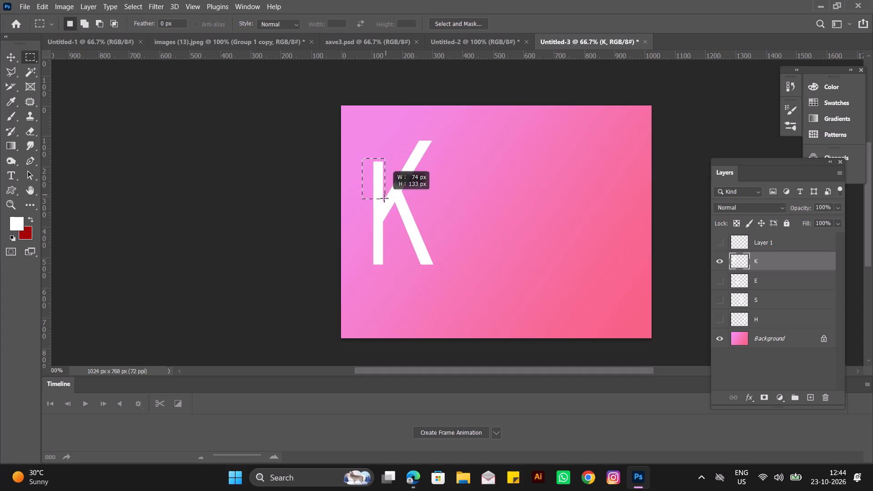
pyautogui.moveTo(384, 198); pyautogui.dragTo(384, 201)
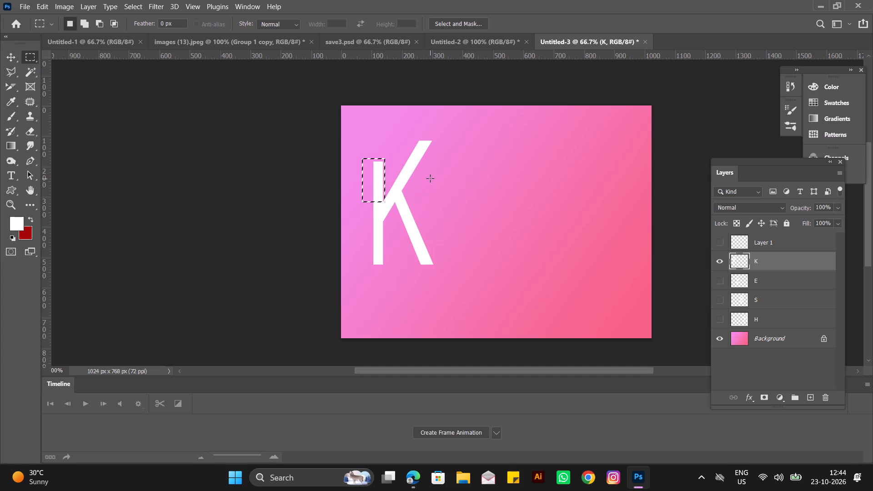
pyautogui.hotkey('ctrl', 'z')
# Cut the next section of the K's stem to a new layer with a rectangular selection about 93 px tall, and hide that layer.
pyautogui.moveTo(367, 157); pyautogui.dragTo(384, 185)
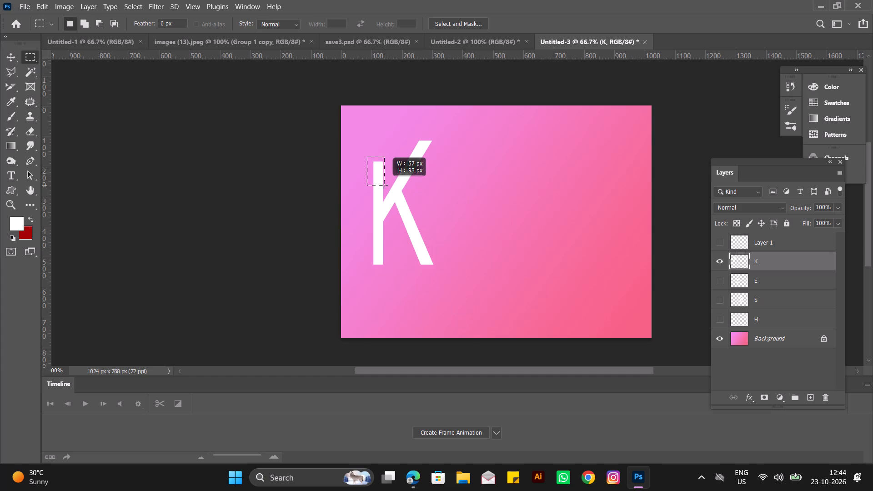
pyautogui.moveTo(384, 185); pyautogui.dragTo(386, 185)
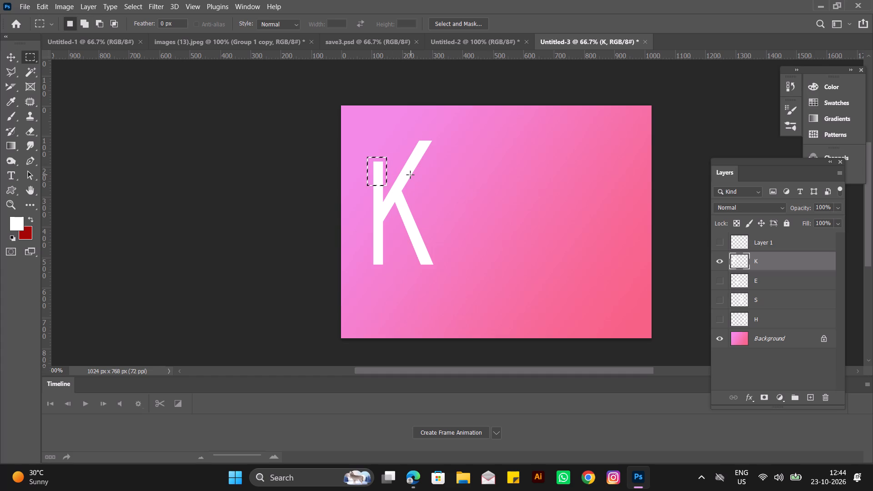
pyautogui.hotkey('ctrl', 'shift', 'j')
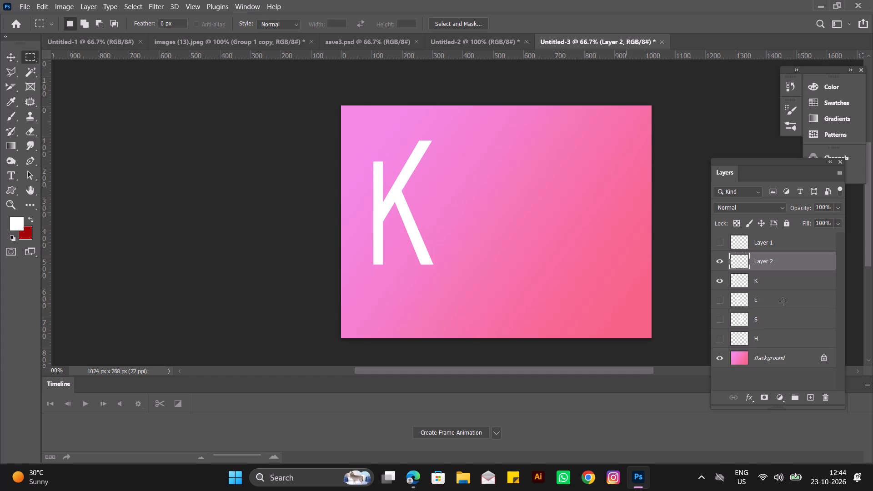
pyautogui.click(717, 259)
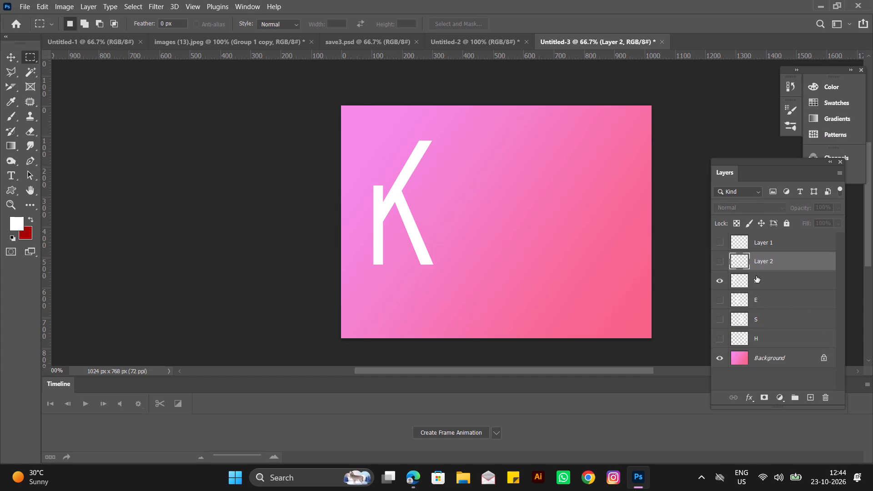
# Cut the middle section of the K's stem, down to just below the diagonal joint, to a new layer and hide it.
pyautogui.click(757, 276)
pyautogui.moveTo(361, 178); pyautogui.dragTo(365, 180)
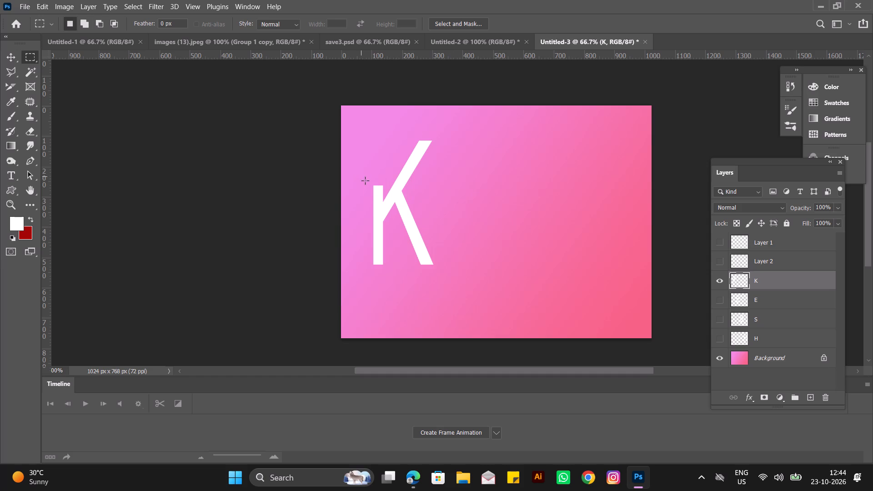
pyautogui.moveTo(365, 180); pyautogui.dragTo(383, 226)
pyautogui.hotkey('ctrl', 'shift', 'j')
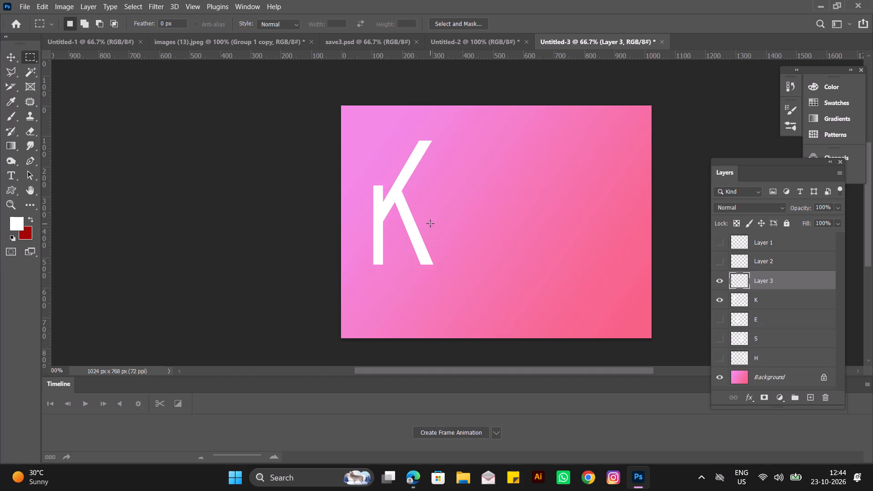
pyautogui.click(720, 282)
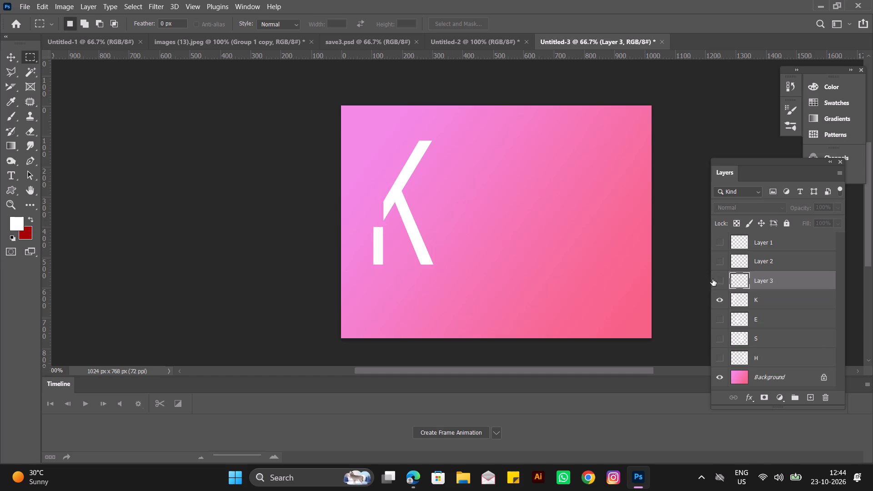
# Cut the remaining bottom section of the K's stem from the K layer to a new layer and hide it.
pyautogui.click(764, 299)
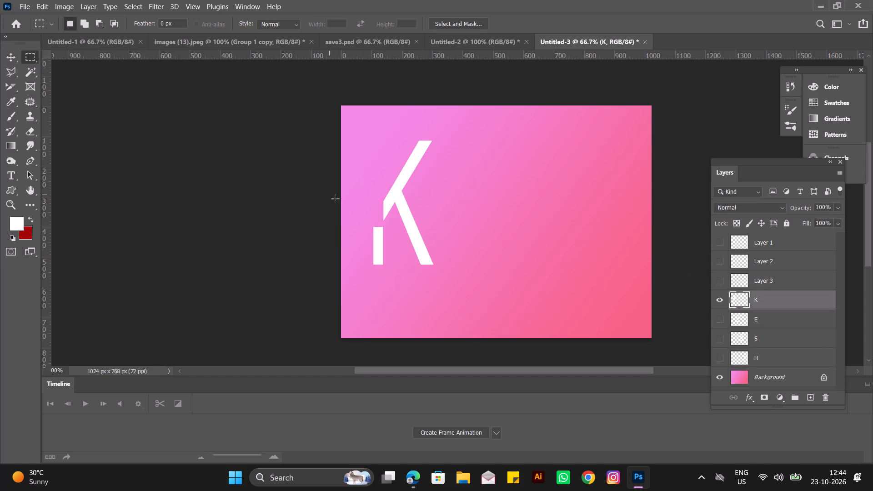
pyautogui.moveTo(360, 218); pyautogui.dragTo(387, 267)
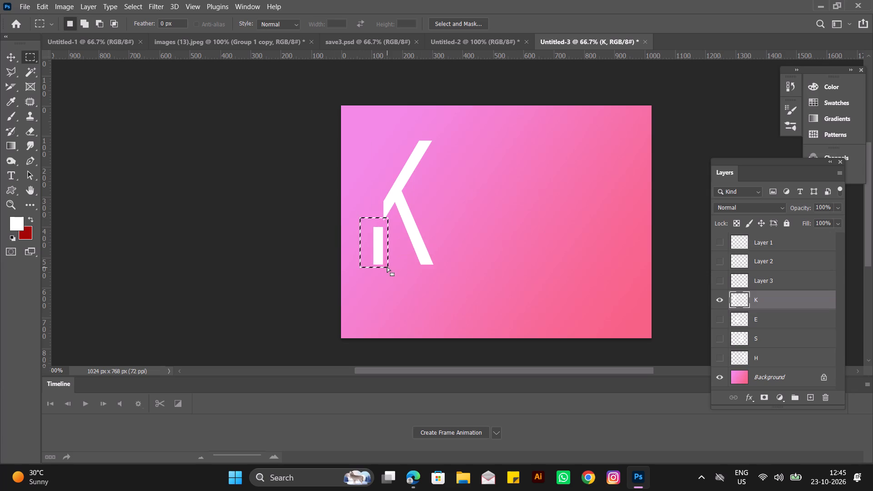
pyautogui.hotkey('ctrl', 'z')
pyautogui.moveTo(357, 222); pyautogui.dragTo(370, 232)
pyautogui.moveTo(370, 232); pyautogui.dragTo(396, 271)
pyautogui.hotkey('ctrl', 'shift', 'j')
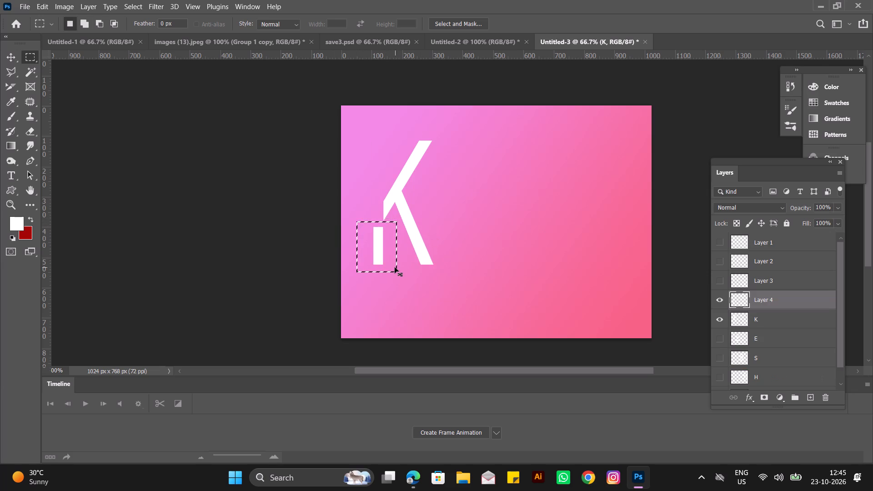
pyautogui.click(714, 301)
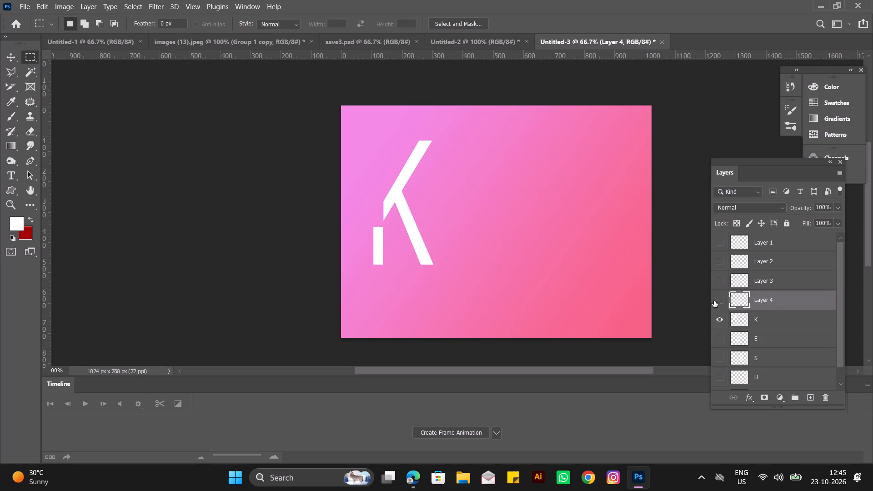
# Cut the K's upper diagonal arm, including its joint tip, from the K layer to a new layer with a polygonal lasso selection and hide it.
pyautogui.click(772, 319)
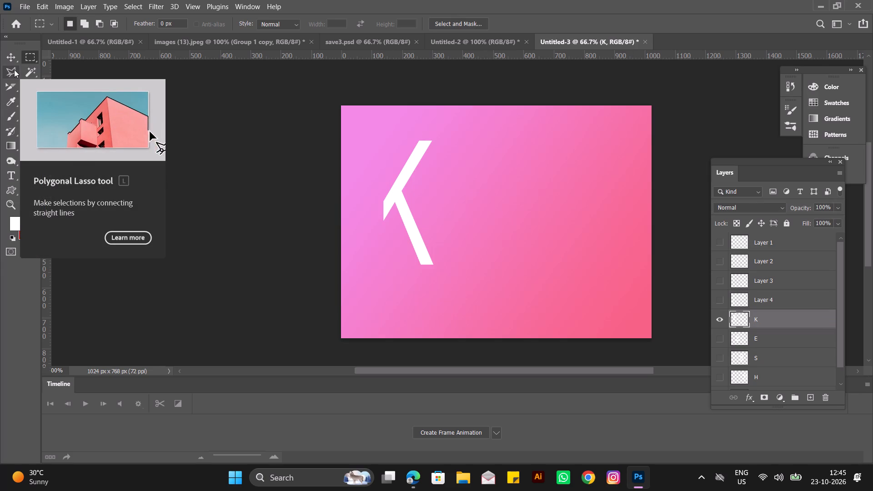
pyautogui.click(14, 70)
pyautogui.click(372, 195)
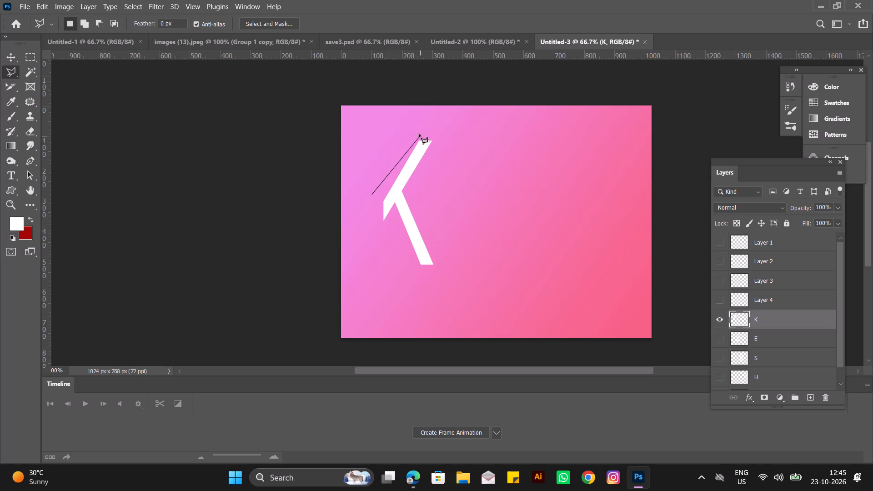
pyautogui.click(418, 133)
pyautogui.click(436, 140)
pyautogui.click(414, 188)
pyautogui.click(394, 213)
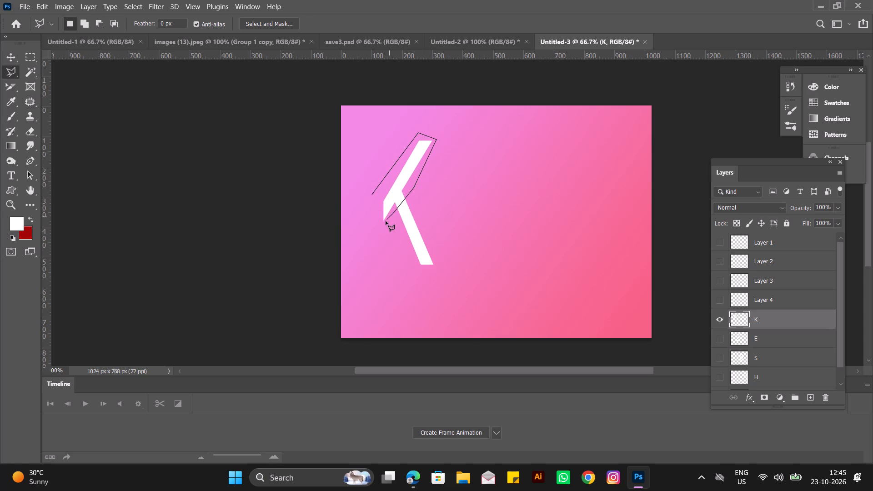
pyautogui.click(384, 226)
pyautogui.click(375, 204)
pyautogui.click(371, 190)
pyautogui.click(379, 184)
pyautogui.click(383, 183)
pyautogui.click(383, 178)
pyautogui.hotkey('ctrl', 'z')
pyautogui.hotkey('ctrl', 'z')
pyautogui.hotkey('ctrl', 'z')
pyautogui.hotkey('ctrl', 'z')
pyautogui.keyDown('ctrl'); pyautogui.click(396, 188); pyautogui.keyUp('ctrl')
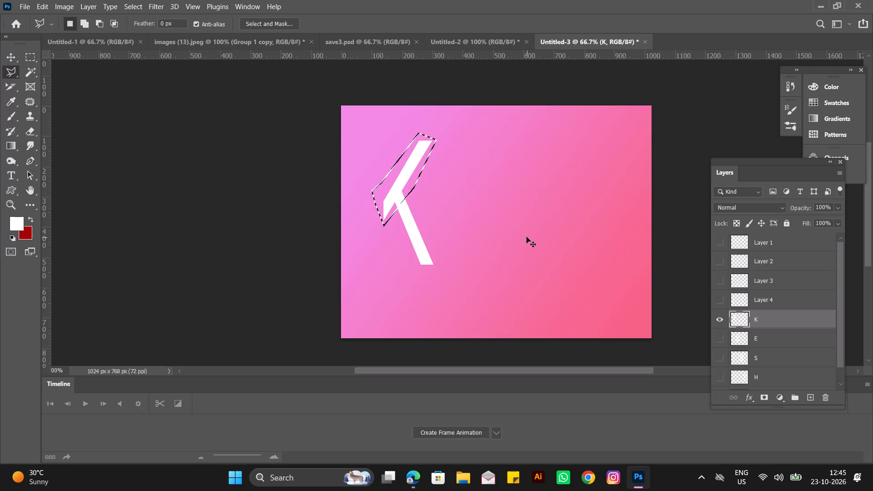
pyautogui.hotkey('ctrl', 'shift', 'j')
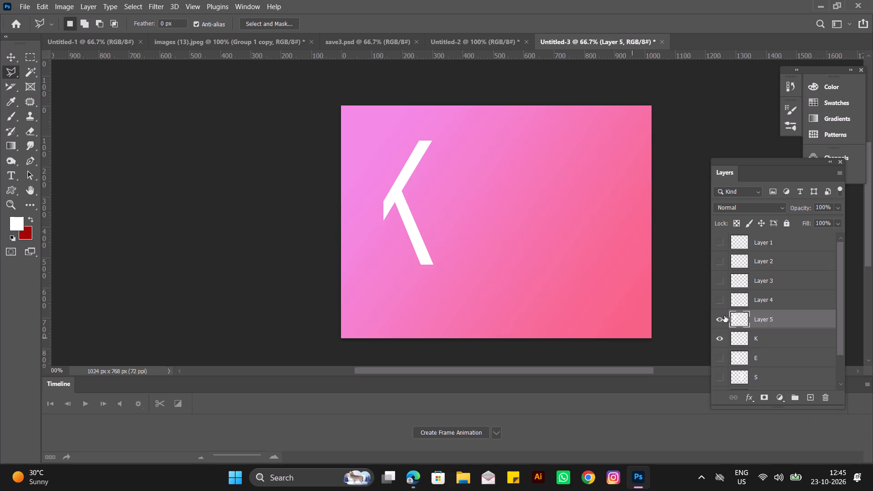
pyautogui.click(721, 322)
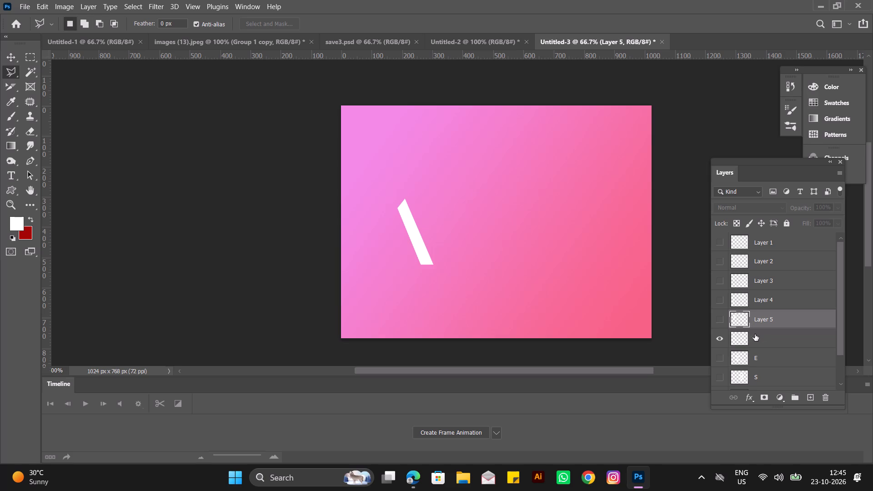
# Hide the K layer, then select the E layer and make it visible.
pyautogui.click(721, 336)
pyautogui.click(721, 336)
pyautogui.scroll(-1, 722, 336)
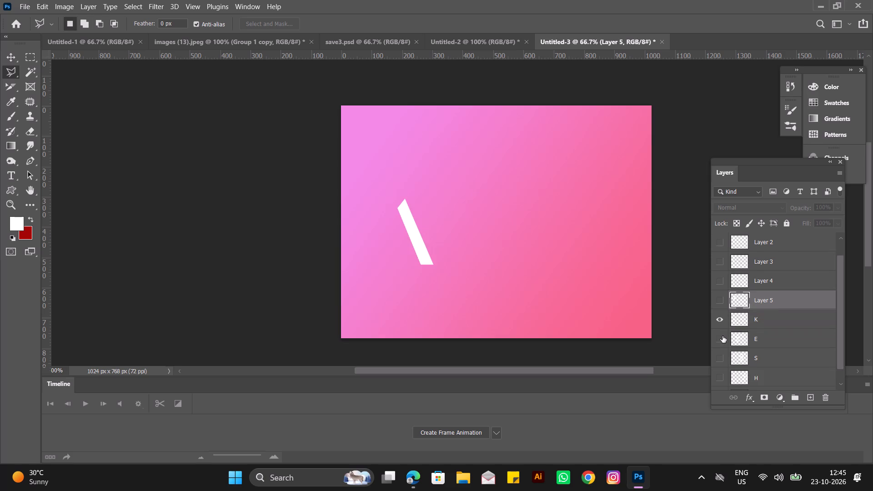
pyautogui.scroll(-1, 722, 336)
pyautogui.click(762, 321)
pyautogui.click(719, 304)
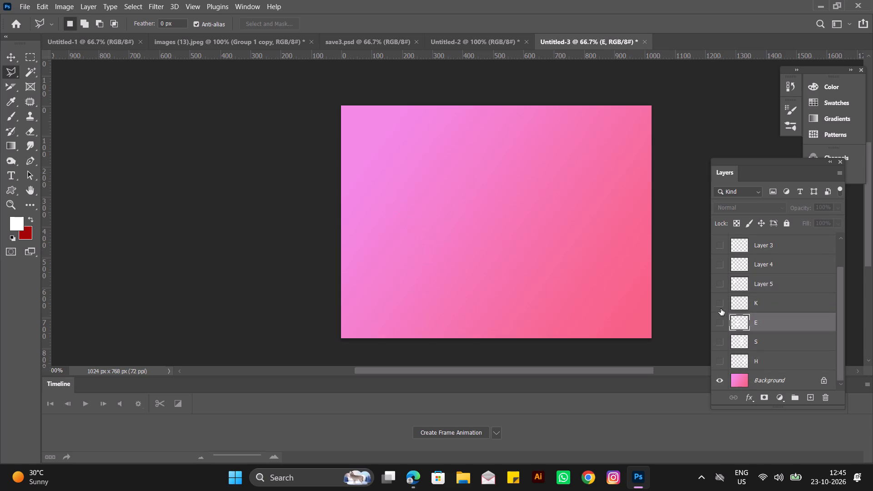
pyautogui.click(720, 321)
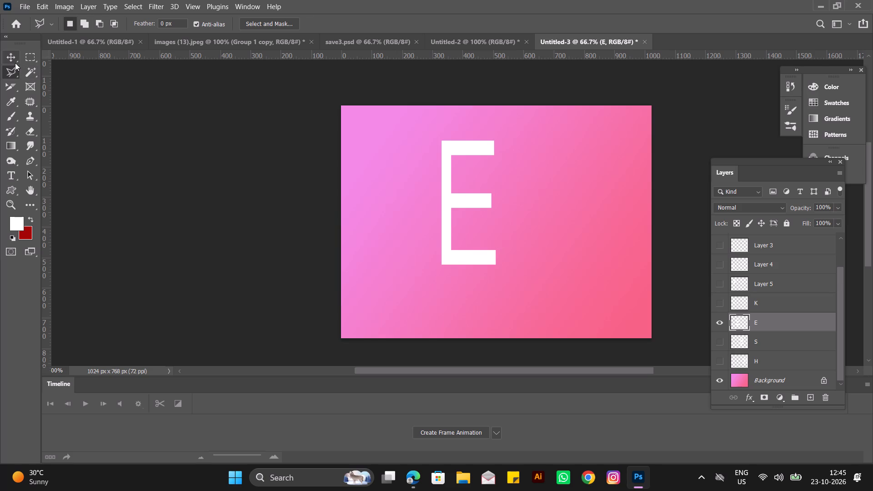
# Cut the outer right part of the E's top bar to a new layer with a rectangular selection, hide it and reselect the E layer.
pyautogui.click(30, 57)
pyautogui.moveTo(426, 131); pyautogui.dragTo(475, 163)
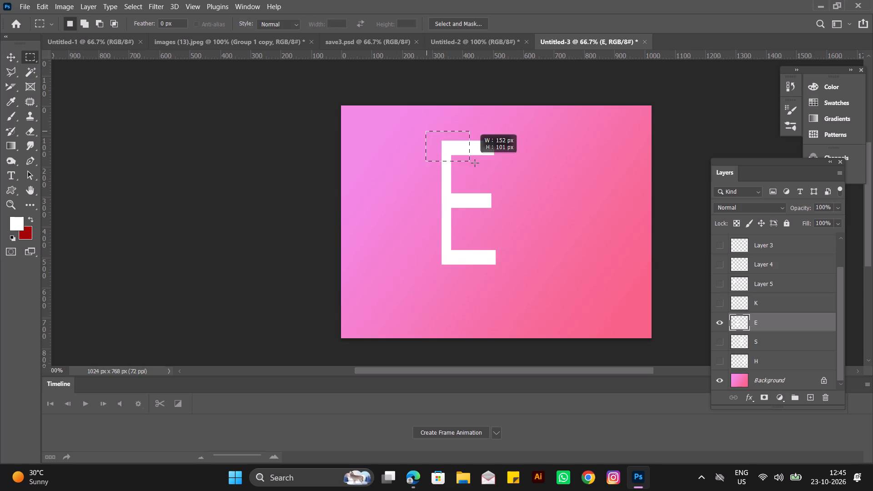
pyautogui.moveTo(475, 163); pyautogui.dragTo(500, 160)
pyautogui.hotkey('ctrl', 'z')
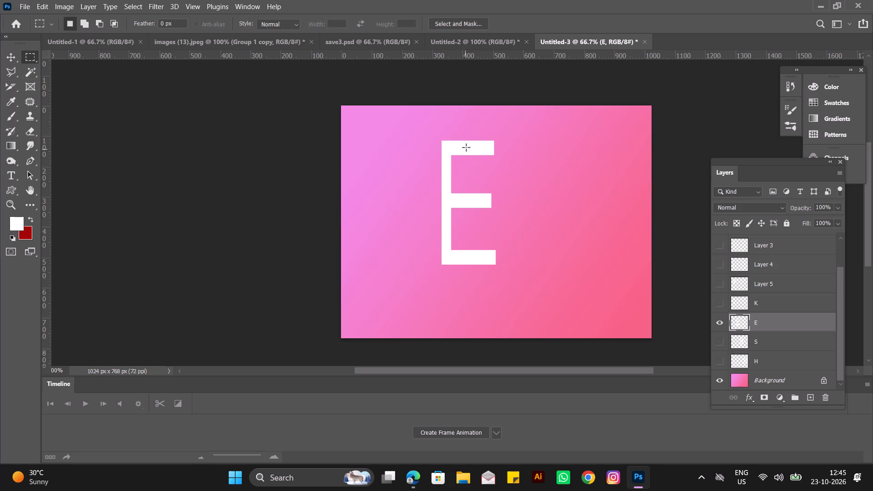
pyautogui.moveTo(505, 163); pyautogui.dragTo(463, 131)
pyautogui.hotkey('ctrl', 'shift', 'j')
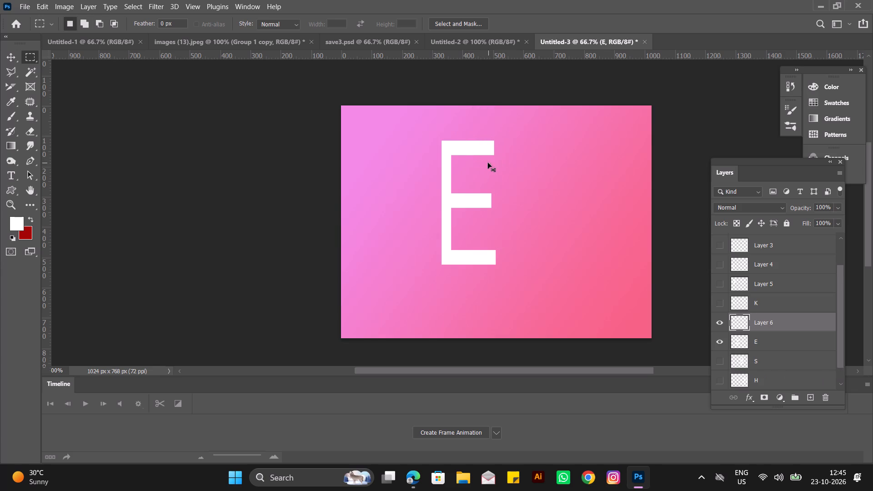
pyautogui.click(716, 324)
pyautogui.click(757, 341)
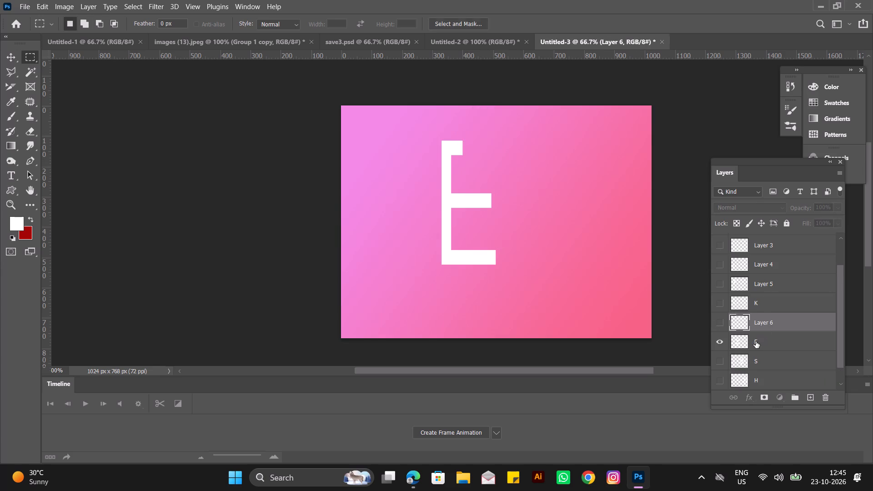
# Cut the remaining top-left corner of the E, down to the bar's lower edge, to a new layer, hide it and reselect the E layer.
pyautogui.moveTo(477, 163); pyautogui.dragTo(438, 139)
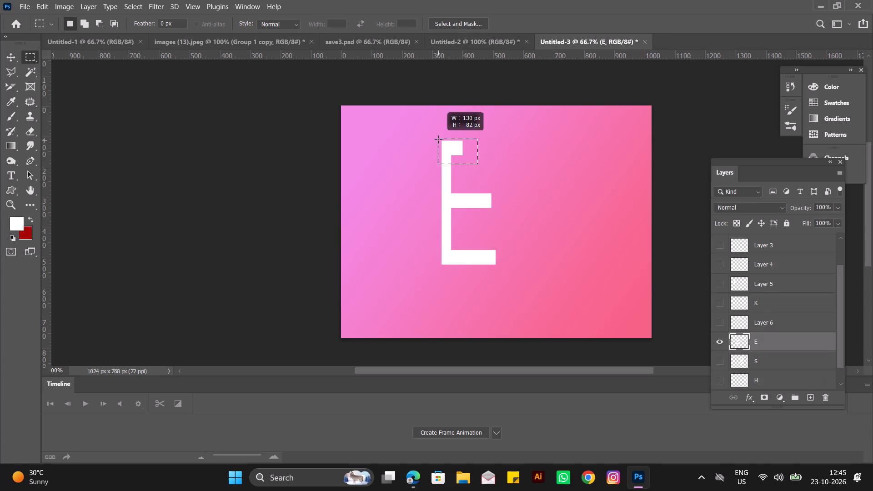
pyautogui.moveTo(438, 139); pyautogui.dragTo(447, 129)
pyautogui.hotkey('ctrl', 'z')
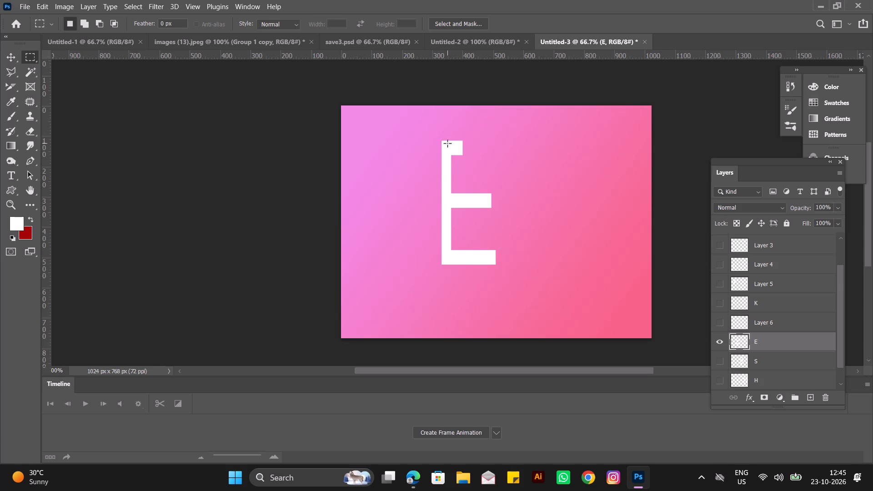
pyautogui.moveTo(427, 133); pyautogui.dragTo(468, 154)
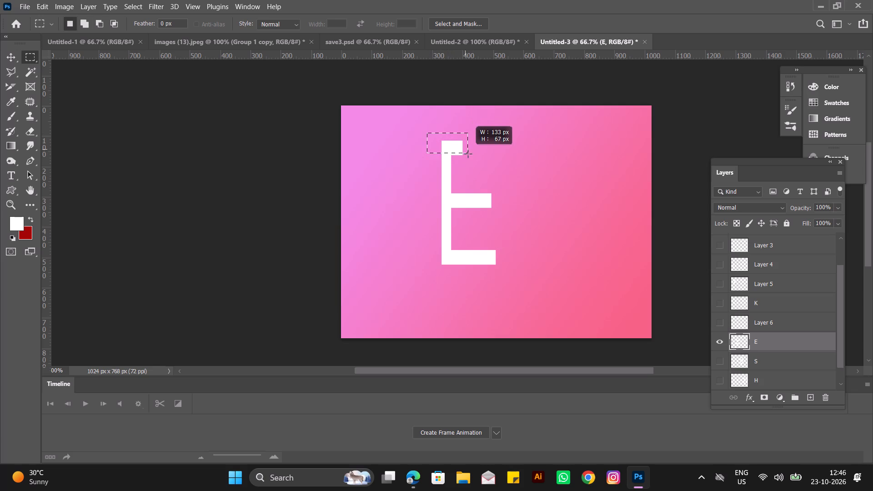
pyautogui.moveTo(468, 154); pyautogui.dragTo(467, 156)
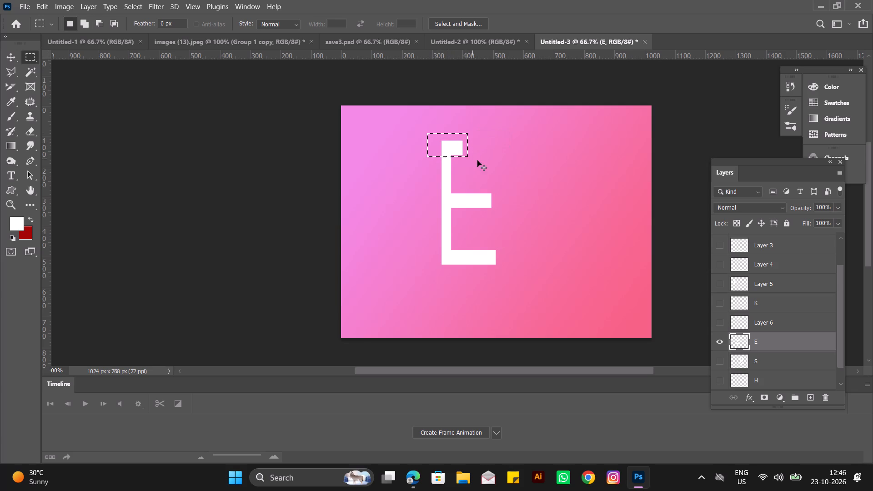
pyautogui.hotkey('ctrl', 'shift', 'k')
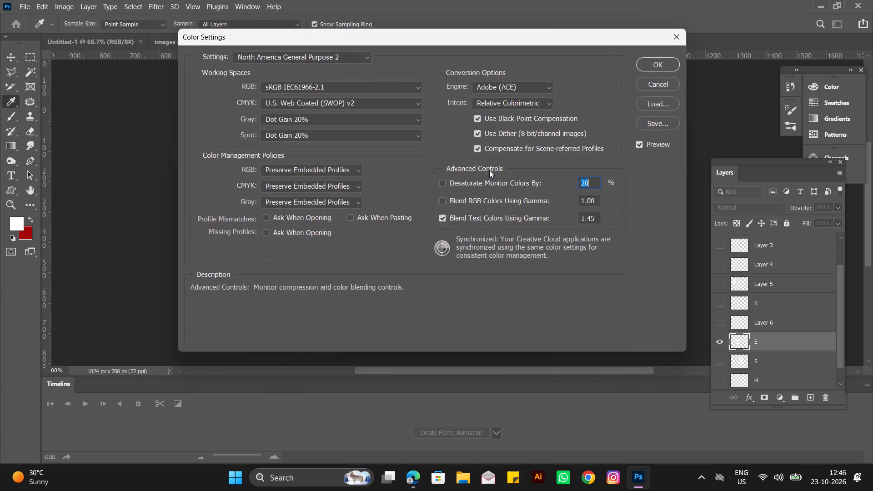
pyautogui.click(665, 79)
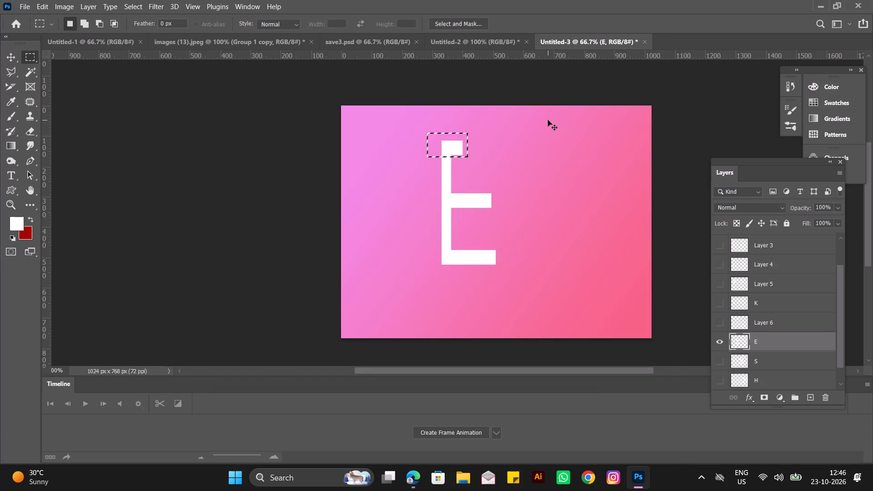
pyautogui.hotkey('ctrl', 'shift', 'j')
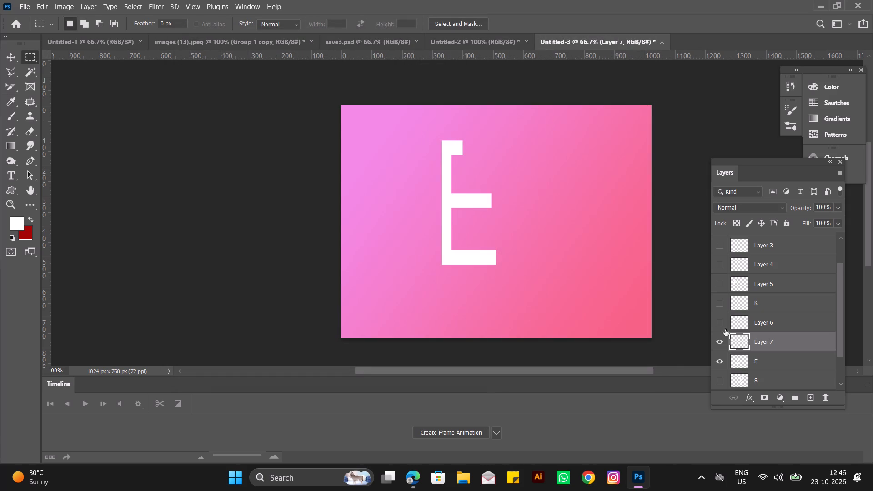
pyautogui.click(717, 343)
pyautogui.click(760, 355)
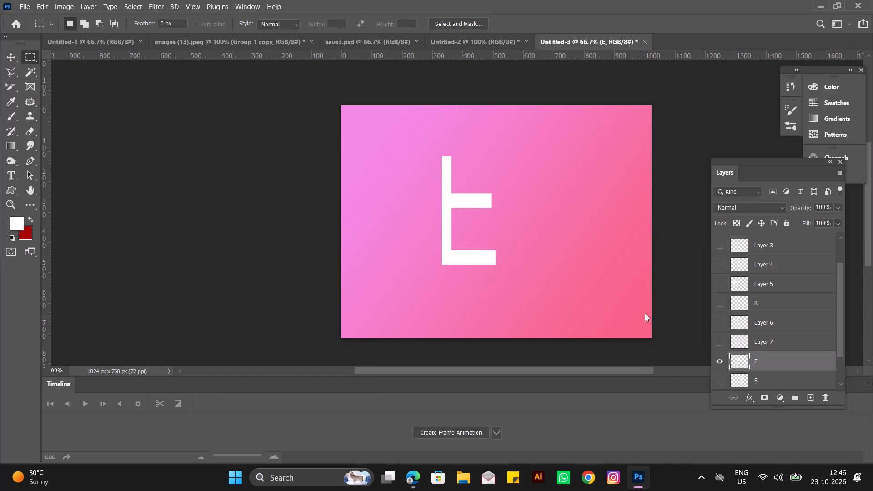
# Cut the upper section of the E's stem, ending just above the middle bar, to a new layer and hide it.
pyautogui.moveTo(425, 144); pyautogui.dragTo(458, 186)
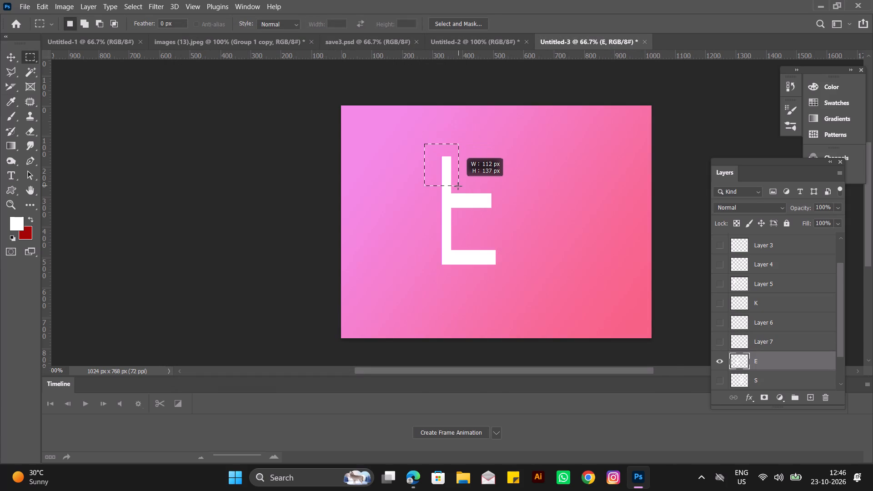
pyautogui.moveTo(458, 186); pyautogui.dragTo(458, 188)
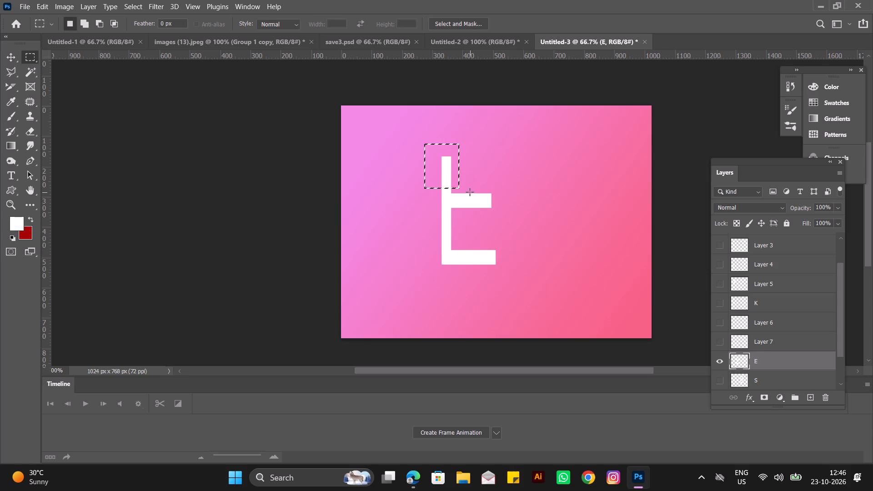
pyautogui.hotkey('ctrl', 'z')
pyautogui.moveTo(432, 150); pyautogui.dragTo(452, 215)
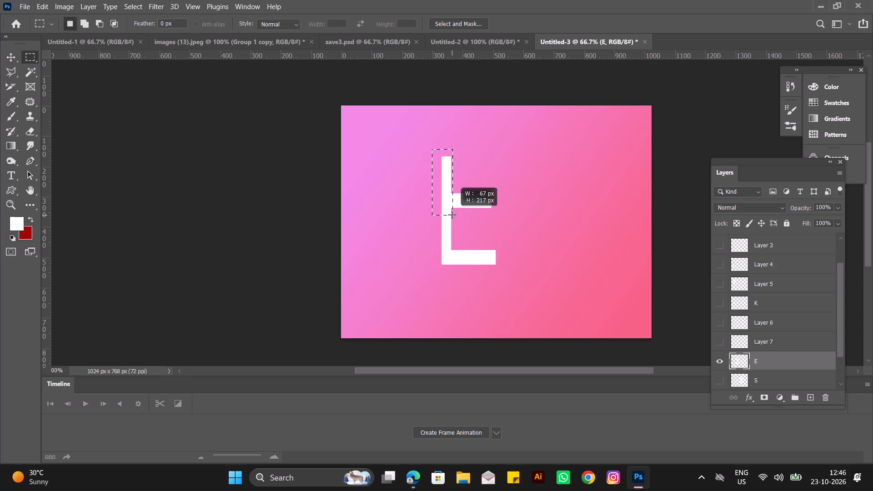
pyautogui.moveTo(452, 215); pyautogui.dragTo(455, 189)
pyautogui.hotkey('ctrl', 'shift', 'j')
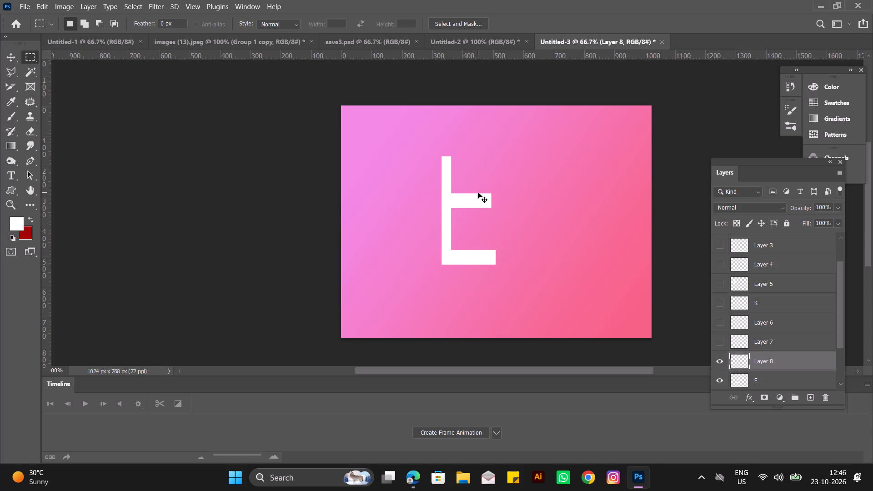
pyautogui.scroll(-2, 789, 329)
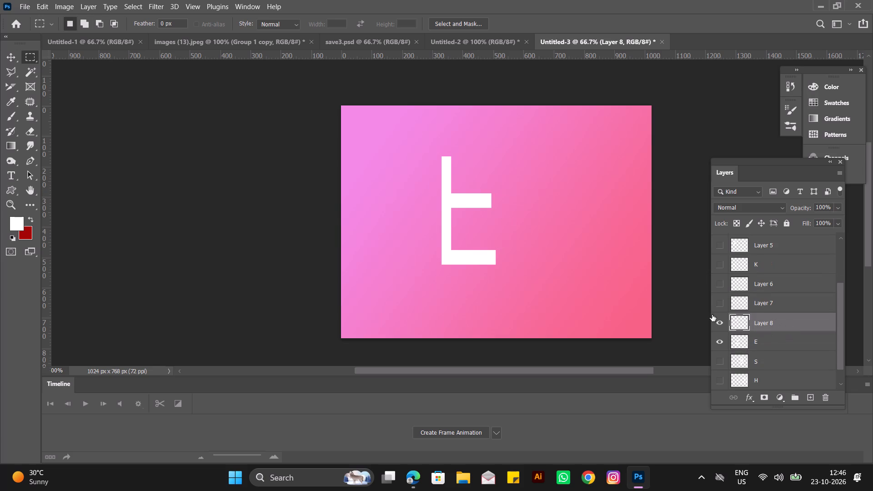
pyautogui.click(719, 319)
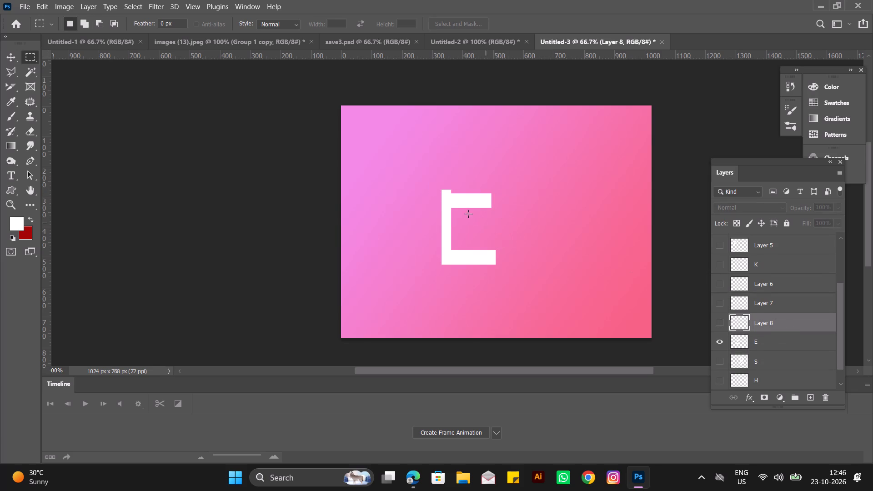
# Try to cut the short leftover stem stub just above the E's middle bar to a new layer, and hide that layer.
pyautogui.moveTo(435, 186); pyautogui.dragTo(452, 196)
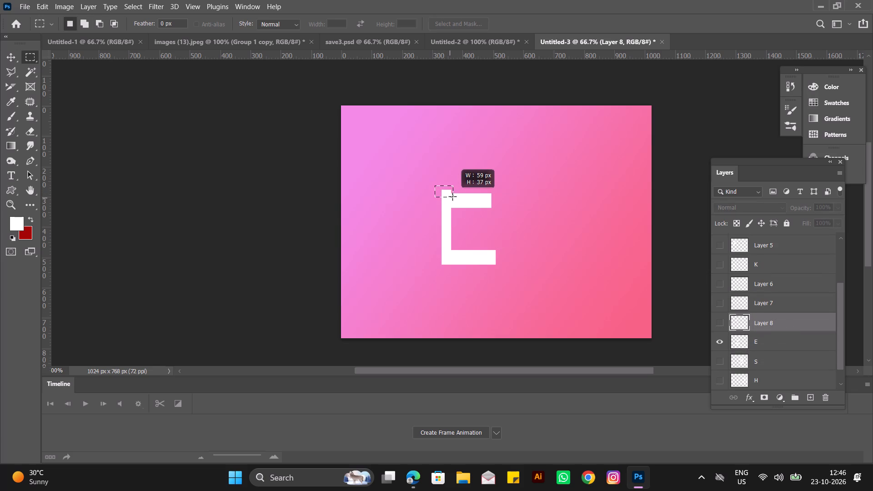
pyautogui.moveTo(452, 196); pyautogui.dragTo(455, 193)
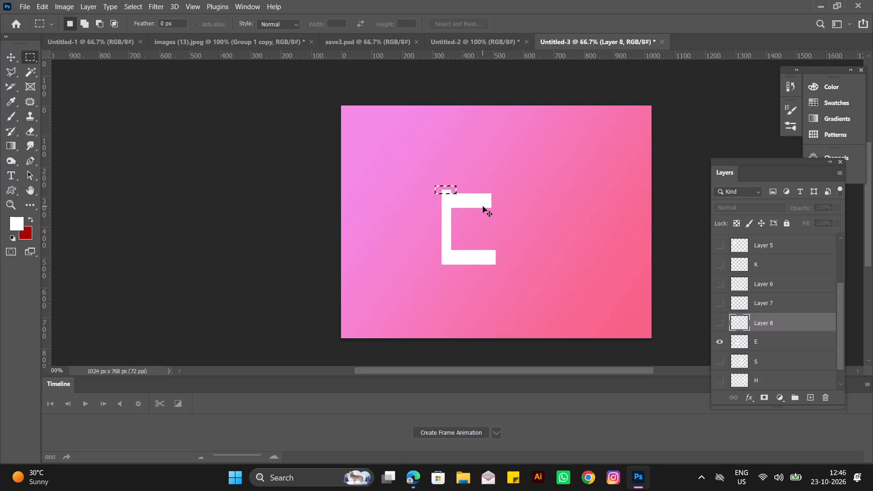
pyautogui.hotkey('ctrl', 'shift', 'j')
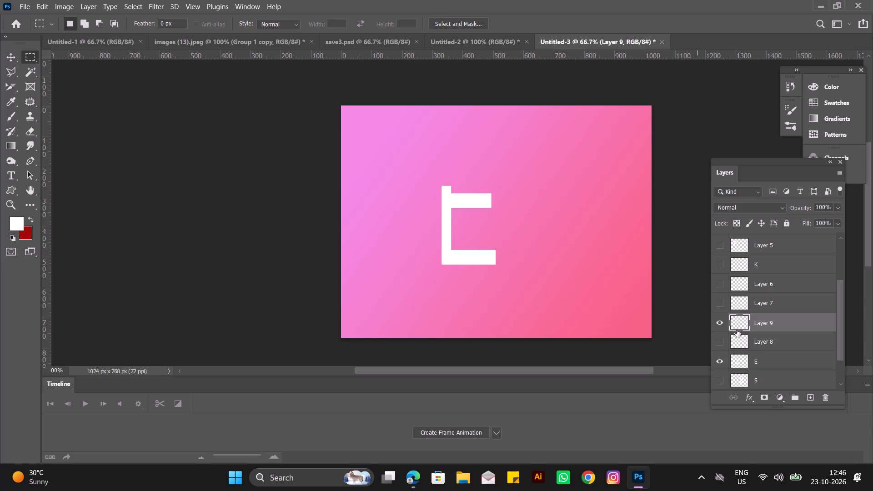
pyautogui.click(721, 323)
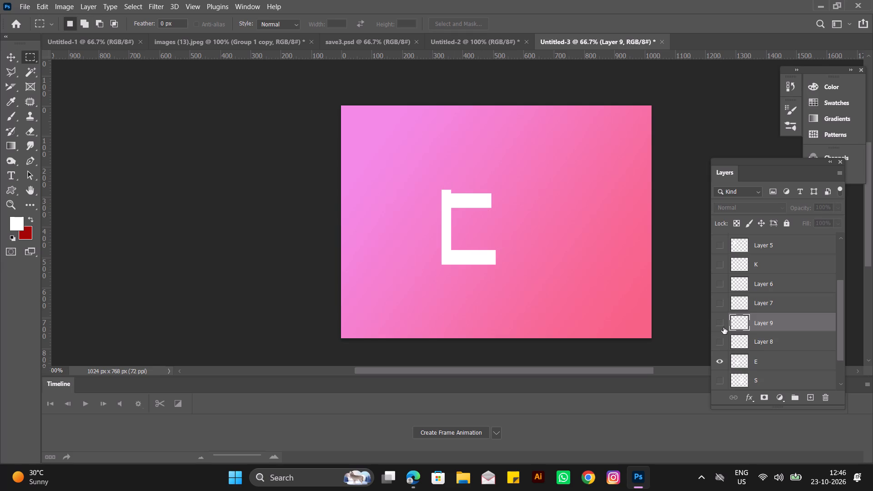
# Undo the last cut of the stub above the E's middle bar and hide the upper stem layer, Layer 8, again.
pyautogui.hotkey('ctrl', 'z')
pyautogui.hotkey('ctrl', 'z')
pyautogui.hotkey('ctrl', 'z')
pyautogui.hotkey('ctrl', 'z')
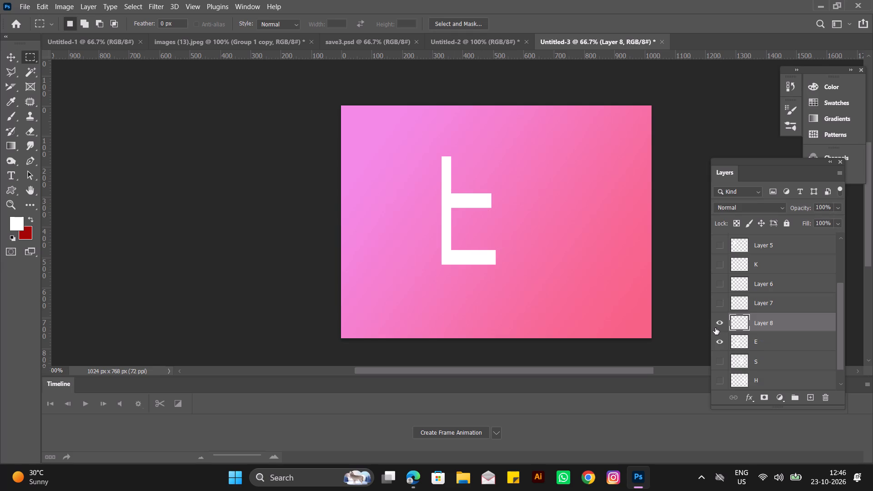
pyautogui.click(717, 323)
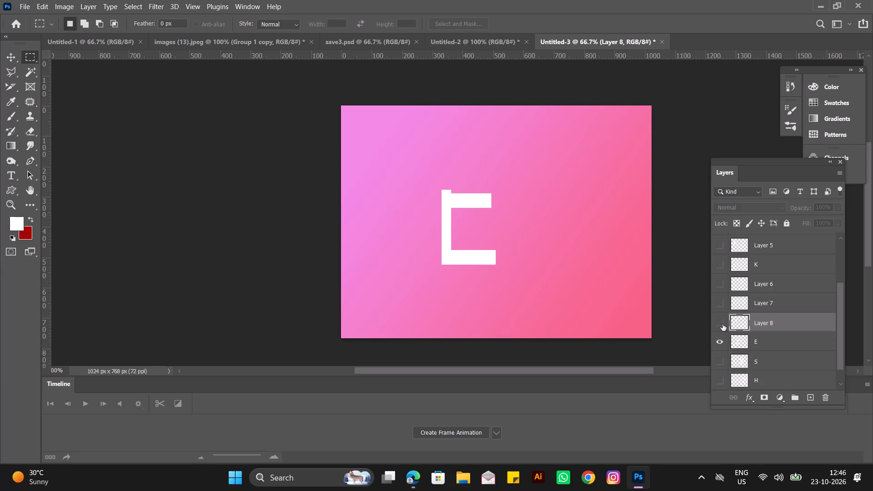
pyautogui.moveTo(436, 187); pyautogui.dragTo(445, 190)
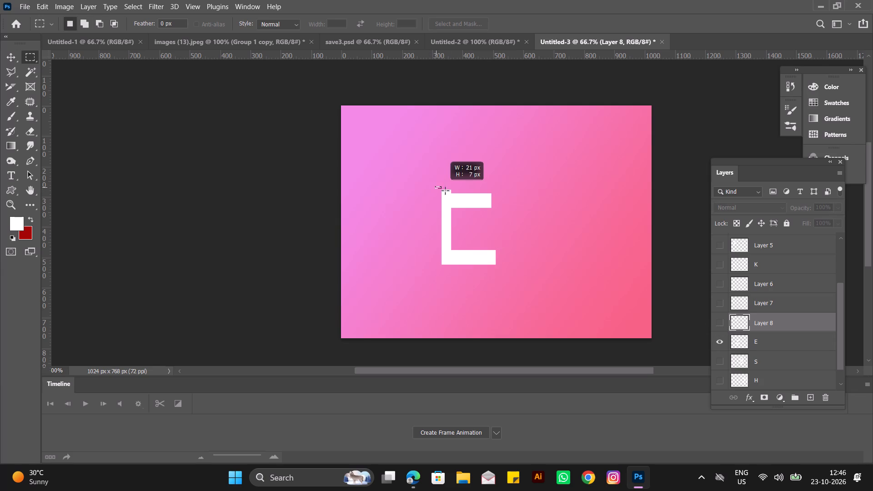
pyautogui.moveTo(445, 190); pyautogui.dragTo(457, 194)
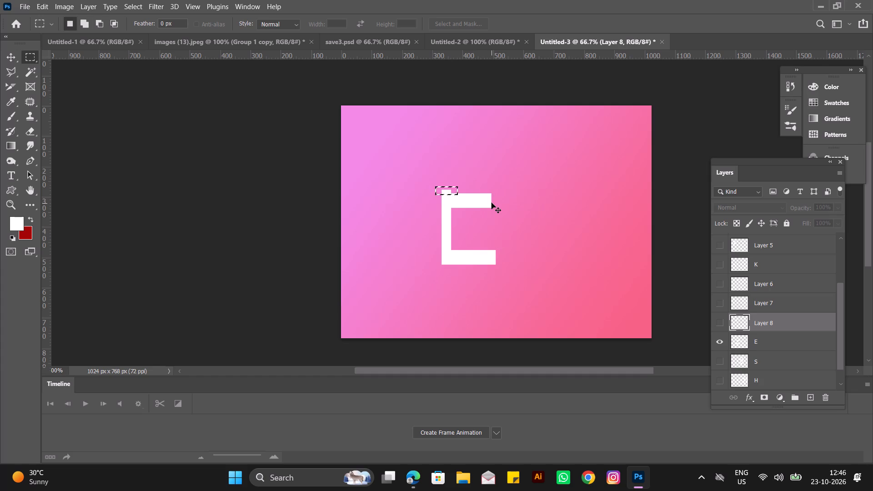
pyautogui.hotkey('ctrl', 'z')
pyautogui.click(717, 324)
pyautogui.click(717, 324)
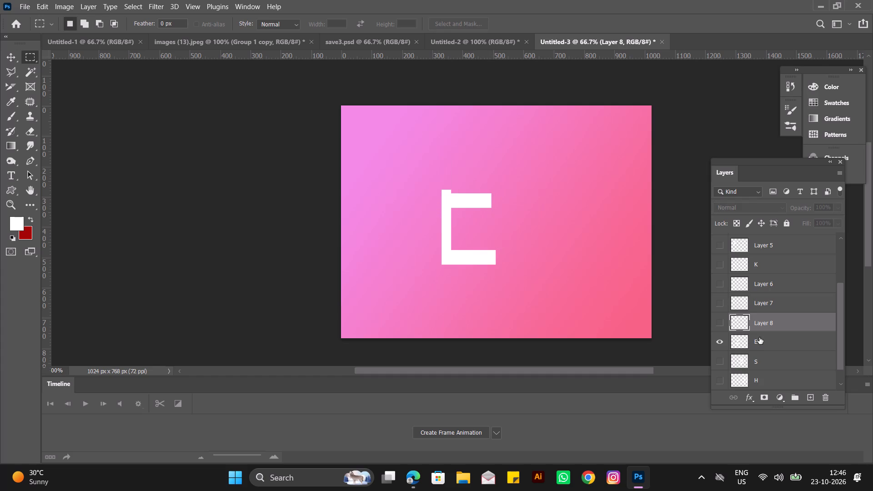
# From the E layer, cut the short stem stub just above the middle bar to a new layer, hide it and reselect the E layer.
pyautogui.click(761, 337)
pyautogui.moveTo(426, 185); pyautogui.dragTo(450, 195)
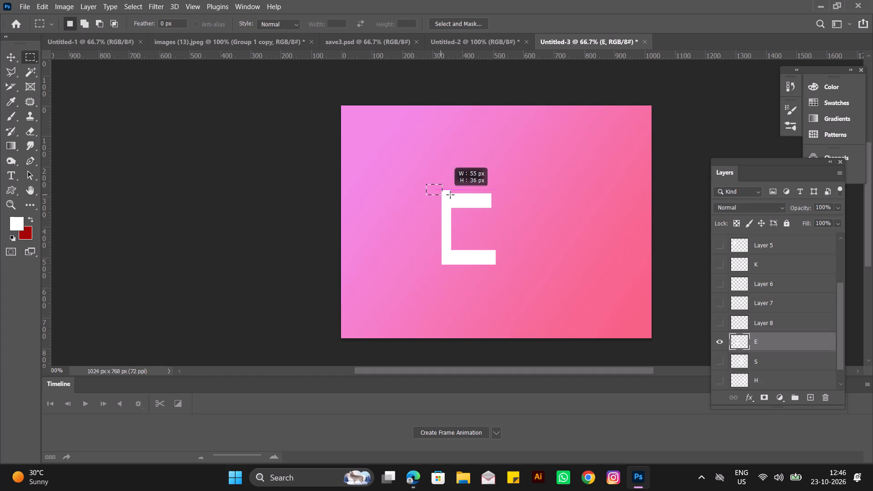
pyautogui.moveTo(450, 195); pyautogui.dragTo(456, 193)
pyautogui.hotkey('ctrl', 'shift', 'j')
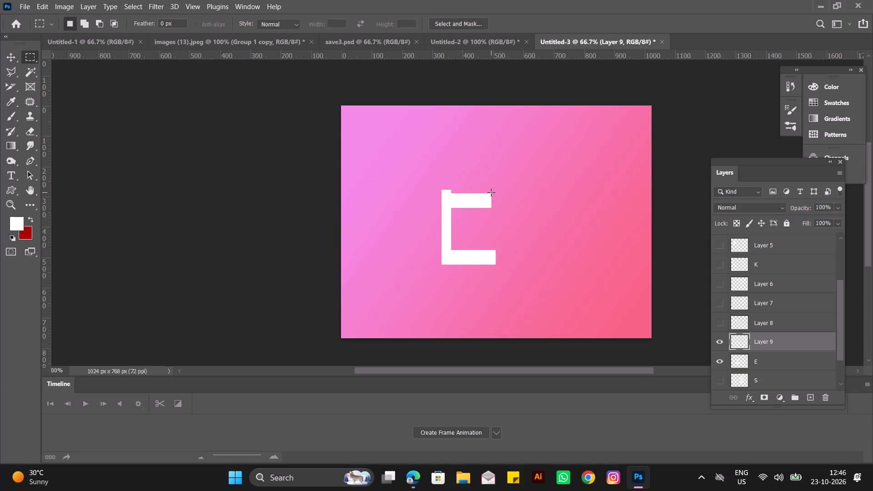
pyautogui.click(722, 341)
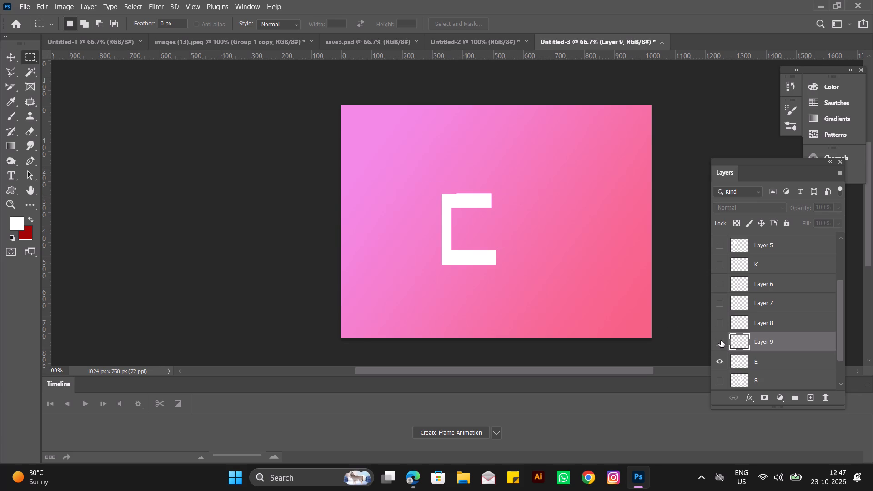
pyautogui.click(762, 358)
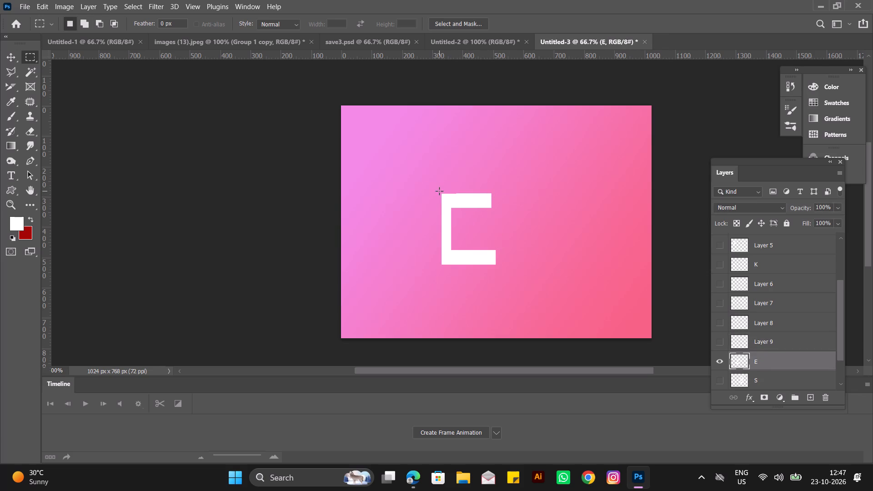
# Cut the left half of the E's middle bar, including its stem junction, to a new layer, hide it and reselect the E layer.
pyautogui.moveTo(431, 190); pyautogui.dragTo(500, 210)
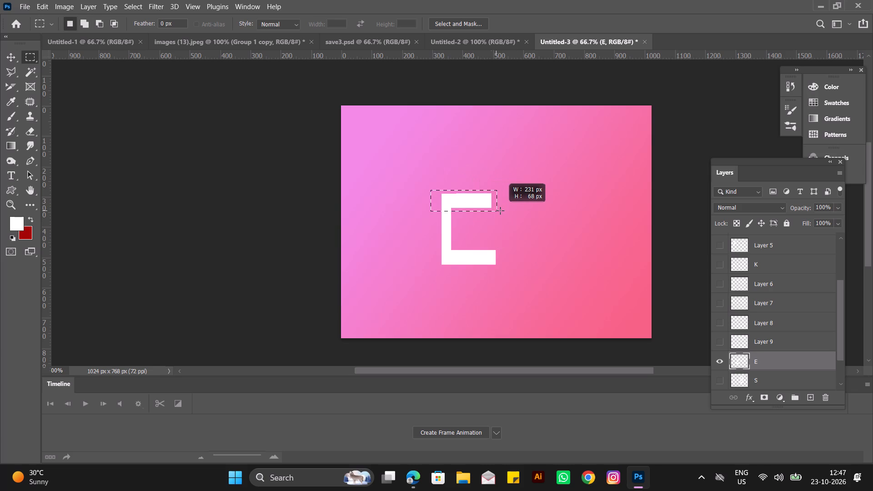
pyautogui.moveTo(500, 210); pyautogui.dragTo(471, 210)
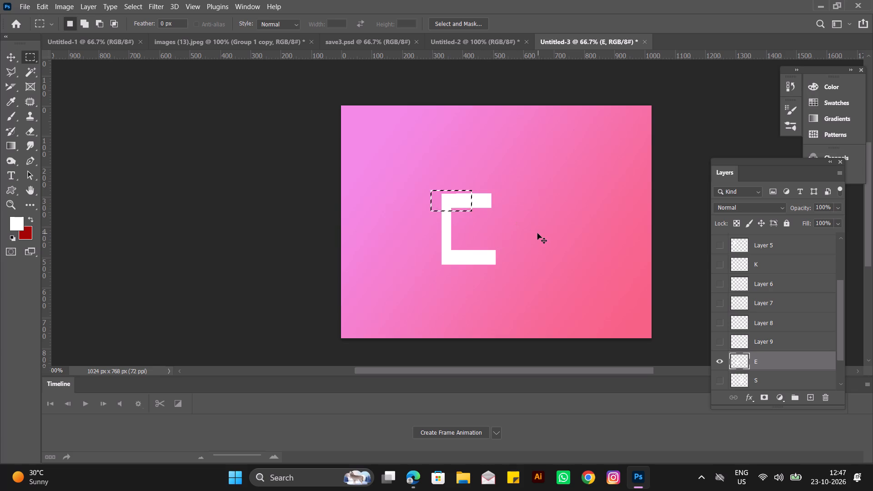
pyautogui.hotkey('ctrl', 'shift', 'j')
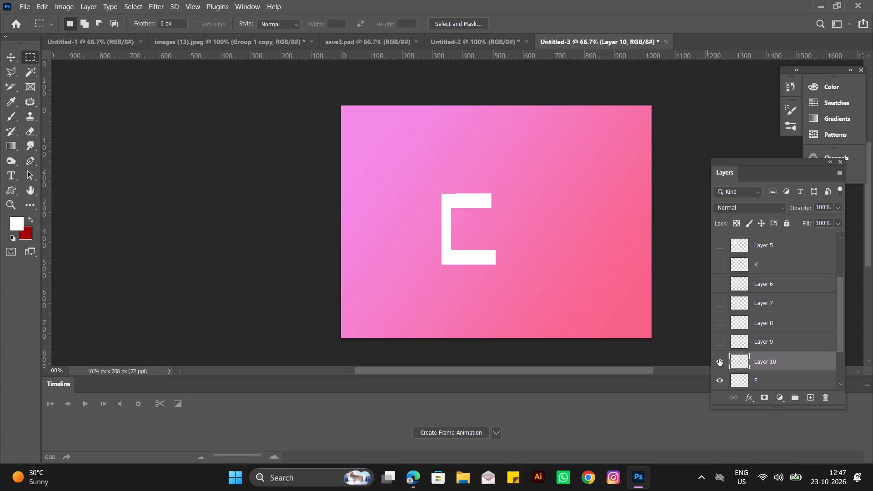
pyautogui.click(719, 359)
pyautogui.scroll(-2, 753, 320)
pyautogui.click(774, 339)
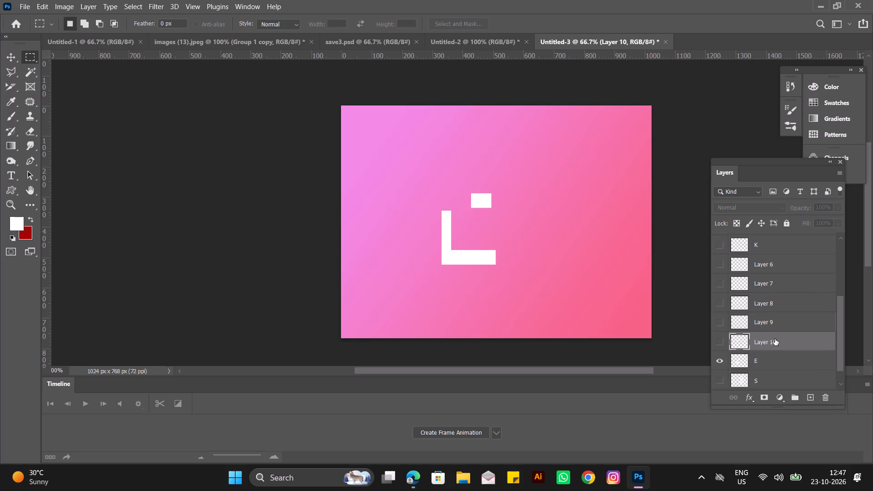
# Cut the remaining right part of the E's middle bar to a new layer, hide it and reselect the E layer.
pyautogui.moveTo(468, 186); pyautogui.dragTo(497, 210)
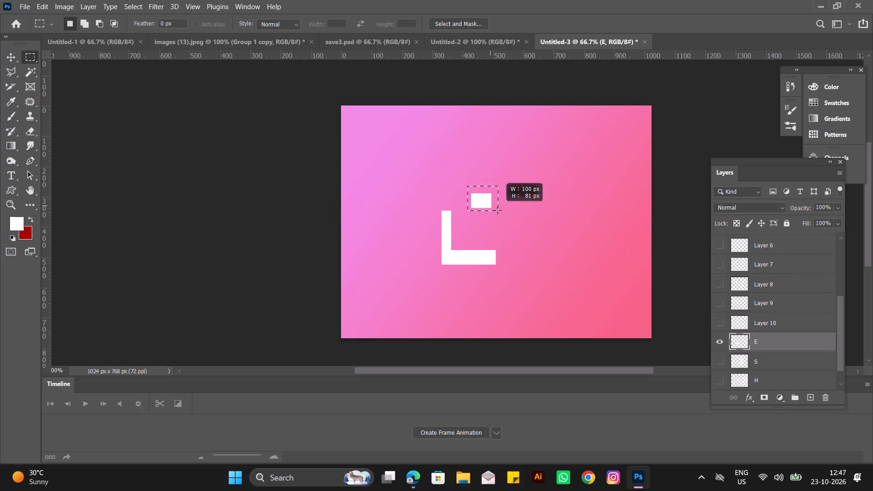
pyautogui.moveTo(497, 210); pyautogui.dragTo(498, 211)
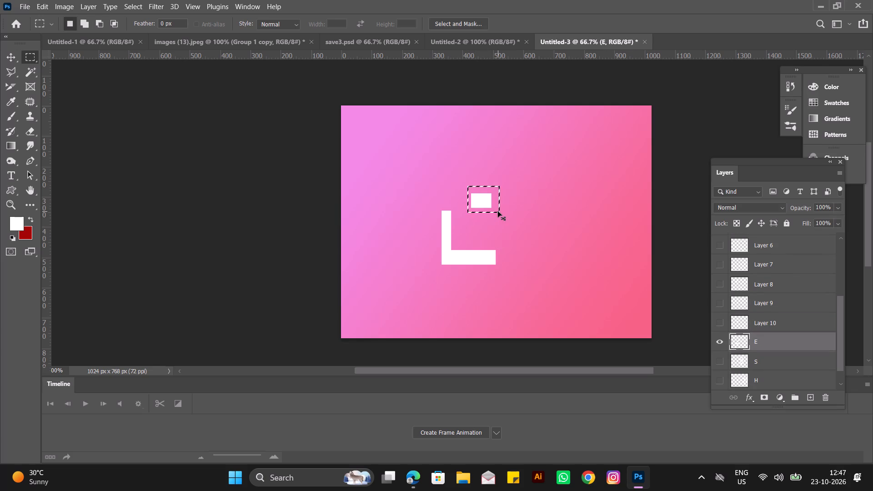
pyautogui.hotkey('ctrl', 'shift', 'j')
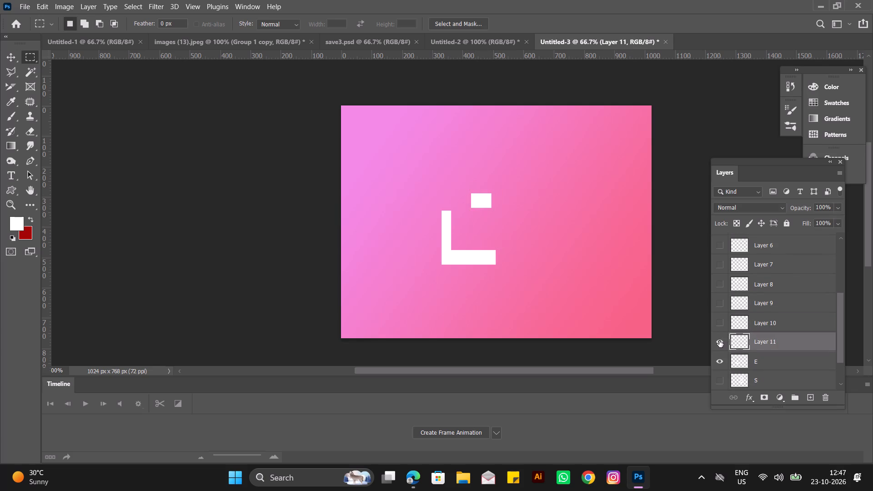
pyautogui.click(719, 341)
pyautogui.scroll(-2, 739, 342)
pyautogui.click(769, 323)
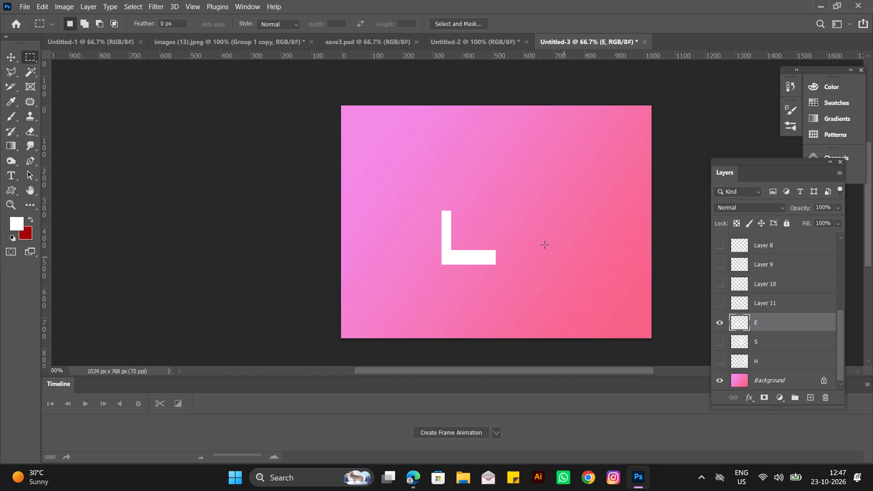
# Cut the E's lower stem, ending just above the bottom bar, to a new layer, hide it and reselect the E layer.
pyautogui.moveTo(431, 204); pyautogui.dragTo(465, 244)
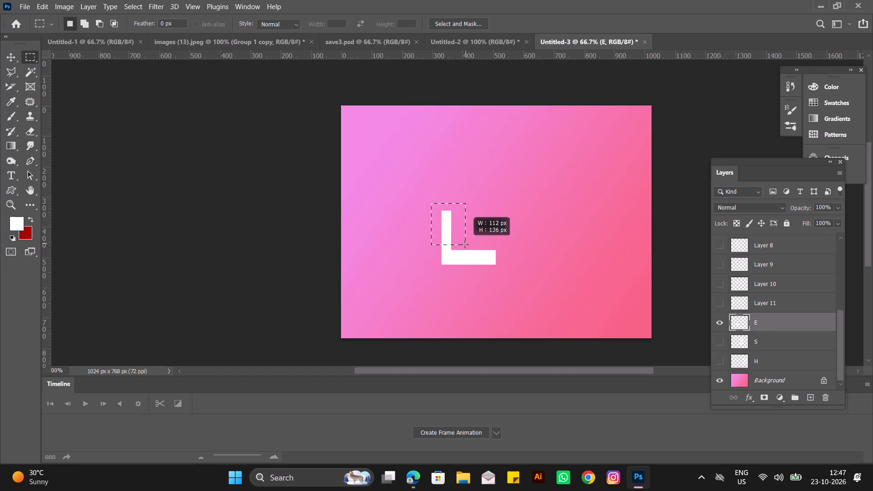
pyautogui.moveTo(465, 244); pyautogui.dragTo(462, 245)
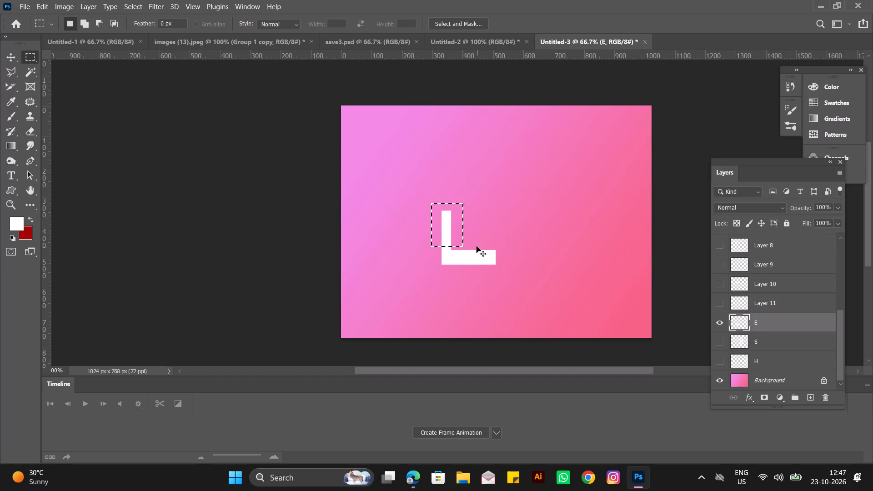
pyautogui.hotkey('ctrl', 'shift', 'j')
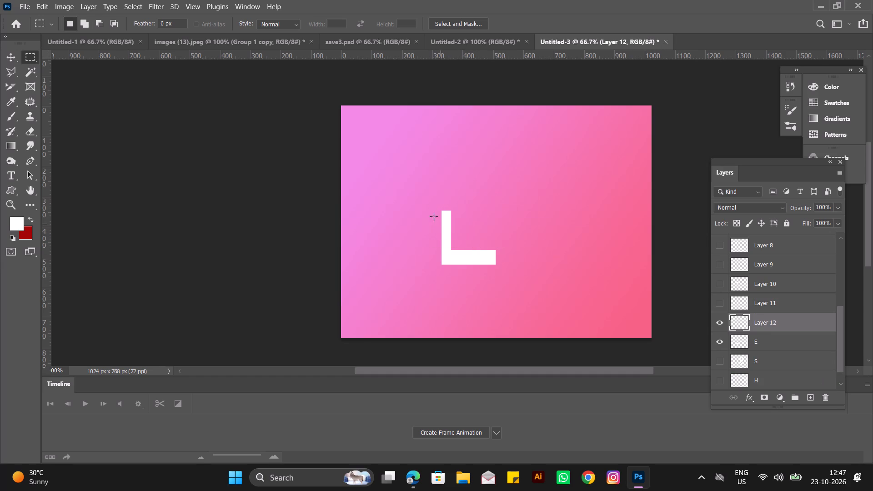
pyautogui.click(725, 325)
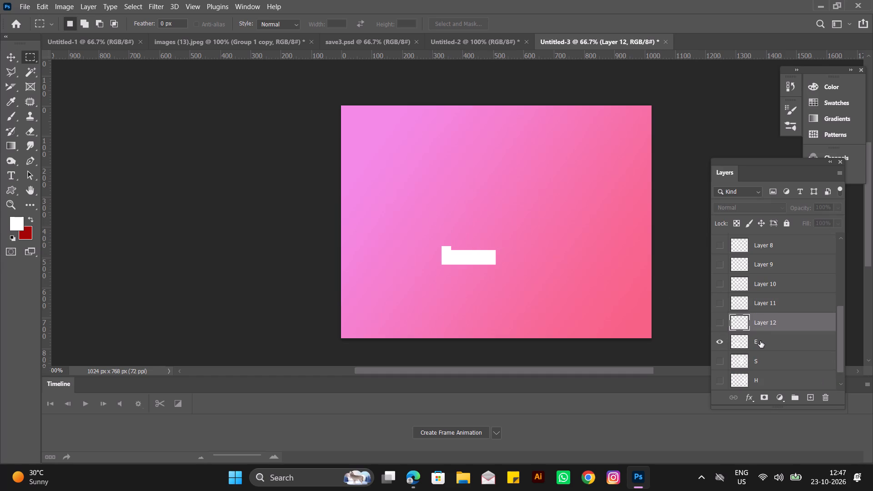
pyautogui.click(760, 341)
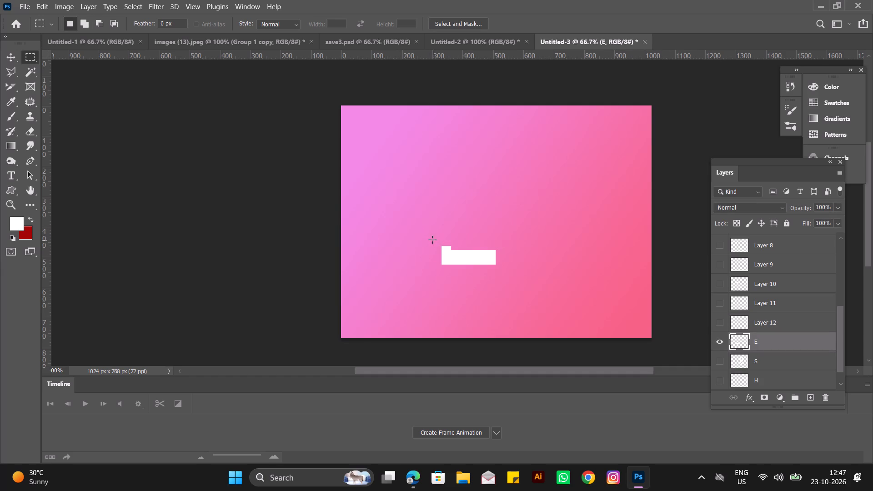
# Cut the short stem stub just above the E's bottom bar to a new layer, hide it and reselect the E layer.
pyautogui.moveTo(428, 239); pyautogui.dragTo(457, 251)
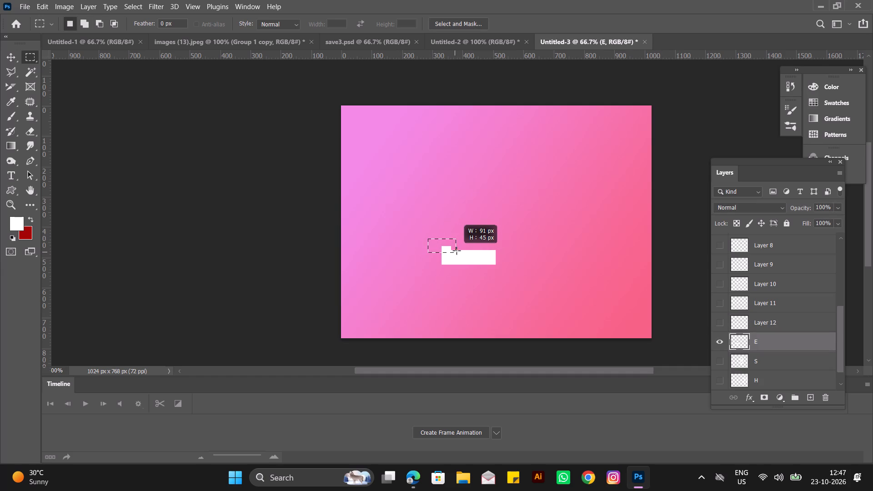
pyautogui.moveTo(457, 251); pyautogui.dragTo(457, 250)
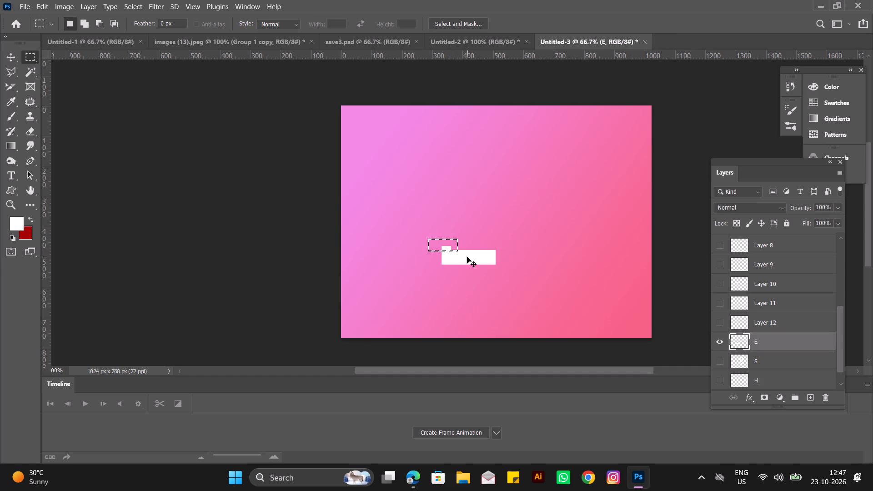
pyautogui.hotkey('ctrl', 'shift', 'j')
pyautogui.click(718, 343)
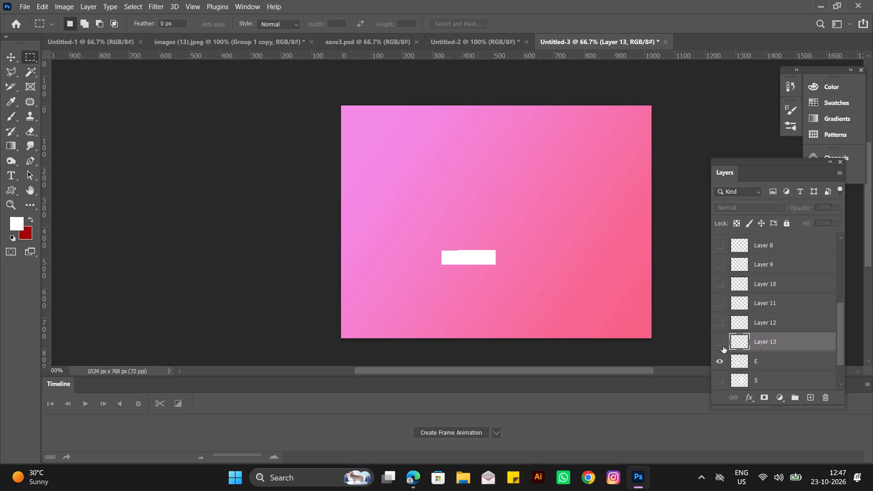
pyautogui.click(753, 360)
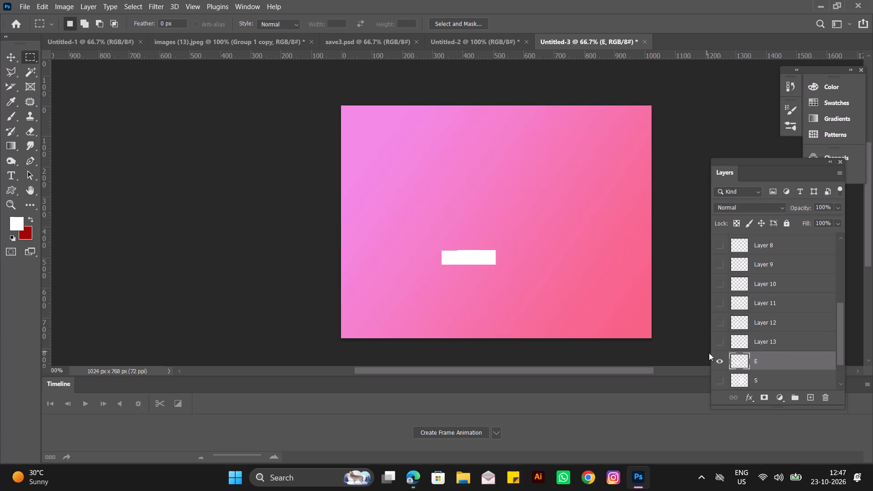
# Hide the E layer holding the leftover bottom bar, and select and show the S layer.
pyautogui.doubleClick(715, 361)
pyautogui.scroll(-3, 753, 317)
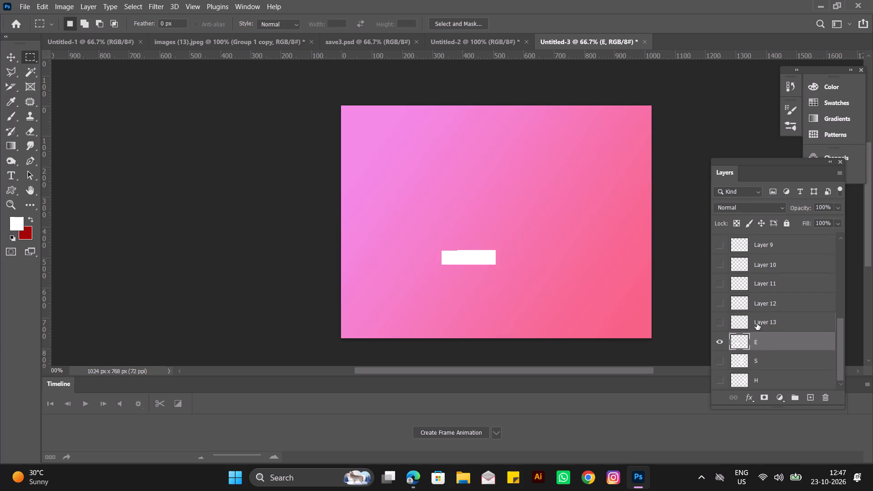
pyautogui.scroll(-2, 757, 323)
pyautogui.click(716, 321)
pyautogui.click(765, 335)
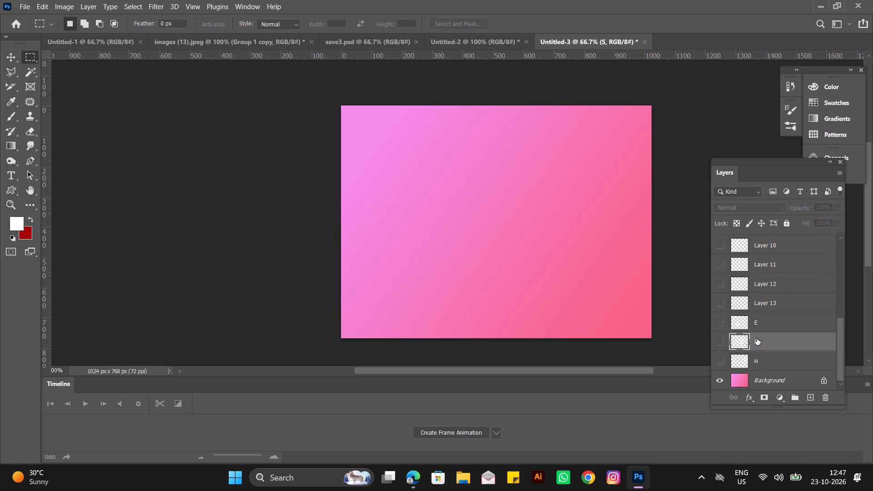
pyautogui.click(722, 343)
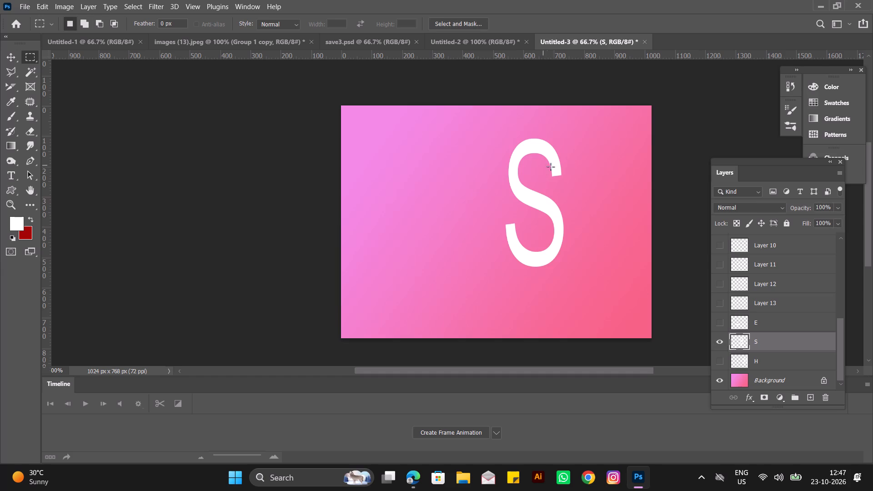
# Cut the S's upper-right curve to a new layer with a rectangular selection, hide it and reselect the S layer.
pyautogui.moveTo(571, 186); pyautogui.dragTo(535, 131)
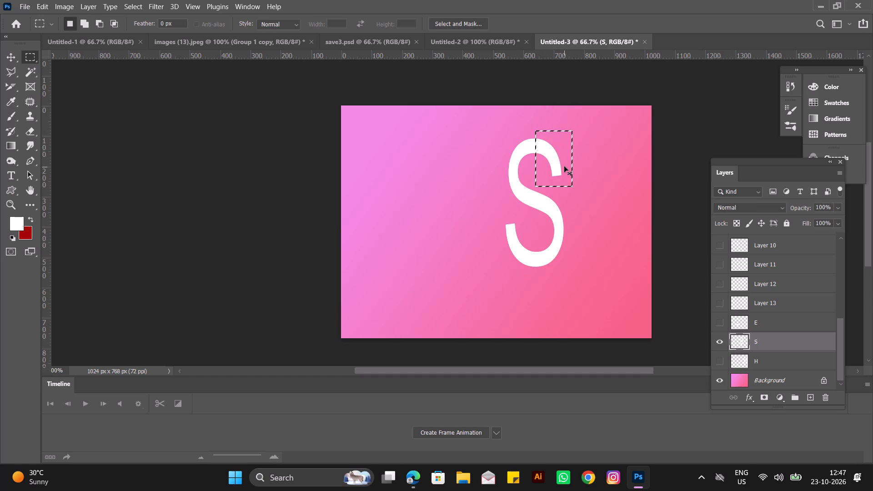
pyautogui.hotkey('ctrl', 'shift', 'j')
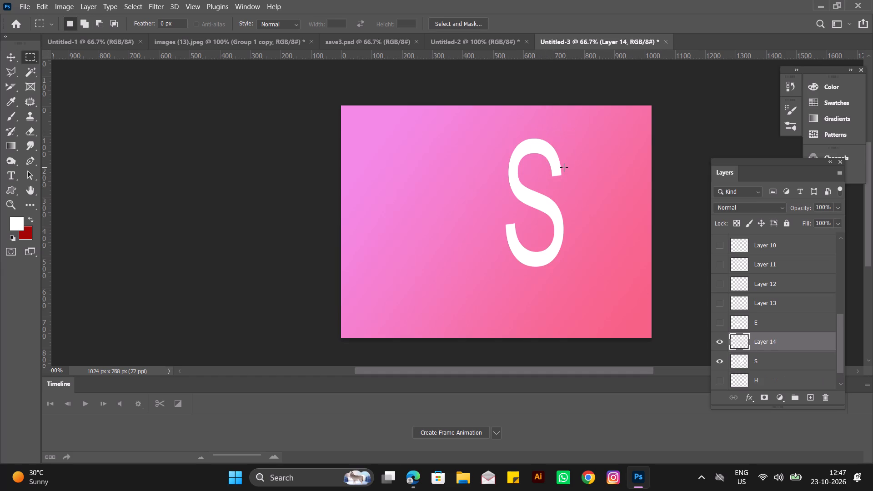
pyautogui.click(724, 343)
pyautogui.scroll(-2, 717, 343)
pyautogui.click(772, 336)
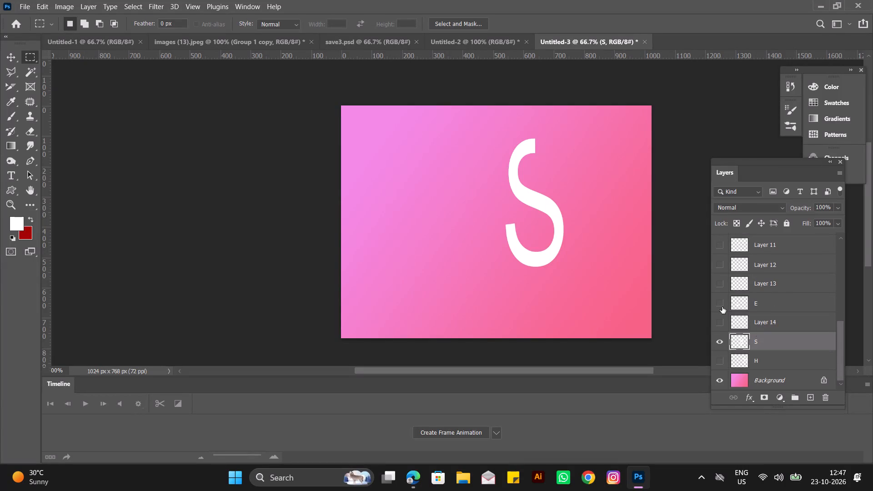
# Cut the S's upper-left curve down to where the middle diagonal begins to a new layer, hide it and reselect the S layer.
pyautogui.moveTo(503, 130); pyautogui.dragTo(543, 165)
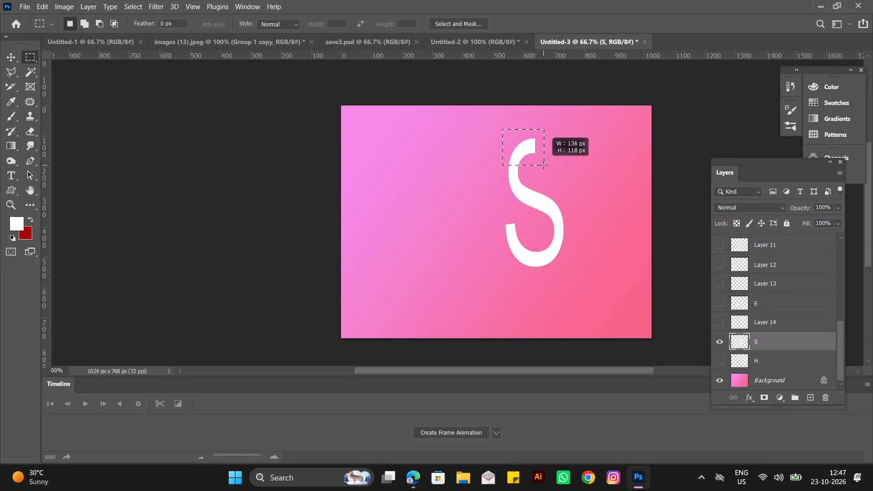
pyautogui.moveTo(543, 165); pyautogui.dragTo(540, 180)
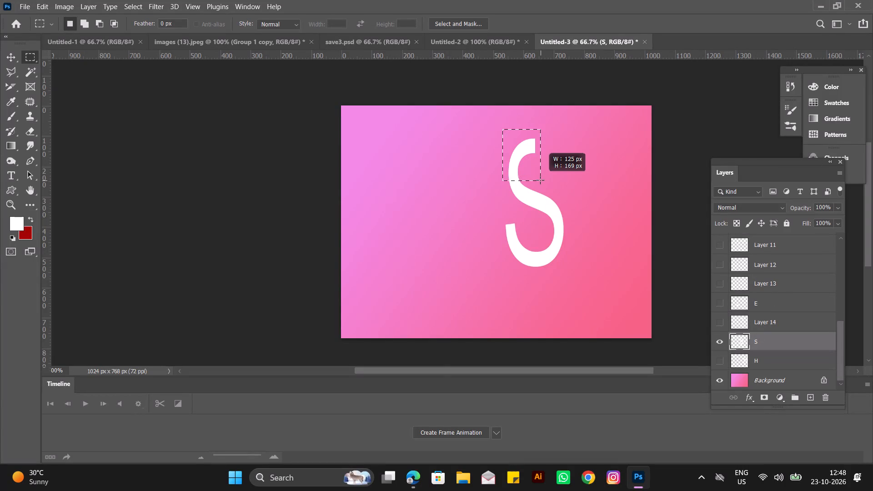
pyautogui.moveTo(540, 180); pyautogui.dragTo(540, 178)
pyautogui.hotkey('ctrl', 'shift', 'j')
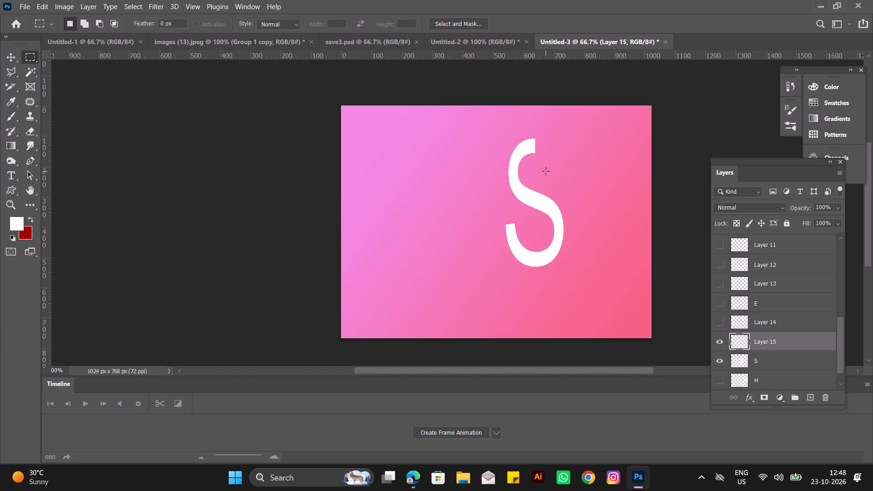
pyautogui.click(718, 339)
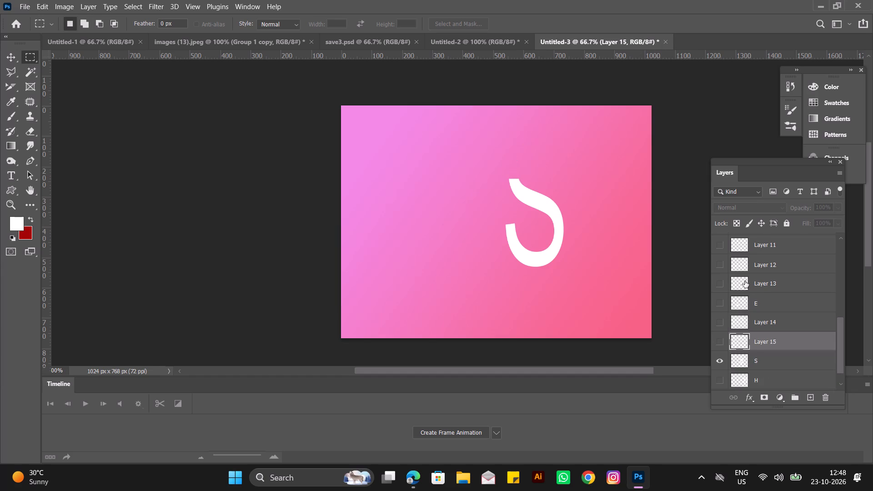
pyautogui.scroll(-4, 745, 281)
pyautogui.click(759, 340)
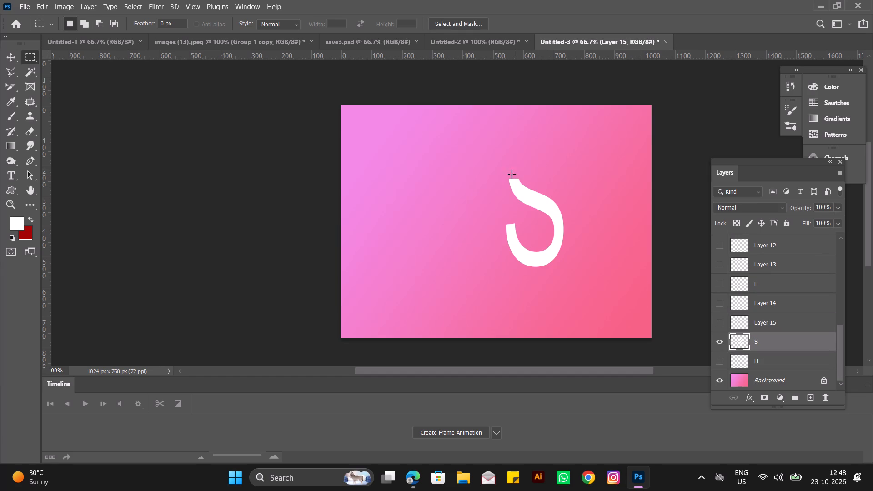
# Cut the upper part of the S's middle diagonal to a new layer, hide it and reselect the S layer.
pyautogui.moveTo(497, 170); pyautogui.dragTo(558, 198)
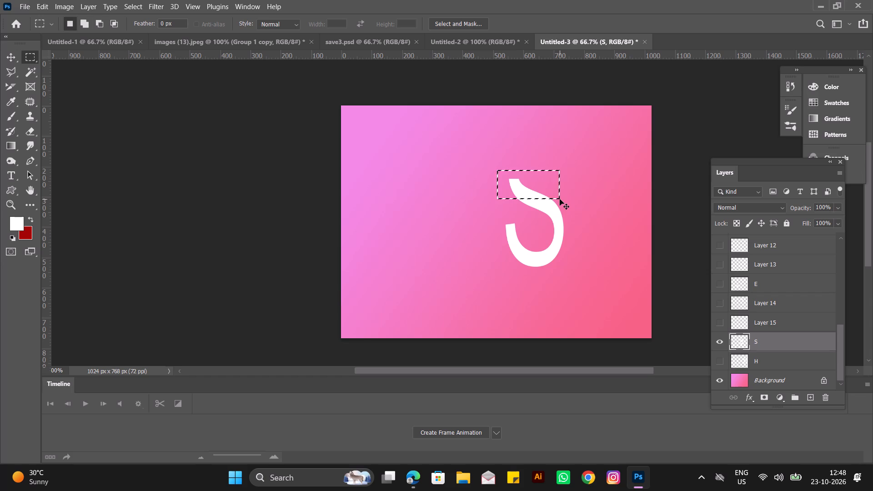
pyautogui.hotkey('ctrl', 'shift', 'j')
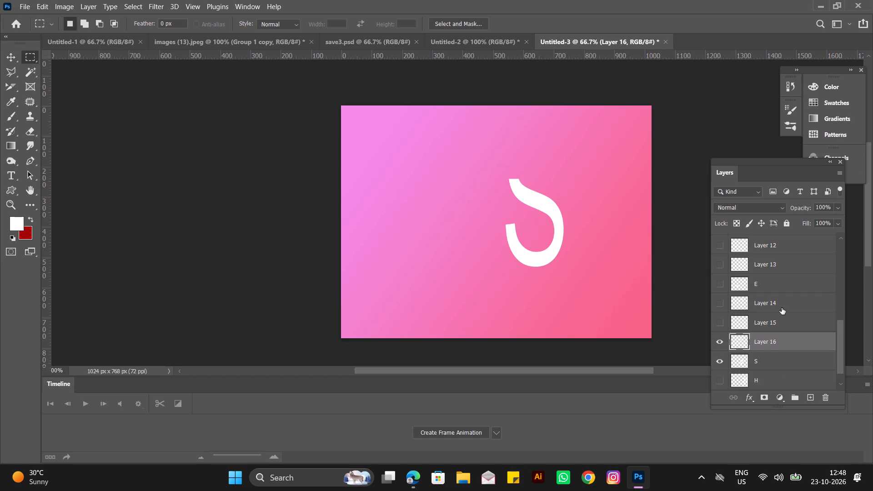
pyautogui.click(724, 338)
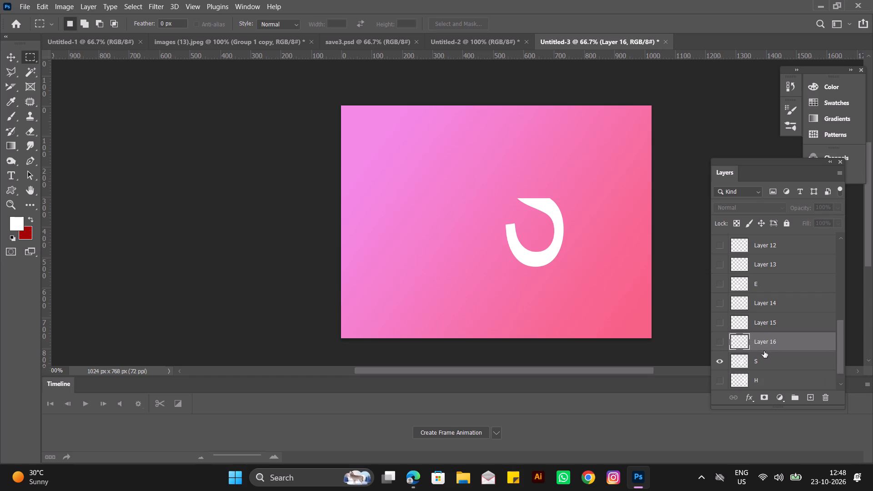
pyautogui.click(762, 358)
# Cut the lower part of the S's middle diagonal, including its right bend, to a new layer, hide it and reselect the S layer.
pyautogui.moveTo(514, 190); pyautogui.dragTo(536, 204)
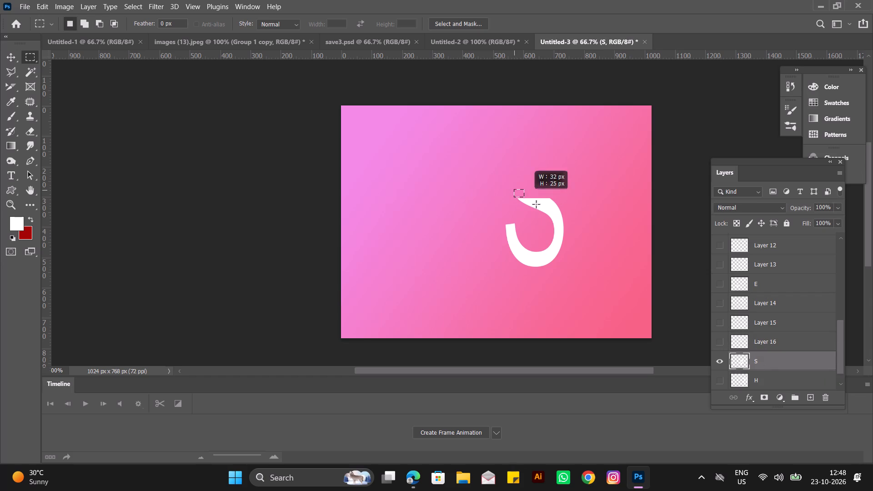
pyautogui.moveTo(536, 204); pyautogui.dragTo(576, 218)
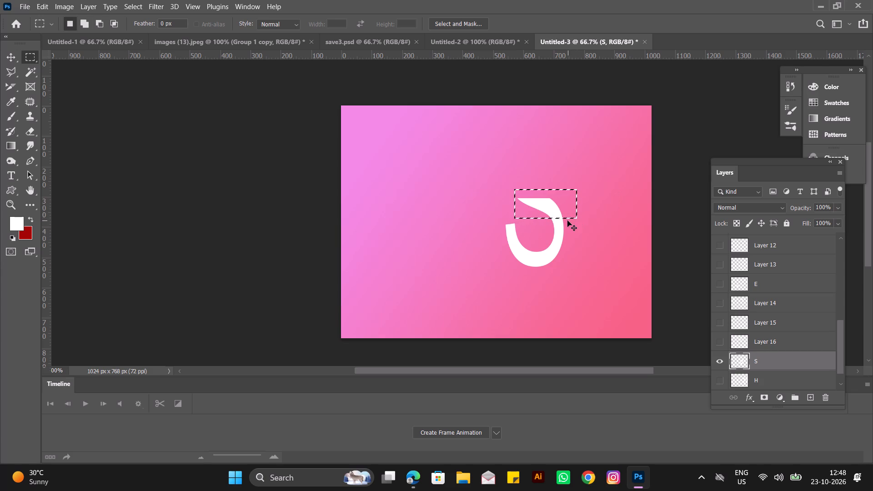
pyautogui.hotkey('ctrl', 'shift', 'j')
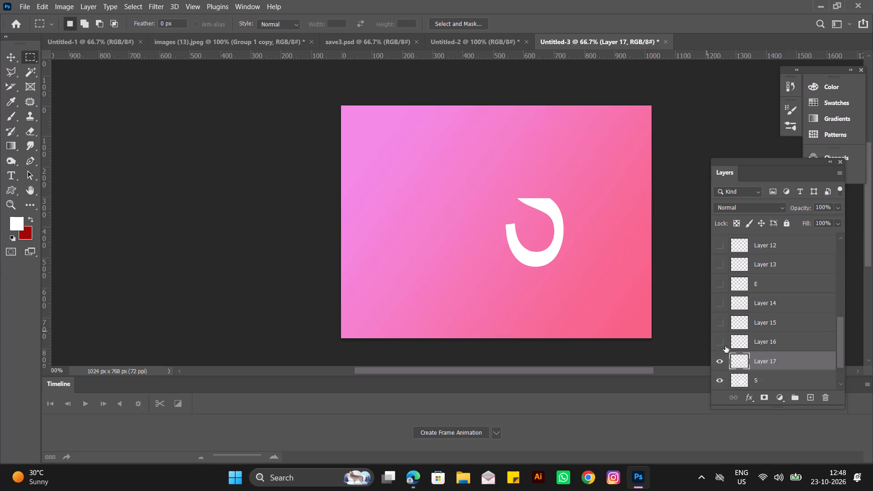
pyautogui.click(719, 356)
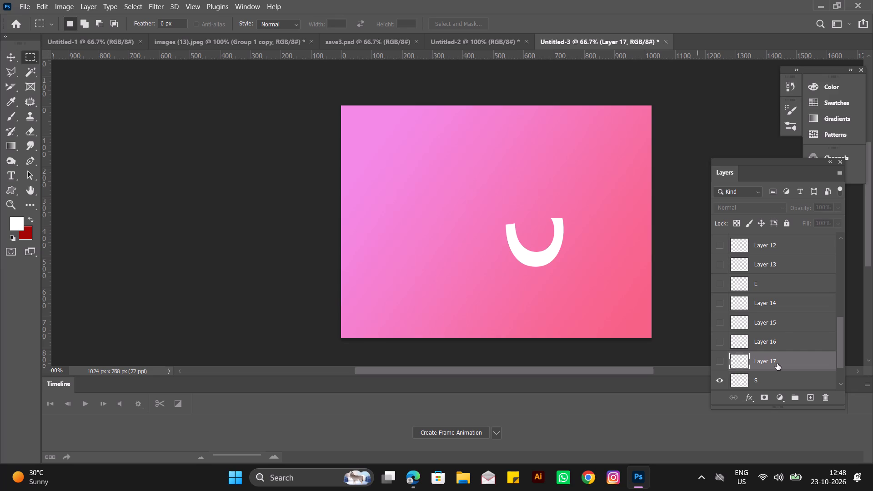
pyautogui.click(758, 380)
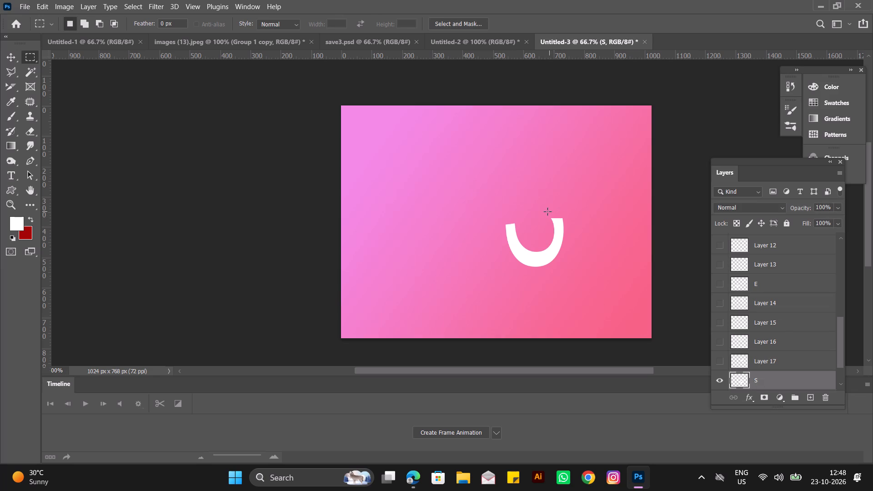
# Cut the right side of the S's lower bowl to a new layer, hide it and reselect the S layer.
pyautogui.moveTo(544, 210); pyautogui.dragTo(567, 271)
pyautogui.hotkey('ctrl', 'shift', 'j')
pyautogui.scroll(-3, 756, 358)
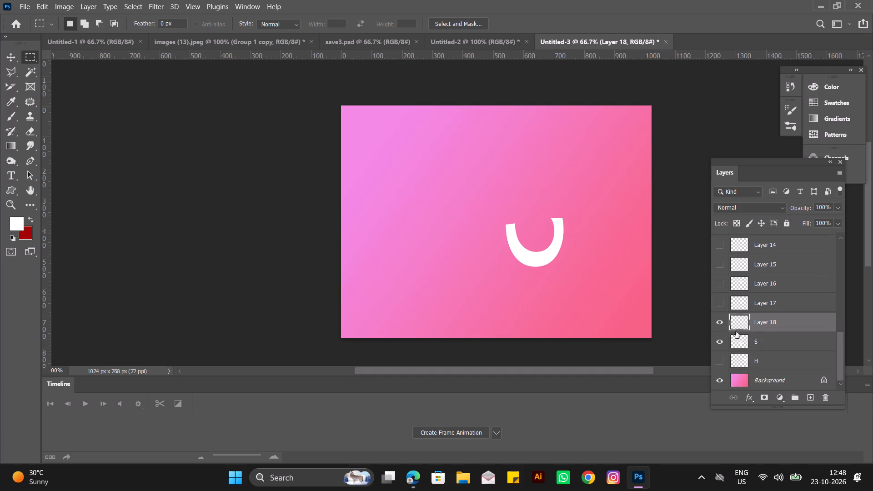
pyautogui.click(723, 320)
pyautogui.click(761, 340)
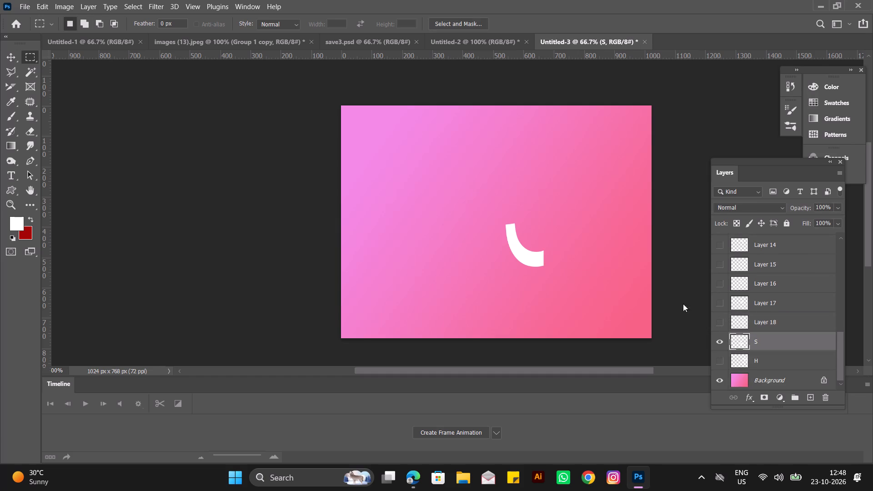
# Cut the S's bottom curve, leaving only the lower-left tip, to a new layer, hide it and reselect the S layer.
pyautogui.moveTo(591, 297); pyautogui.dragTo(533, 245)
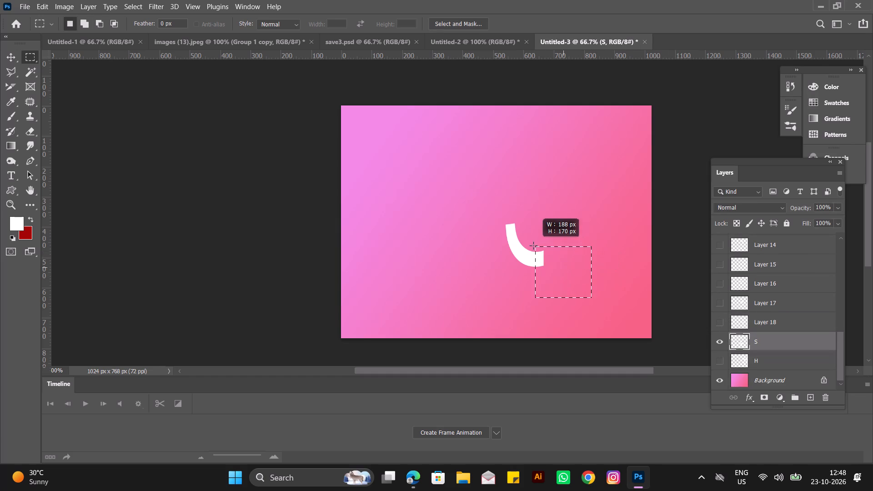
pyautogui.moveTo(533, 245); pyautogui.dragTo(492, 238)
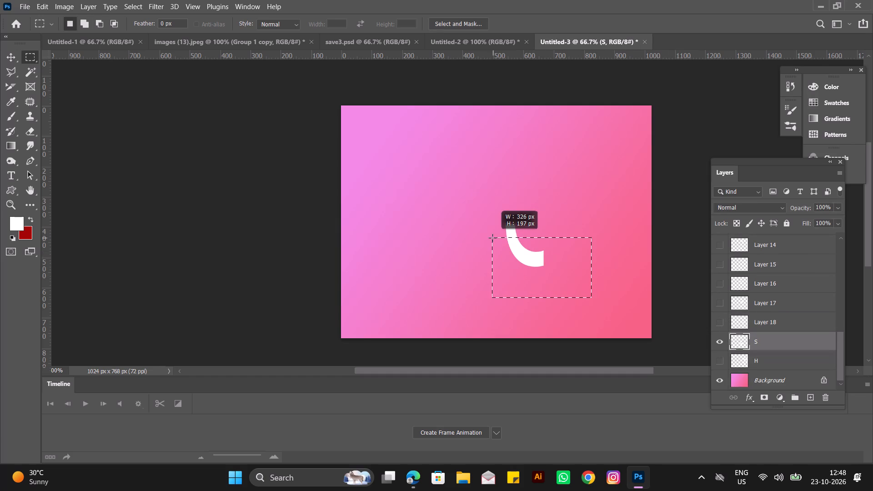
pyautogui.moveTo(492, 238); pyautogui.dragTo(492, 238)
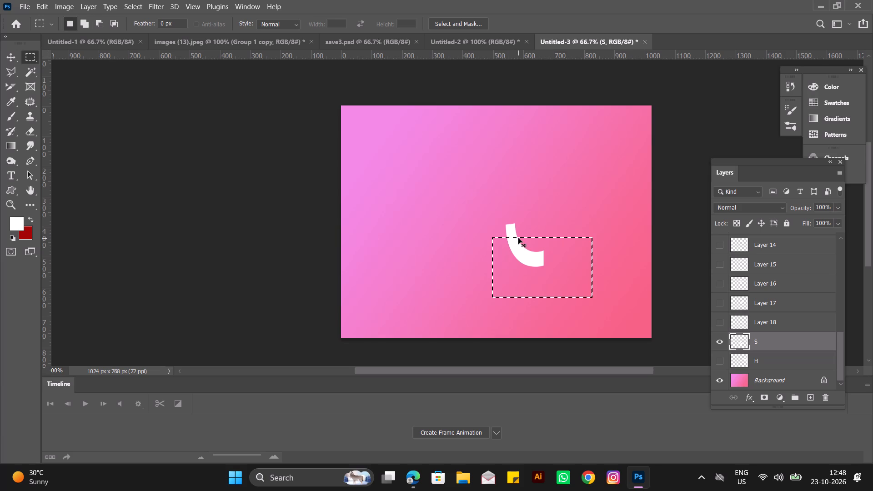
pyautogui.hotkey('ctrl', 'shift', 'j')
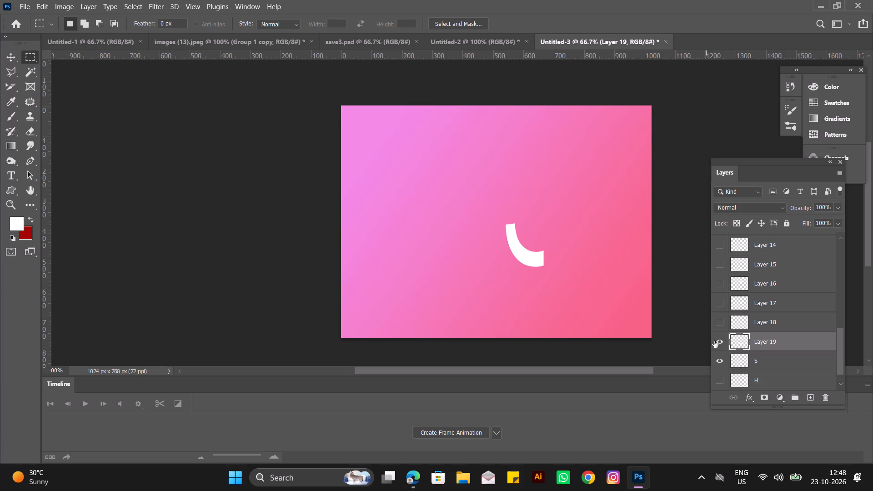
pyautogui.click(714, 341)
pyautogui.click(753, 357)
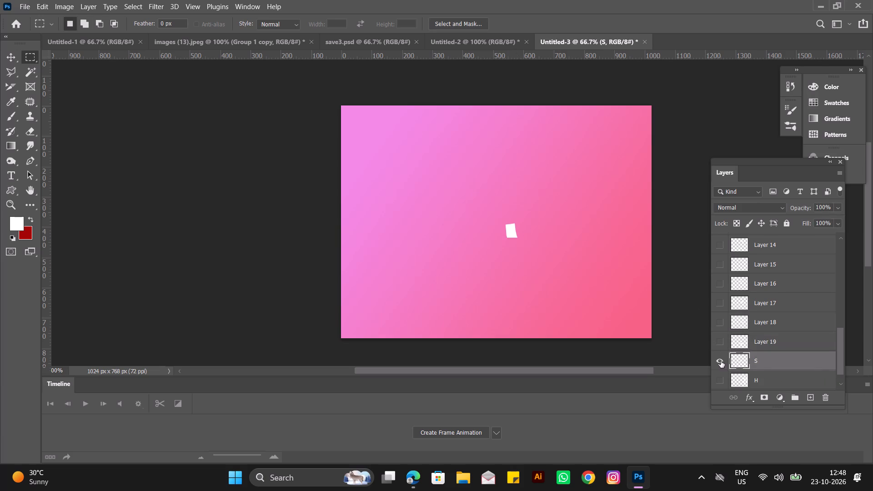
# Hide the S layer holding the leftover tip and show the H layer.
pyautogui.click(721, 361)
pyautogui.scroll(-3, 737, 357)
pyautogui.click(720, 360)
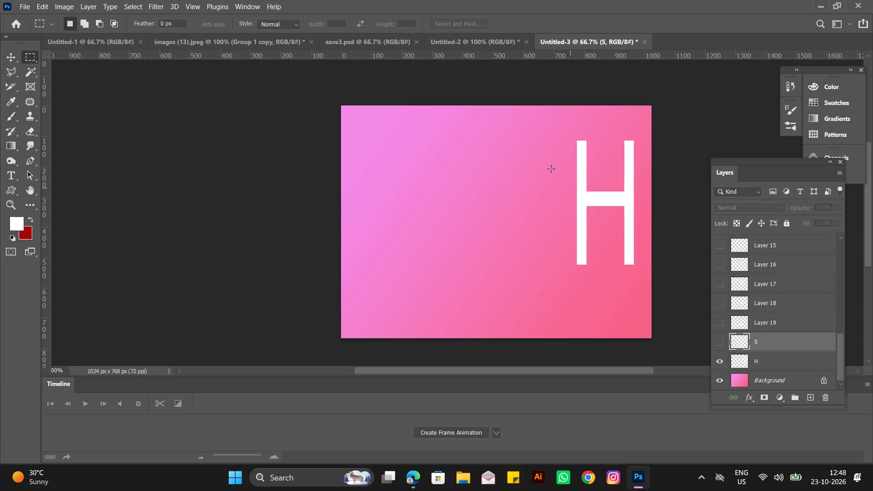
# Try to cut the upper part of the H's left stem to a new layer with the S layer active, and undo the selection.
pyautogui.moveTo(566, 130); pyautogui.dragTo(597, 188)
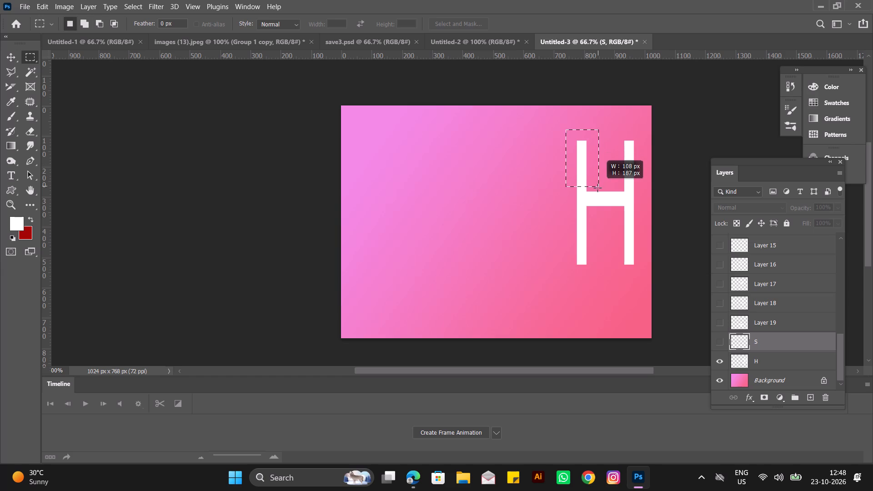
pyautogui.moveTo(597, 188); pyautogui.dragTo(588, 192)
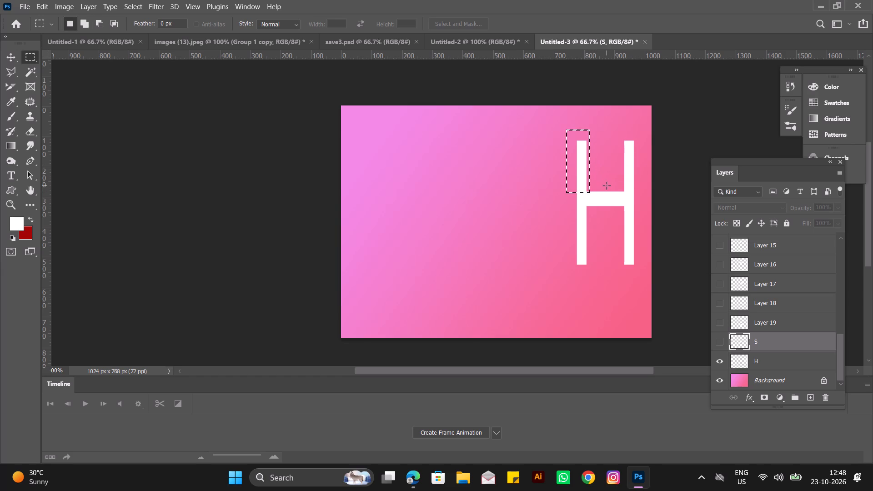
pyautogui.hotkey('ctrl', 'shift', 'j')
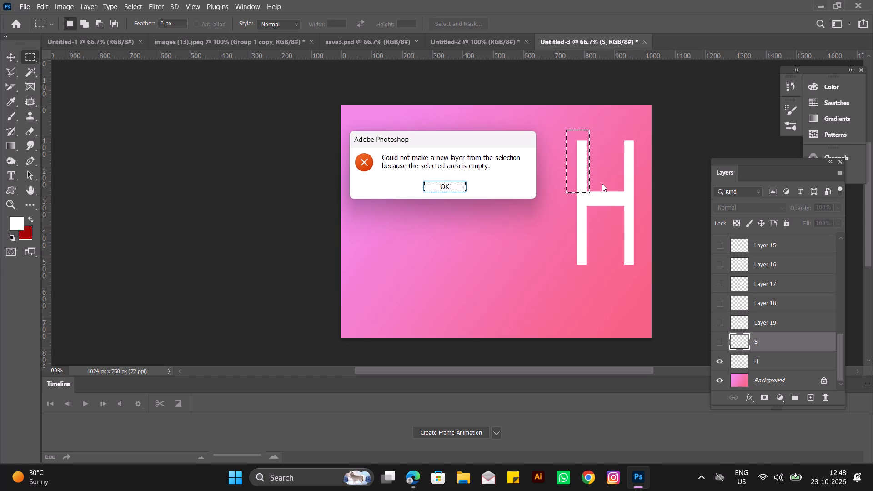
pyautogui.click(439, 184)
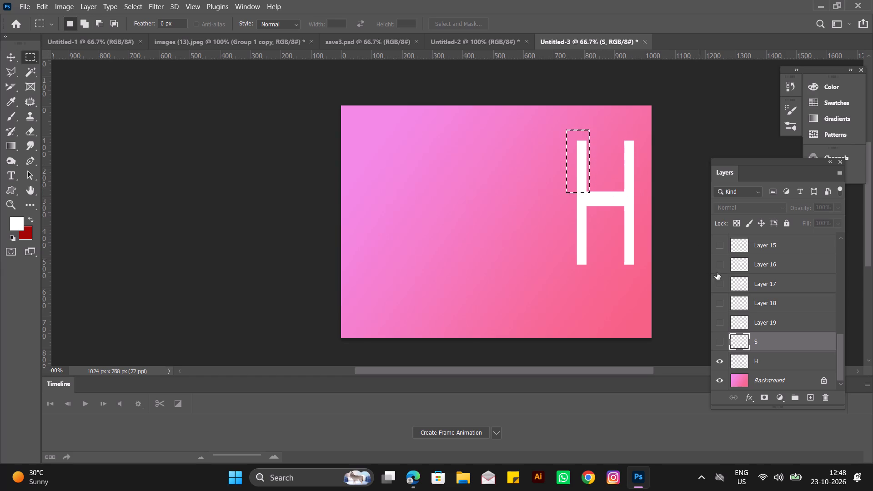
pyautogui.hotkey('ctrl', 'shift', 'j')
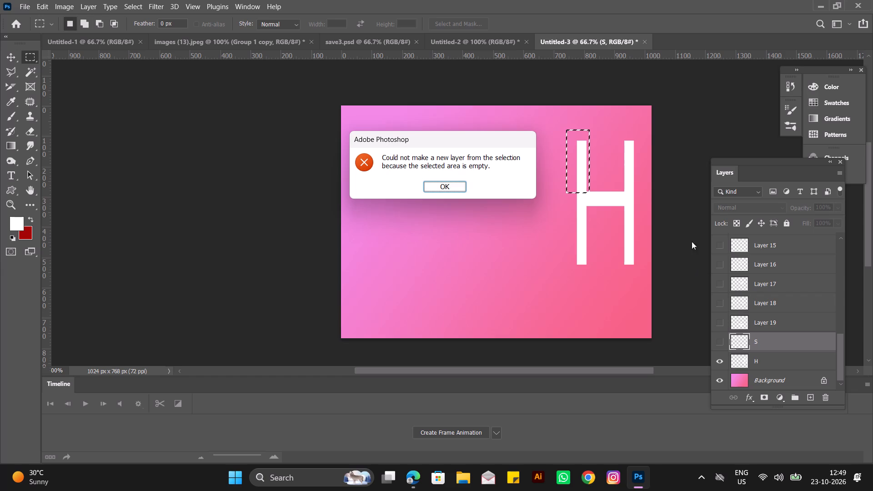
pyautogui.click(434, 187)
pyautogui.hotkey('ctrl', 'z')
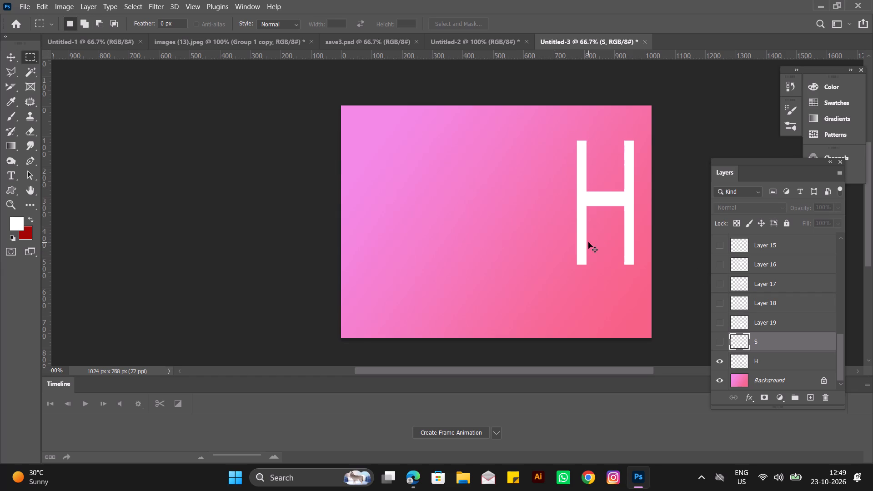
# Select the H layer, cut the upper left stem down to just below the crossbar to a new layer, and hide it.
pyautogui.click(758, 361)
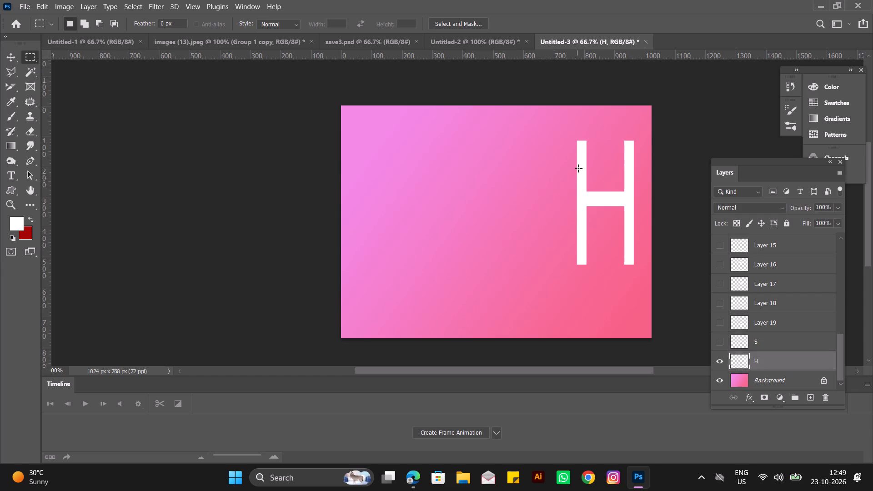
pyautogui.moveTo(572, 135); pyautogui.dragTo(587, 207)
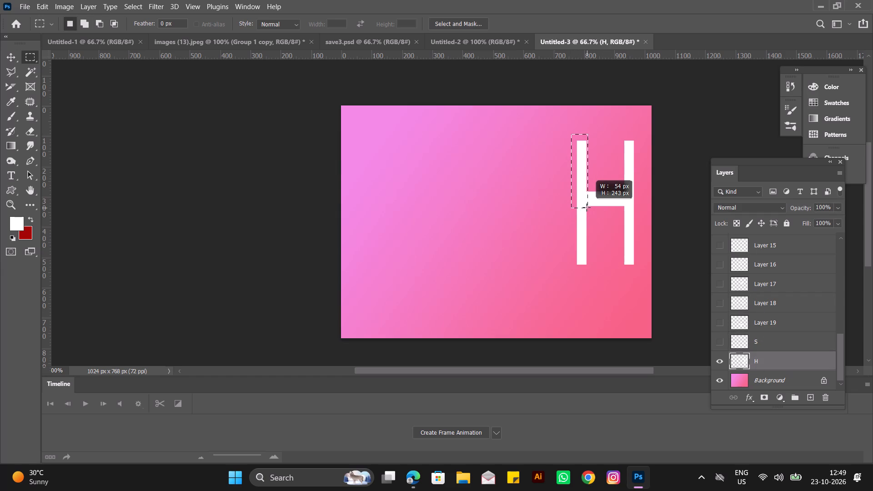
pyautogui.moveTo(587, 207); pyautogui.dragTo(587, 209)
pyautogui.hotkey('ctrl', 'shift', 'j')
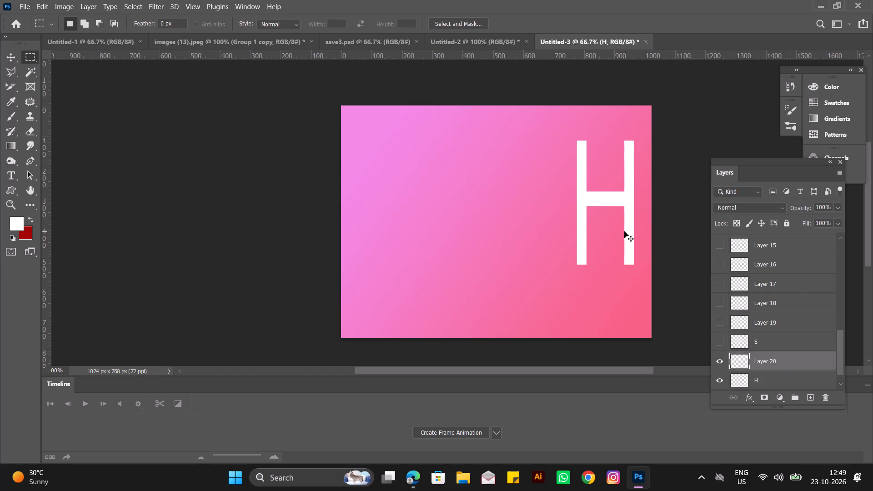
pyautogui.scroll(-3, 782, 311)
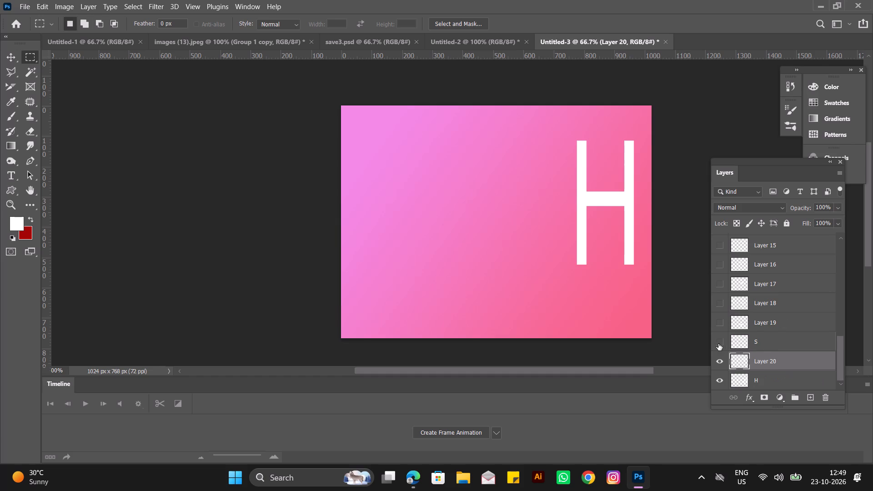
pyautogui.click(718, 344)
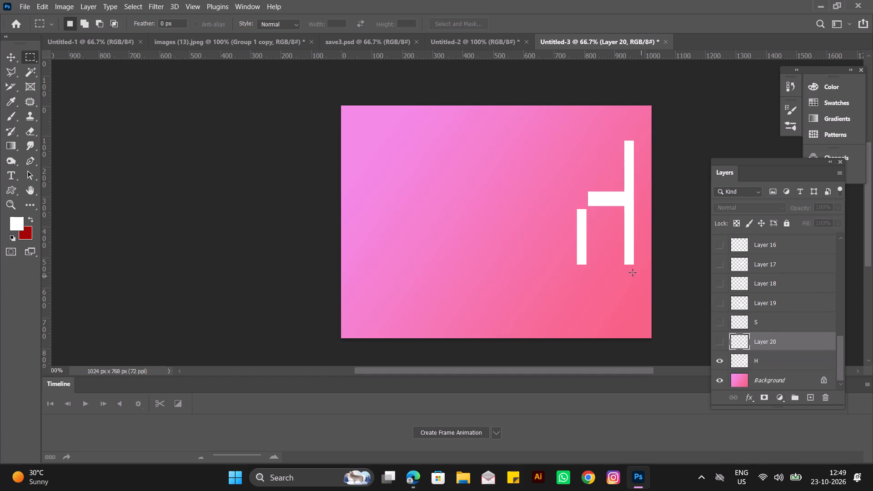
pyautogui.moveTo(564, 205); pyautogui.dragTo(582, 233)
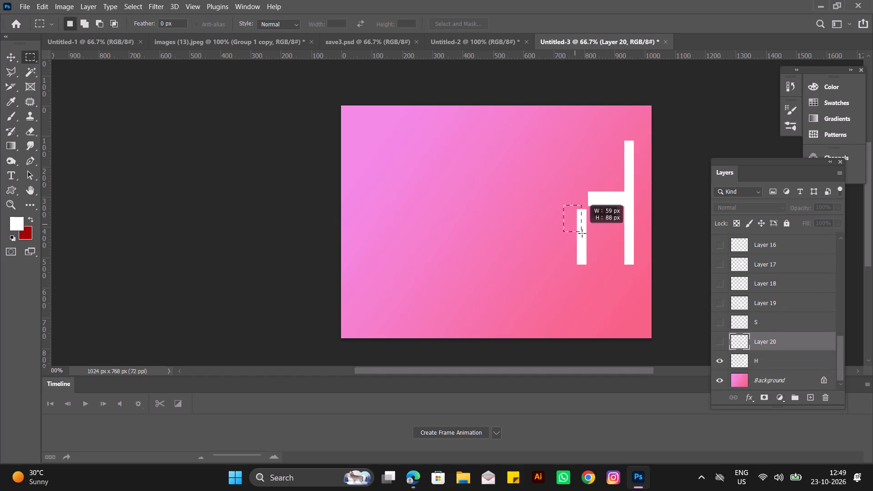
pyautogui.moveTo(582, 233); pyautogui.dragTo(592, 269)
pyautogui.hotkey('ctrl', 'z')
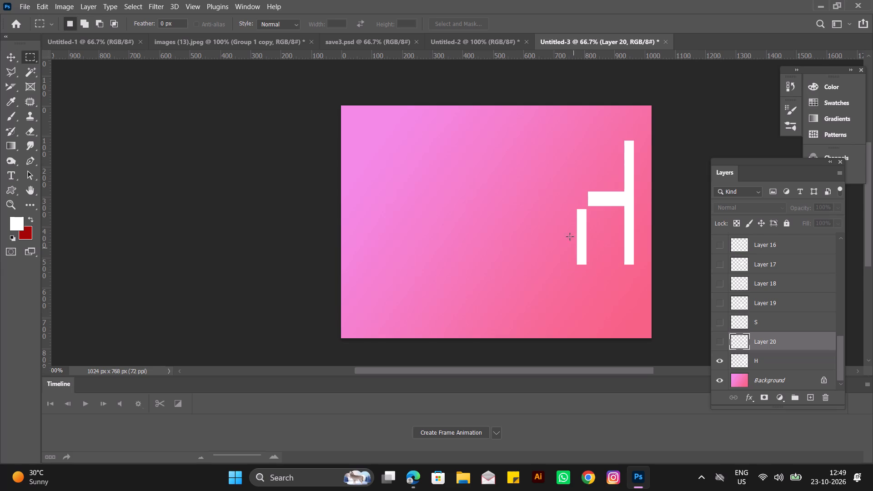
# Cut the H's remaining lower left stem from the H layer to a new layer, hide it and reselect the H layer.
pyautogui.moveTo(570, 207); pyautogui.dragTo(590, 261)
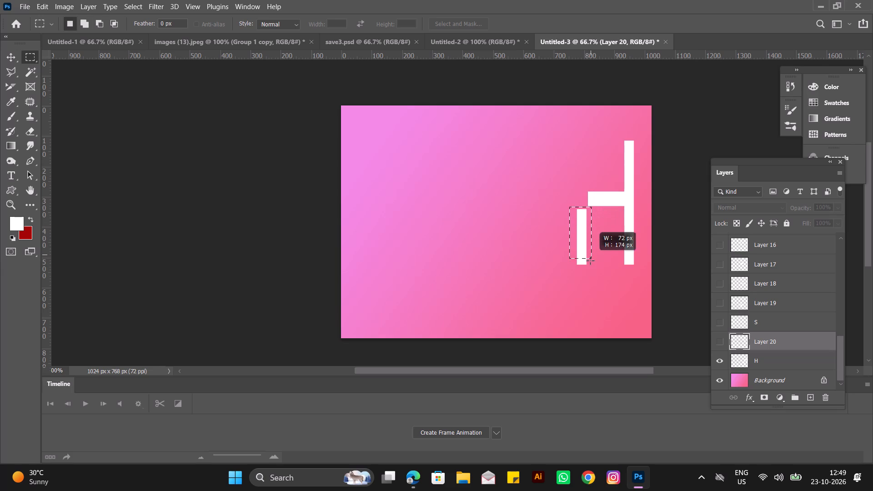
pyautogui.moveTo(590, 261); pyautogui.dragTo(590, 269)
pyautogui.hotkey('ctrl', 'shift', 'j')
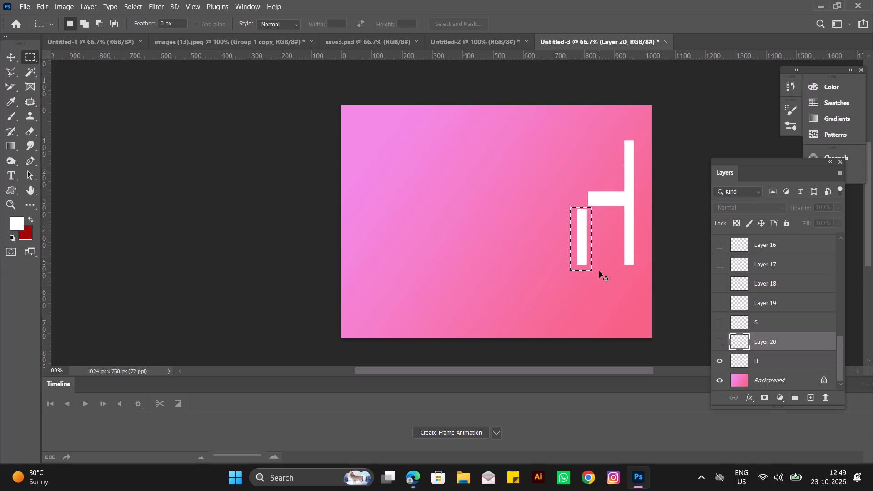
pyautogui.click(722, 342)
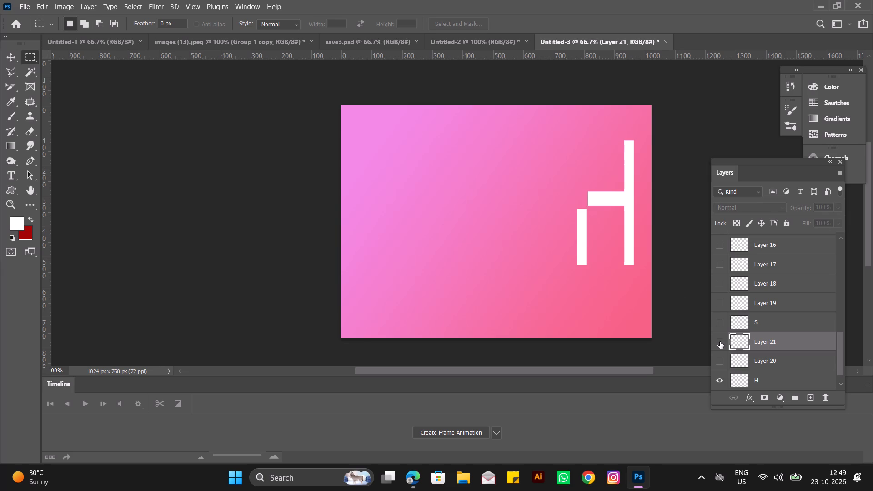
pyautogui.hotkey('ctrl', 'z')
pyautogui.hotkey('ctrl', 'z')
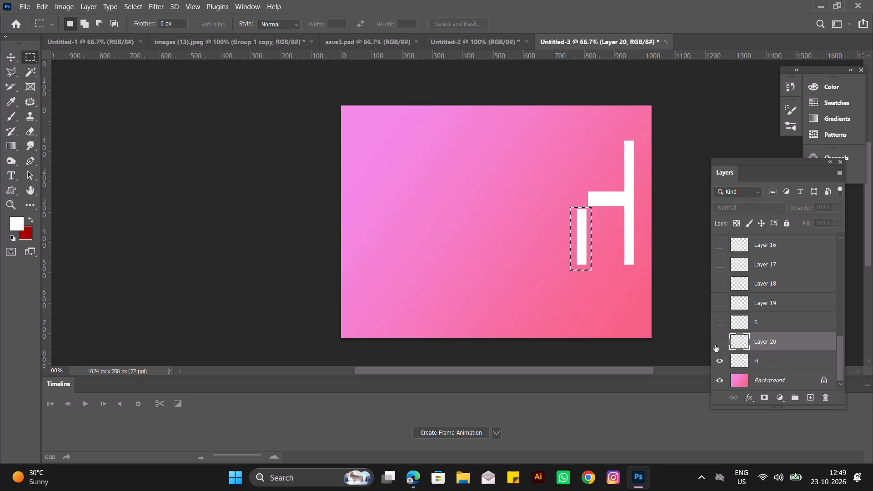
pyautogui.click(785, 365)
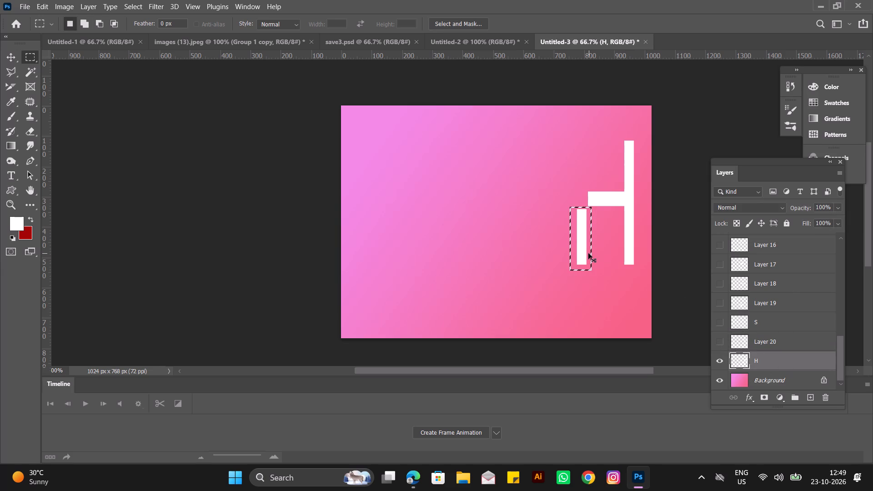
pyautogui.hotkey('ctrl', 'shift', 'j')
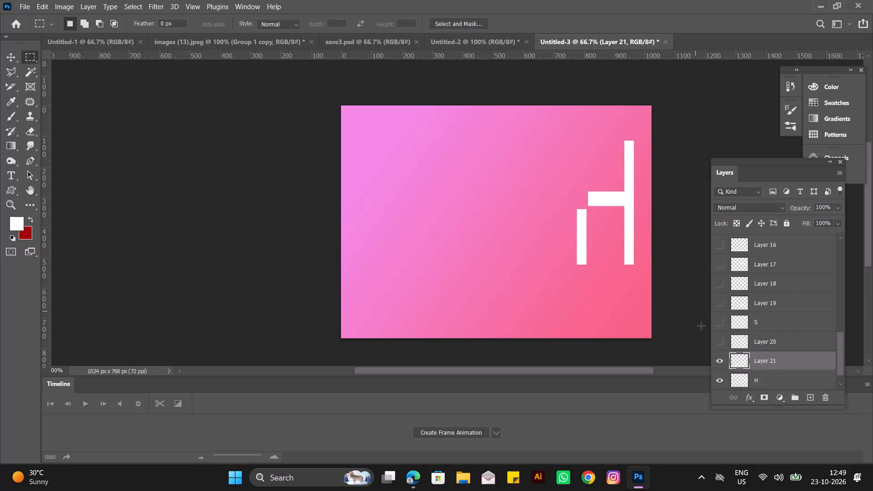
pyautogui.click(717, 358)
pyautogui.scroll(-3, 740, 354)
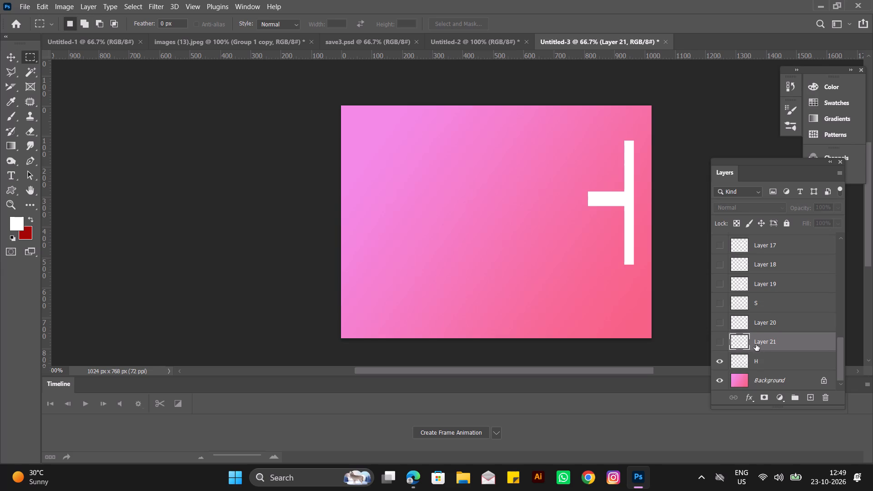
pyautogui.click(776, 362)
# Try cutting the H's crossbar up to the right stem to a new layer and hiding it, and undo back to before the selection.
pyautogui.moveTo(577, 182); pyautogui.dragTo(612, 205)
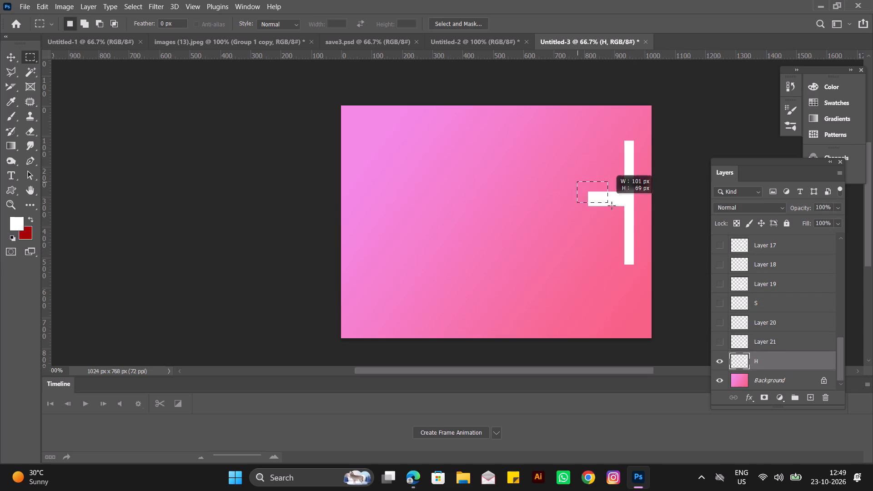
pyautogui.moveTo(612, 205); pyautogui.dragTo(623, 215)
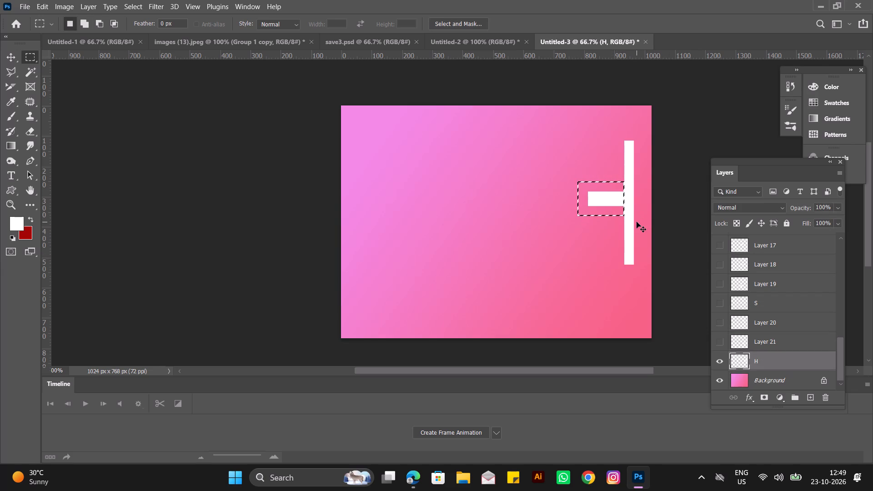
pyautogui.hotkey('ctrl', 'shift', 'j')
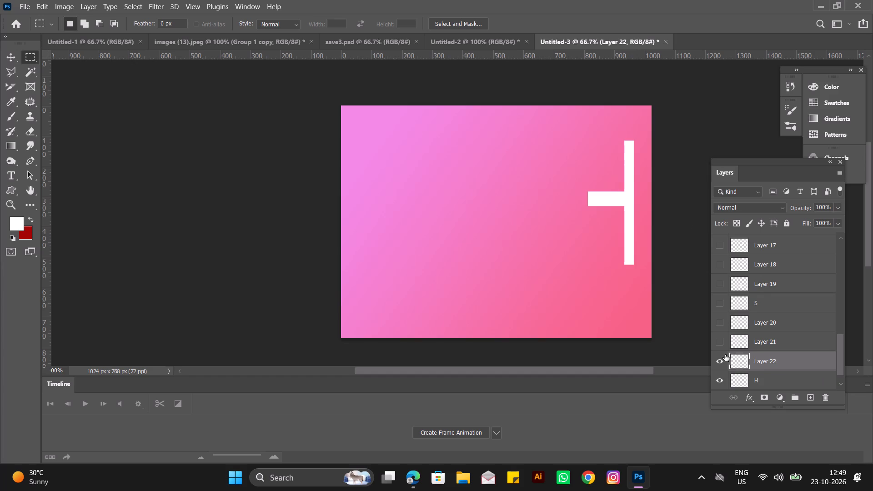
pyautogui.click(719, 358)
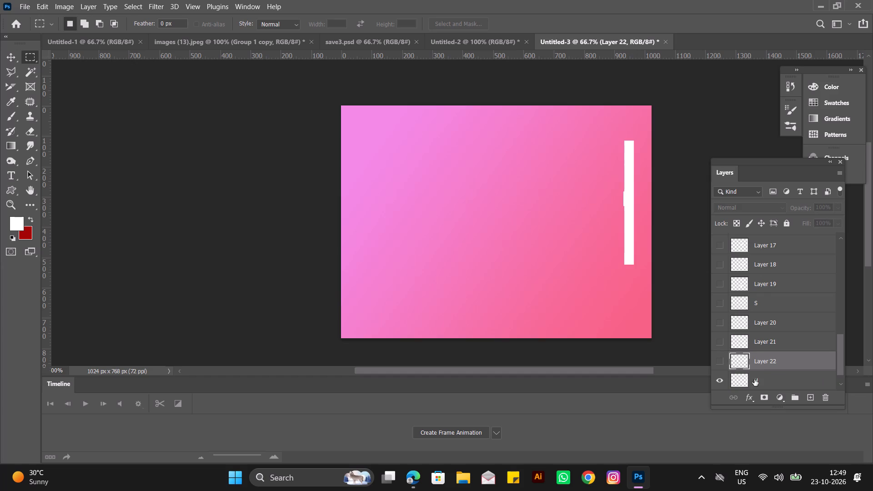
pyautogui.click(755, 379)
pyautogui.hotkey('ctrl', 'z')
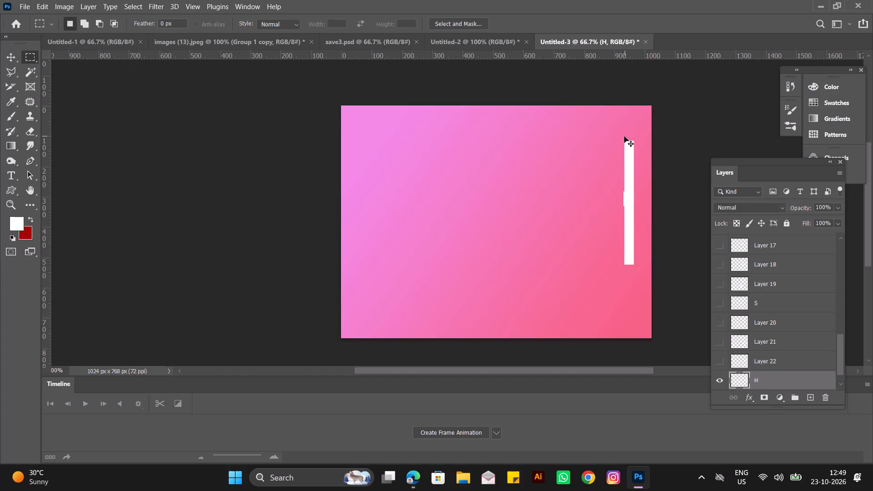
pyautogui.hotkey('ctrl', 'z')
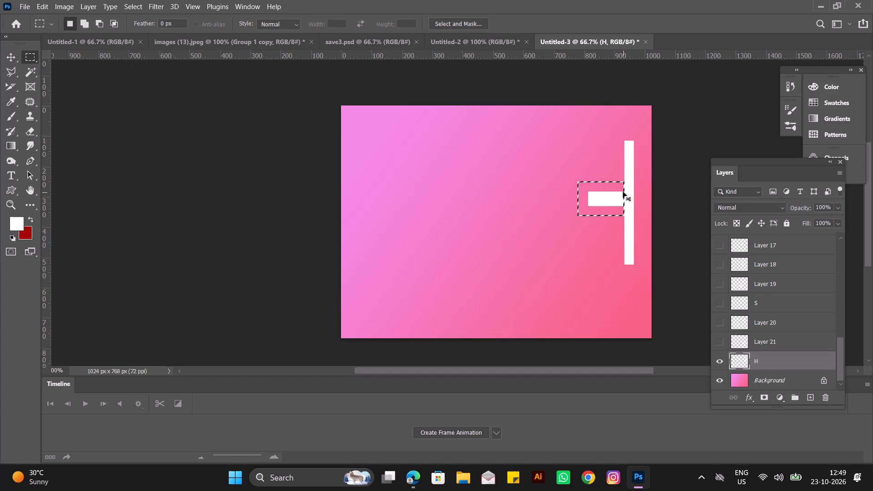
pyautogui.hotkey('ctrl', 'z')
# Cut the H's whole crossbar, flush with the right stem's edge, to a new layer, hide it and reselect the H layer.
pyautogui.moveTo(576, 182); pyautogui.dragTo(624, 223)
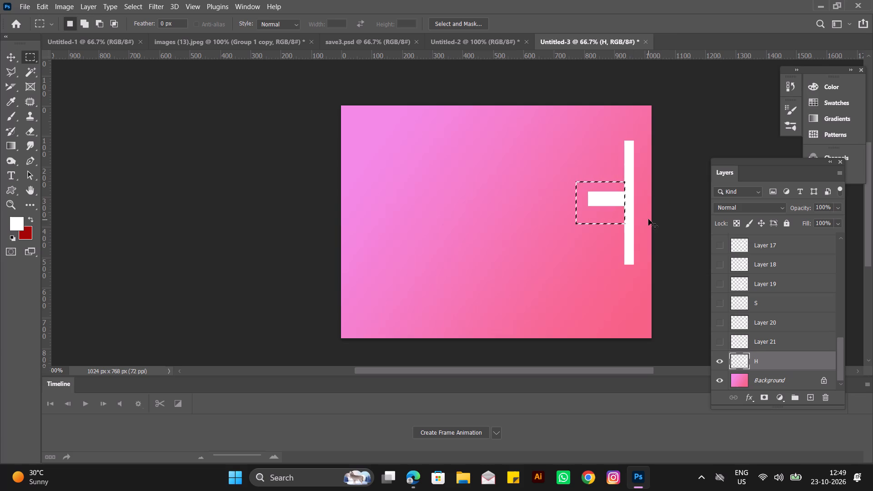
pyautogui.hotkey('ctrl', 'shift', 'j')
pyautogui.click(717, 361)
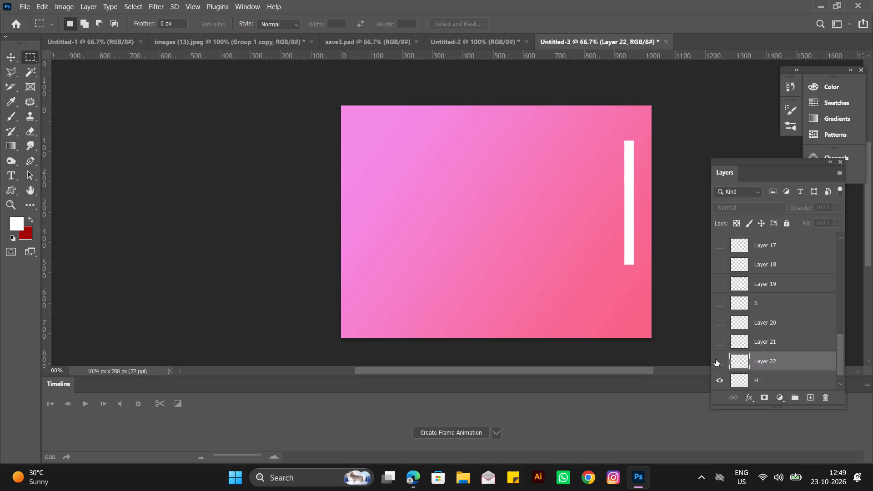
pyautogui.click(762, 378)
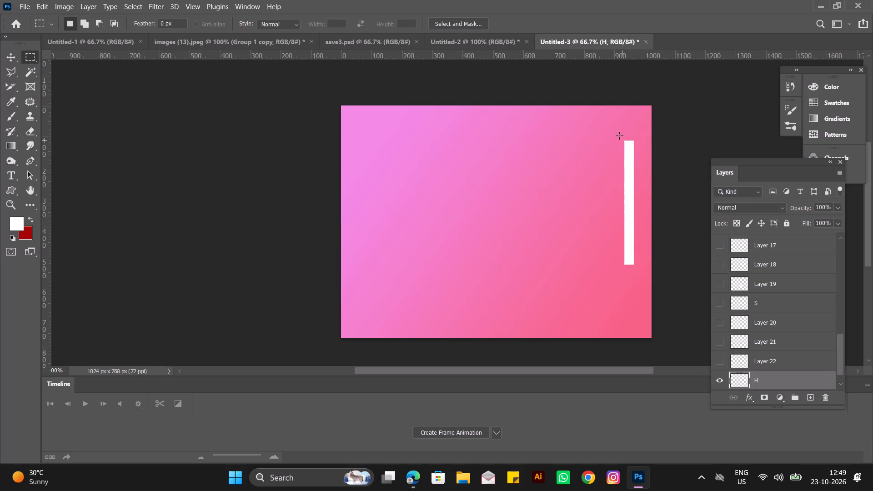
# Cut the H's right stem down to just below the crossbar level to a new layer, hide it and reselect the H layer.
pyautogui.moveTo(618, 132); pyautogui.dragTo(640, 211)
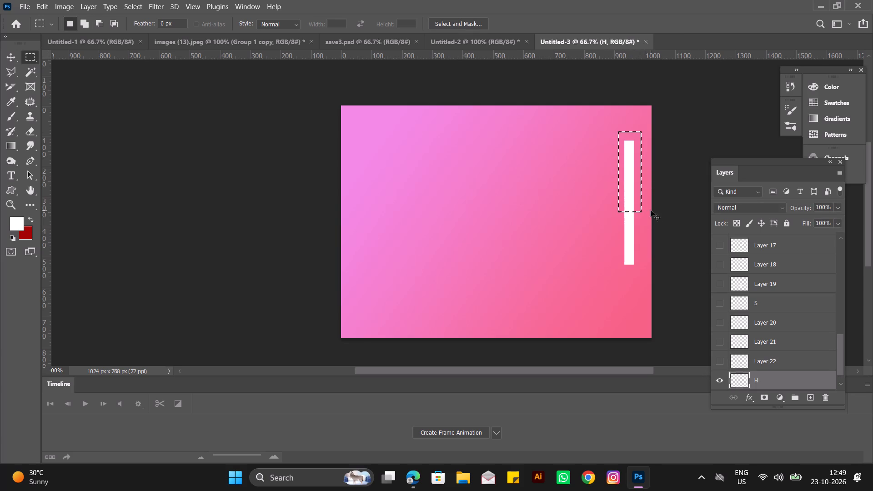
pyautogui.hotkey('ctrl', 'shift', 'j')
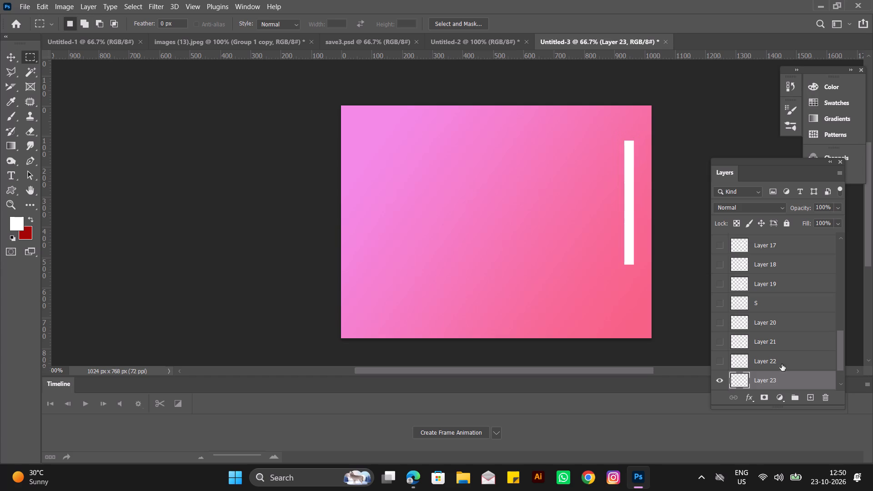
pyautogui.click(718, 377)
pyautogui.scroll(-4, 743, 338)
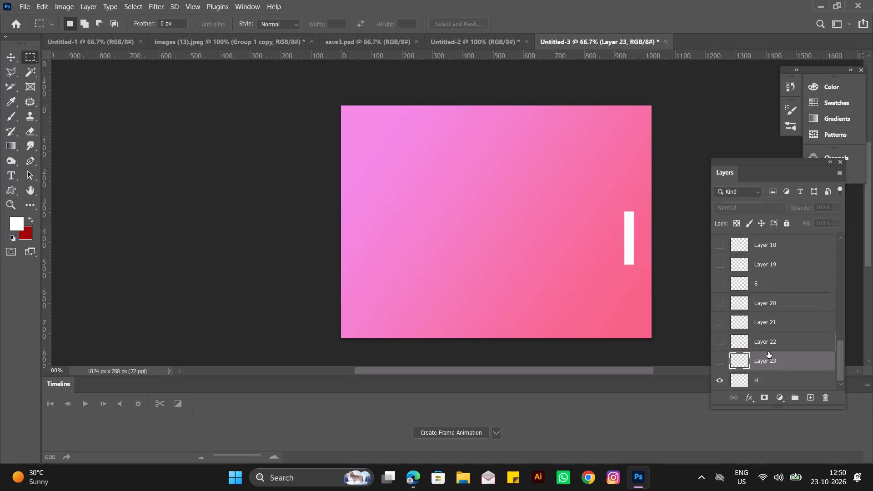
pyautogui.click(769, 355)
# Cut the remaining right stem of the H, except for a short bottom tip, to a new layer and hide it.
pyautogui.moveTo(614, 194); pyautogui.dragTo(643, 241)
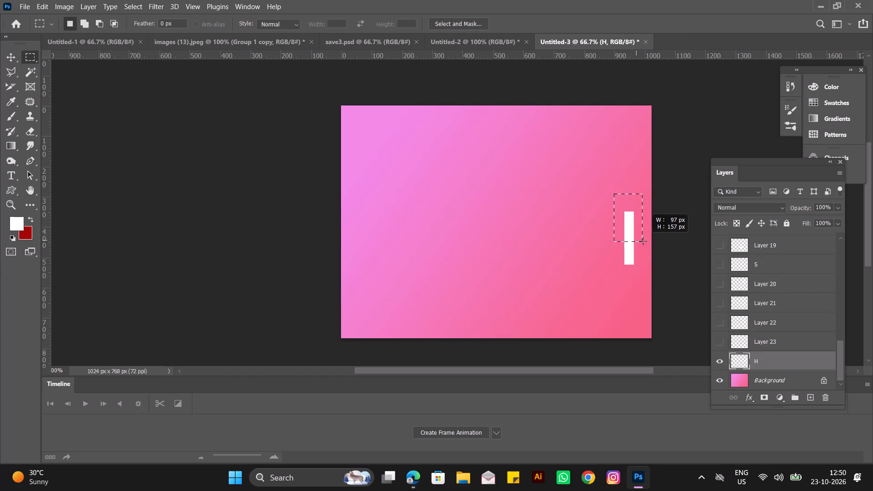
pyautogui.moveTo(643, 241); pyautogui.dragTo(644, 247)
pyautogui.hotkey('ctrl', 'shift', 'j')
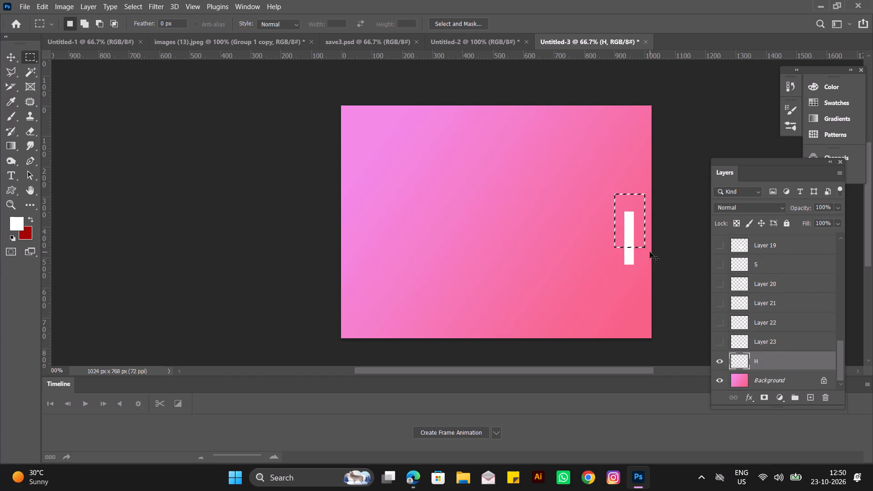
pyautogui.click(714, 361)
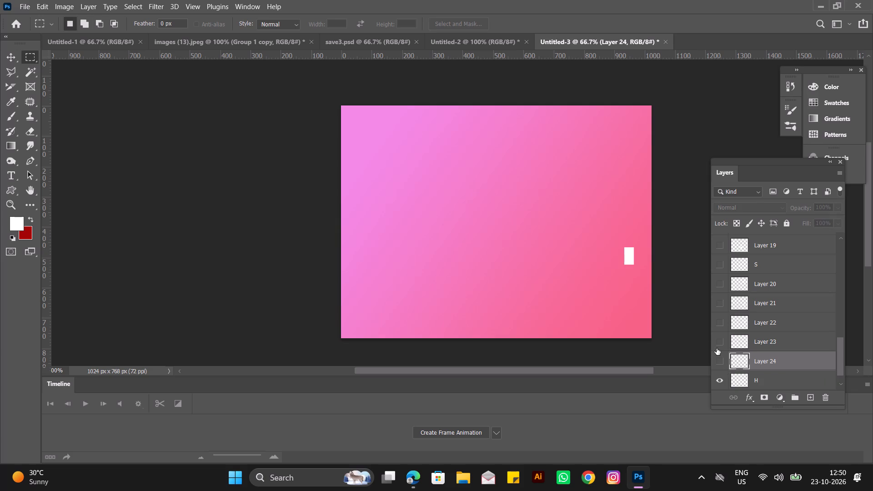
# Hide the H layer holding the leftover bottom tip of the right stem.
pyautogui.click(722, 380)
pyautogui.click(722, 380)
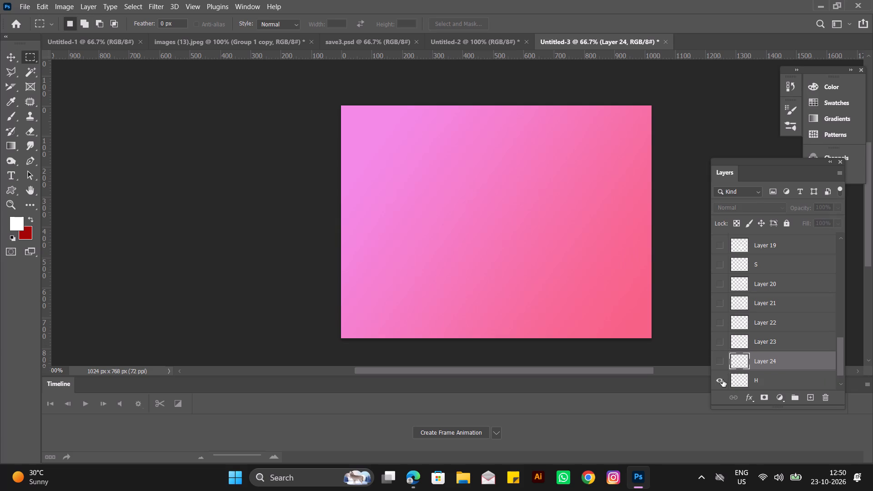
pyautogui.click(719, 381)
# Draw a ballpoint-pen custom shape path about 265 × 331 px in the upper-left part of the canvas and dismiss its properties.
pyautogui.scroll(8, 747, 339)
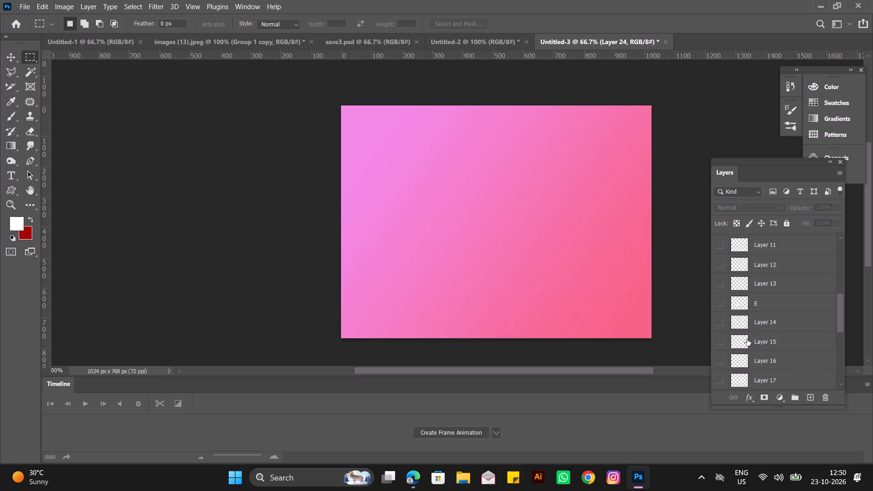
pyautogui.scroll(12, 747, 339)
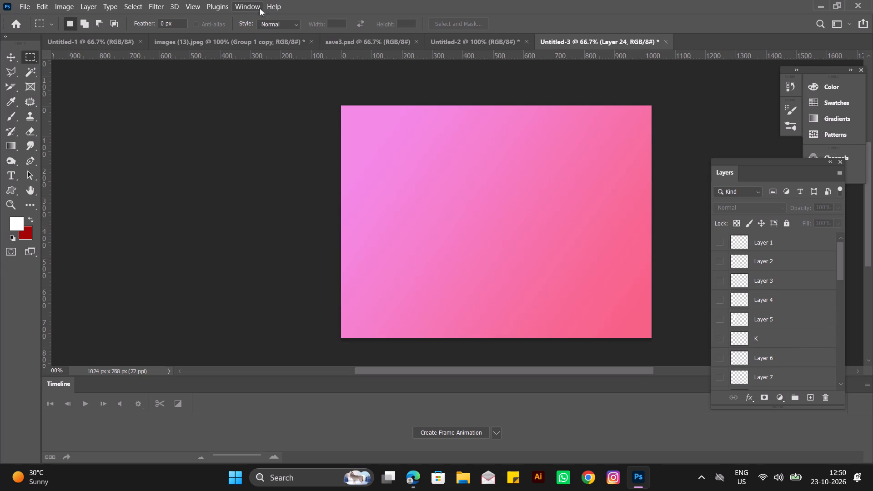
pyautogui.click(13, 188)
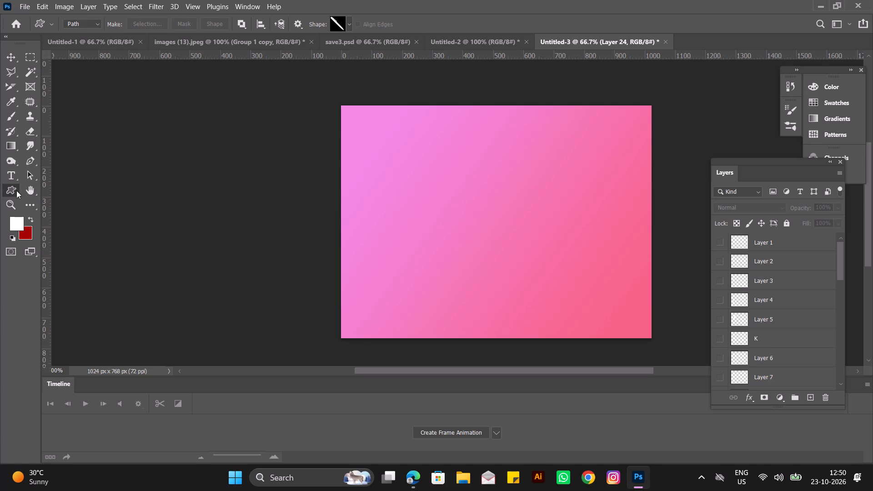
pyautogui.click(339, 18)
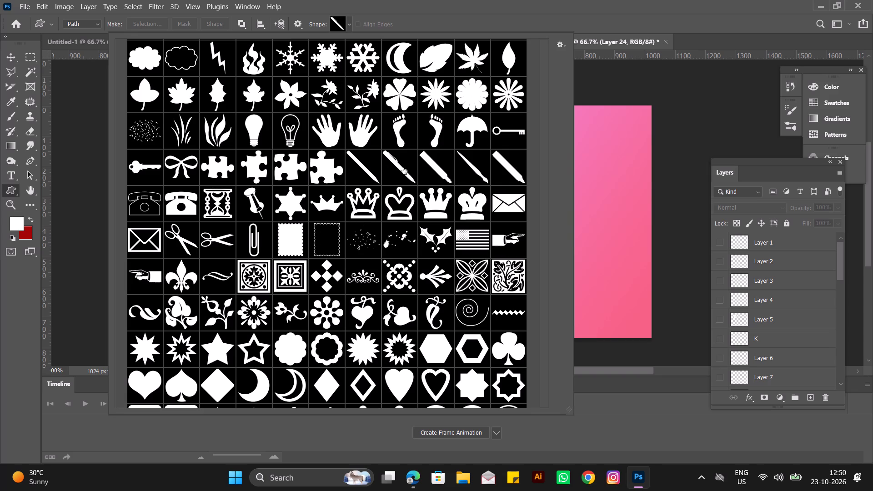
pyautogui.click(401, 169)
pyautogui.tripleClick(399, 165)
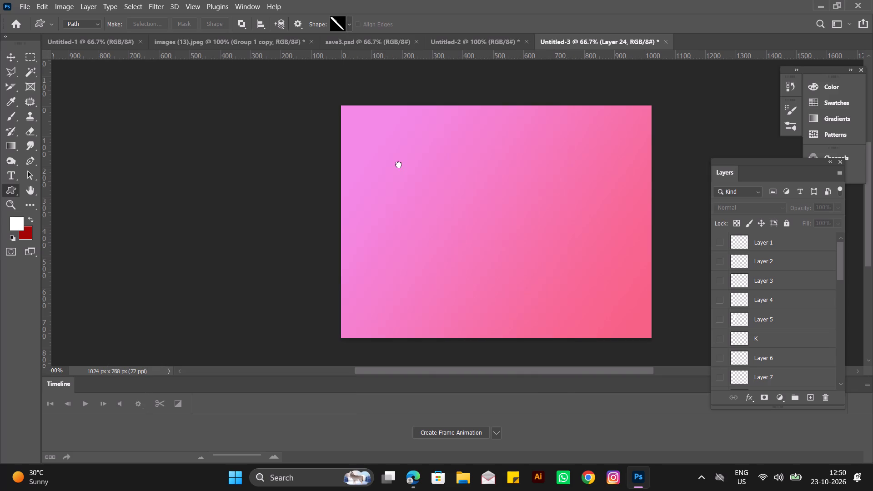
pyautogui.moveTo(384, 151); pyautogui.dragTo(447, 243)
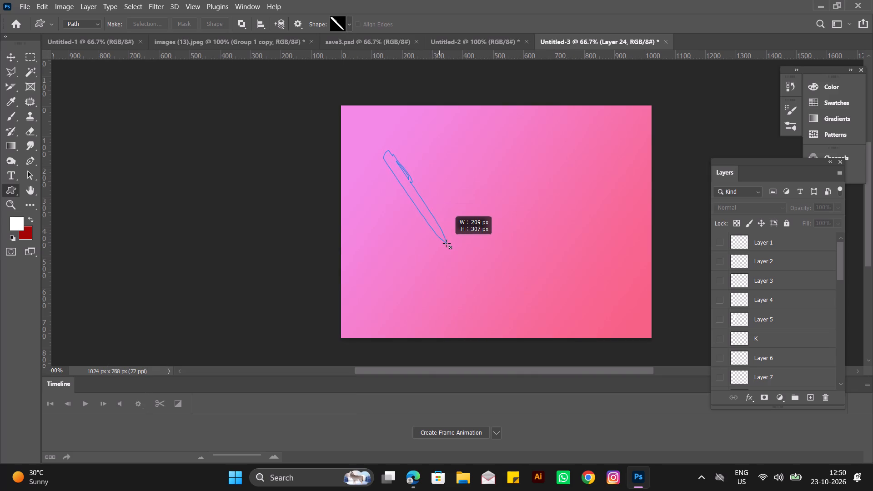
pyautogui.moveTo(447, 243); pyautogui.dragTo(464, 254)
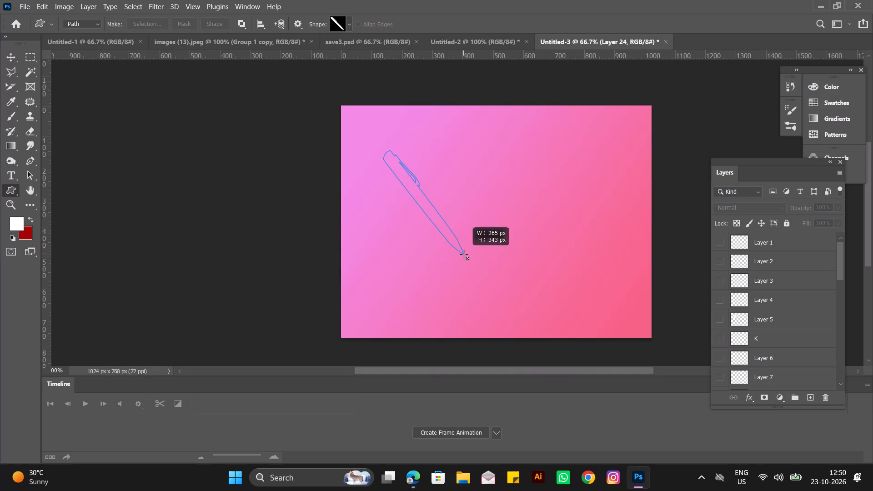
pyautogui.moveTo(464, 254); pyautogui.dragTo(463, 252)
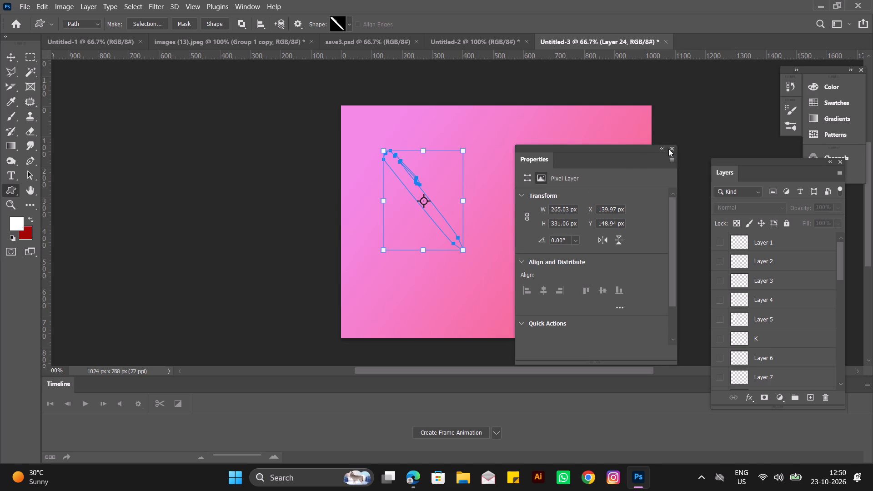
pyautogui.click(668, 149)
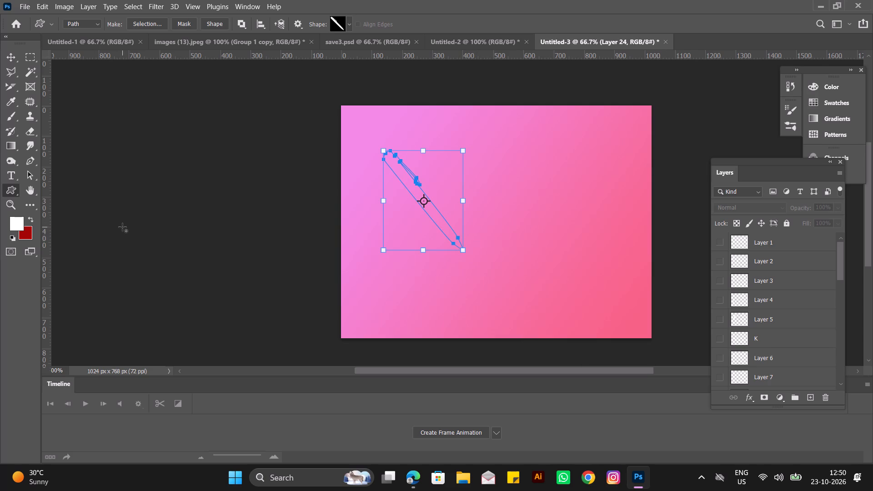
# Reset the colours to default black and white and set the foreground colour to bright red.
pyautogui.press('d')
pyautogui.press('d')
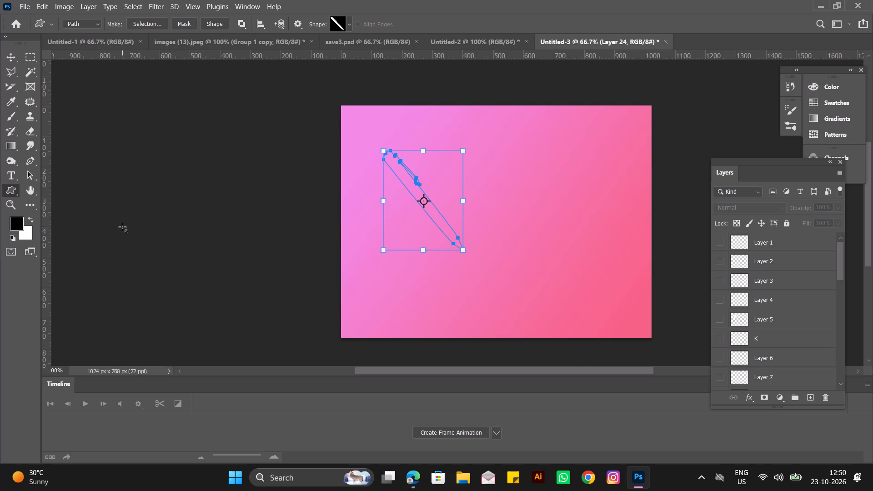
pyautogui.doubleClick(13, 221)
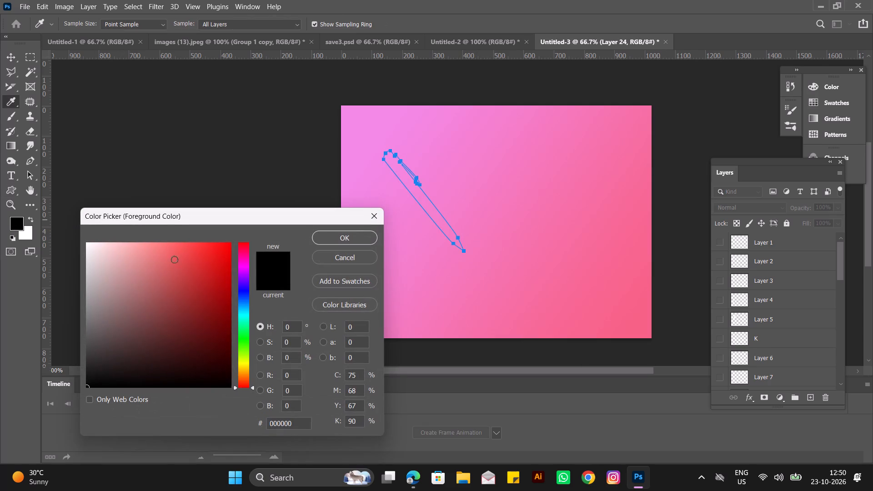
pyautogui.moveTo(188, 270); pyautogui.dragTo(223, 252)
pyautogui.click(348, 236)
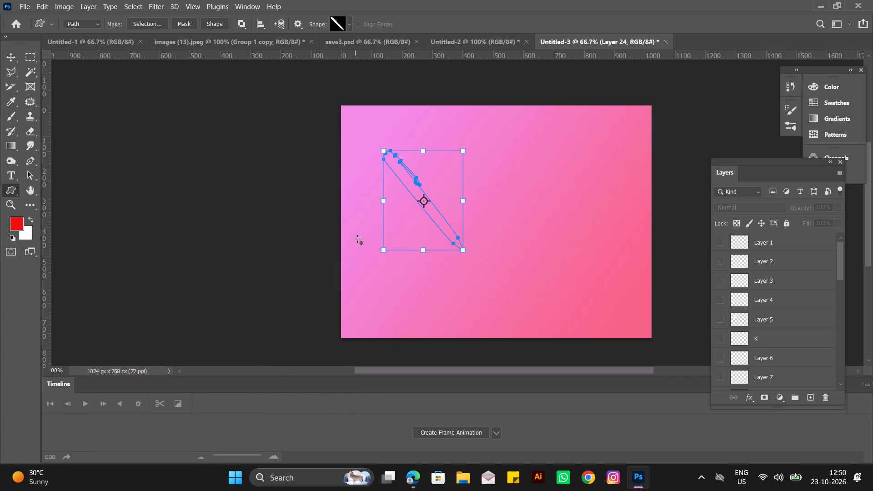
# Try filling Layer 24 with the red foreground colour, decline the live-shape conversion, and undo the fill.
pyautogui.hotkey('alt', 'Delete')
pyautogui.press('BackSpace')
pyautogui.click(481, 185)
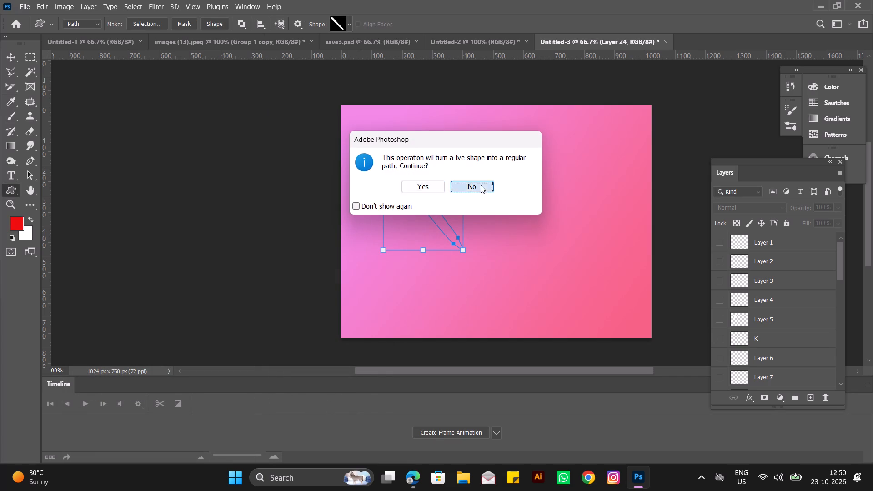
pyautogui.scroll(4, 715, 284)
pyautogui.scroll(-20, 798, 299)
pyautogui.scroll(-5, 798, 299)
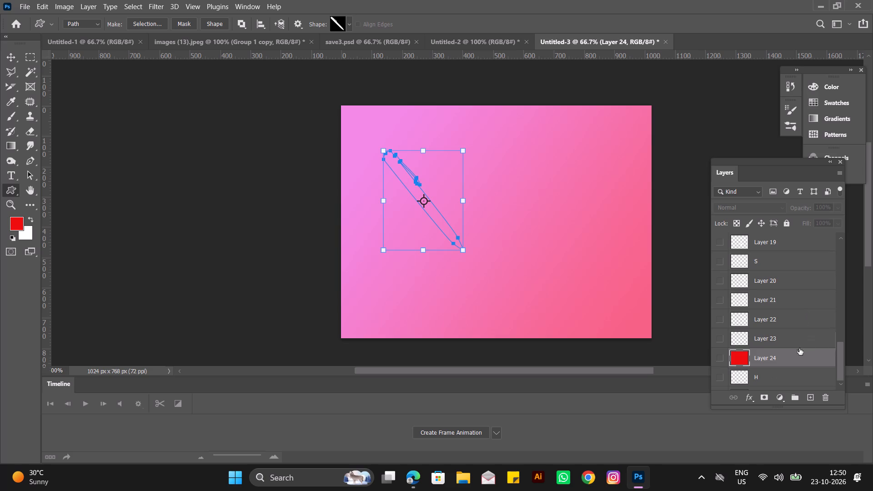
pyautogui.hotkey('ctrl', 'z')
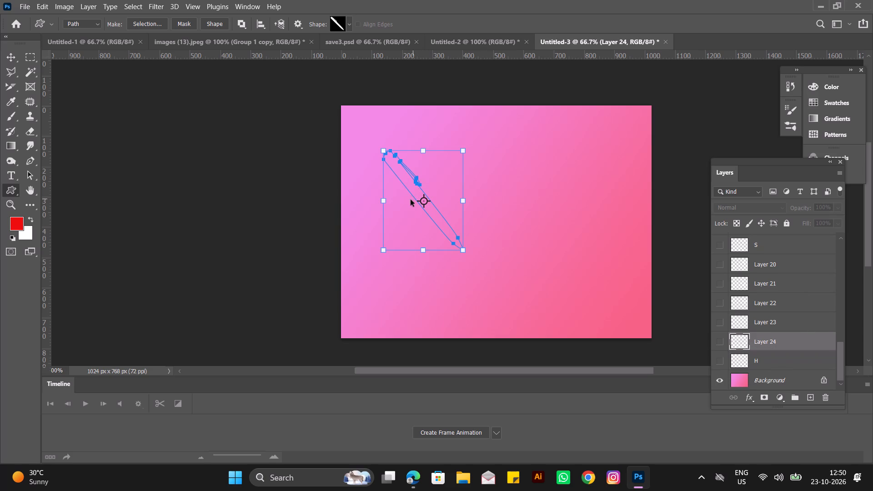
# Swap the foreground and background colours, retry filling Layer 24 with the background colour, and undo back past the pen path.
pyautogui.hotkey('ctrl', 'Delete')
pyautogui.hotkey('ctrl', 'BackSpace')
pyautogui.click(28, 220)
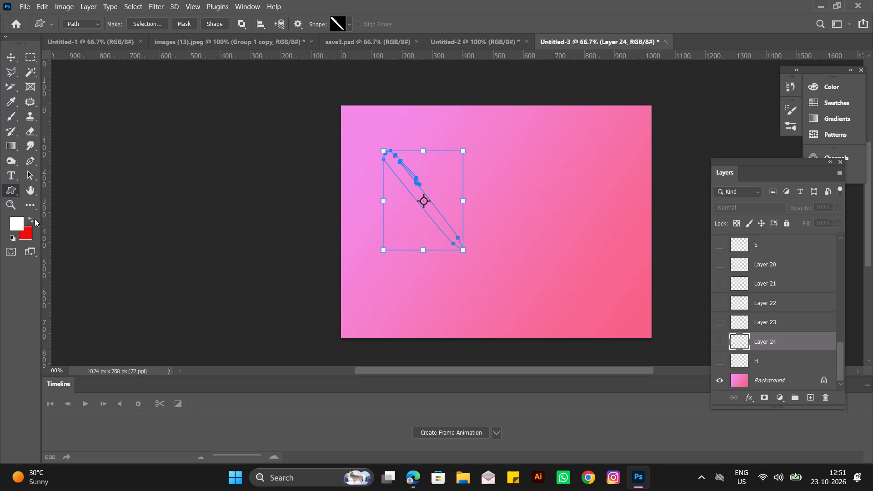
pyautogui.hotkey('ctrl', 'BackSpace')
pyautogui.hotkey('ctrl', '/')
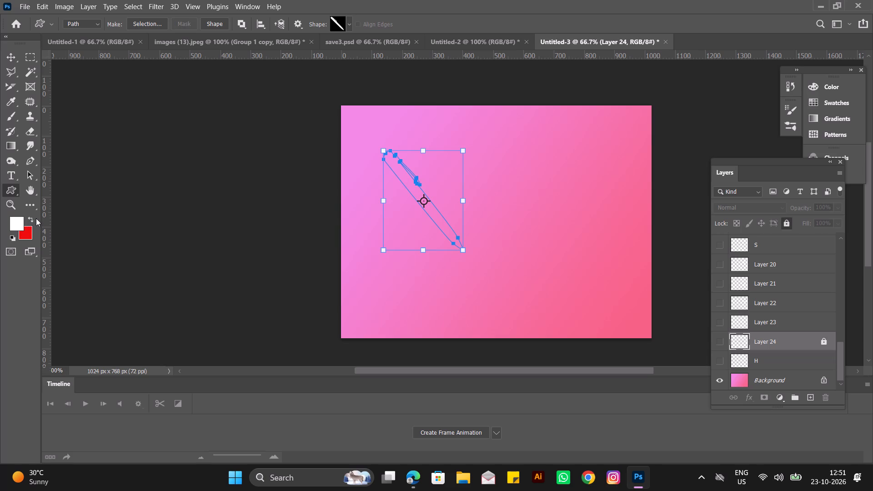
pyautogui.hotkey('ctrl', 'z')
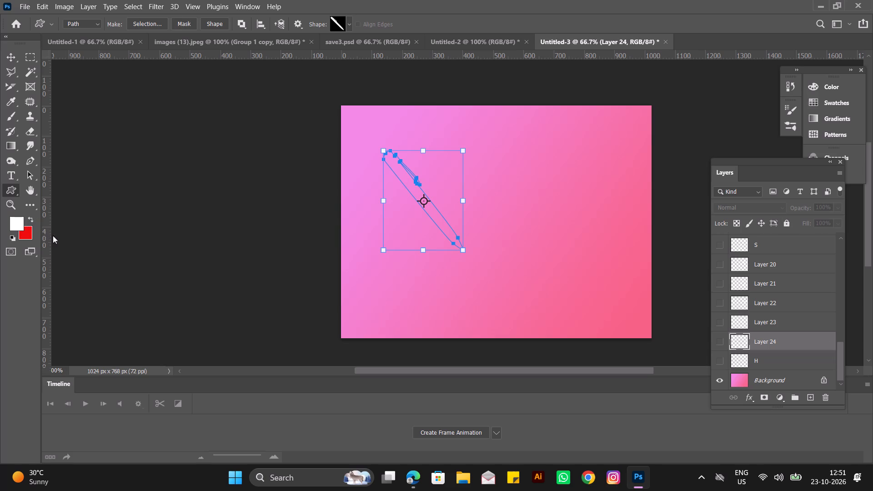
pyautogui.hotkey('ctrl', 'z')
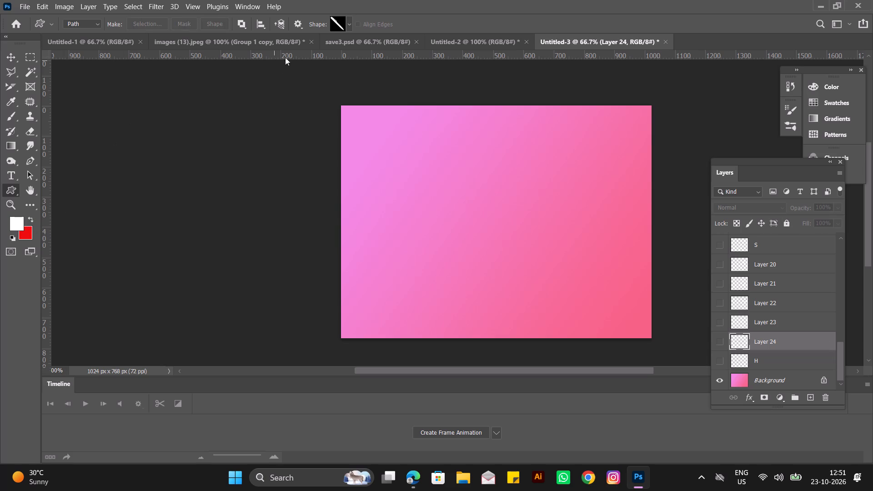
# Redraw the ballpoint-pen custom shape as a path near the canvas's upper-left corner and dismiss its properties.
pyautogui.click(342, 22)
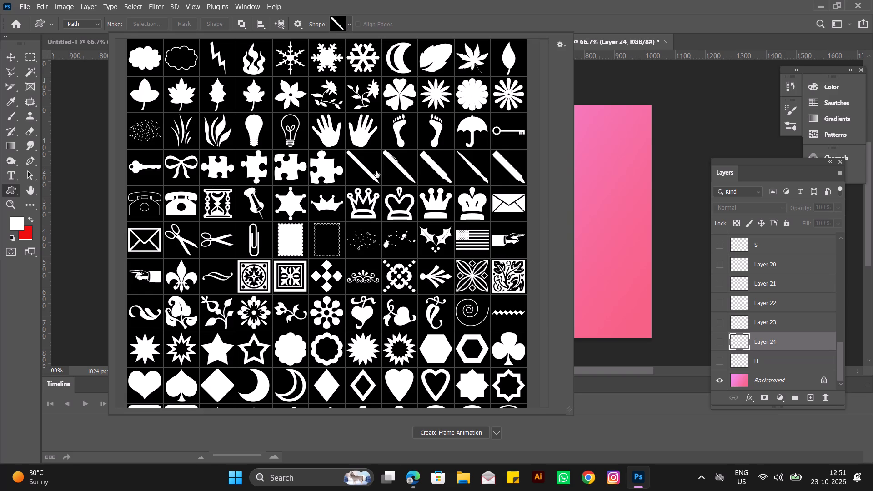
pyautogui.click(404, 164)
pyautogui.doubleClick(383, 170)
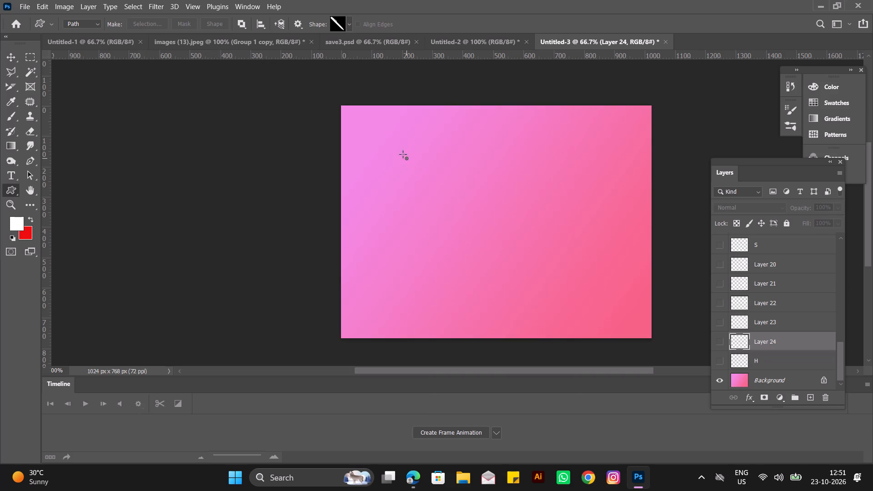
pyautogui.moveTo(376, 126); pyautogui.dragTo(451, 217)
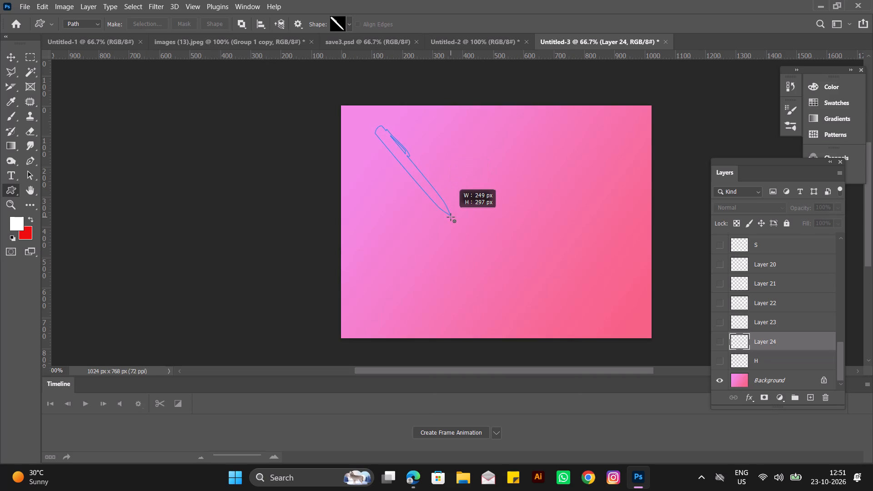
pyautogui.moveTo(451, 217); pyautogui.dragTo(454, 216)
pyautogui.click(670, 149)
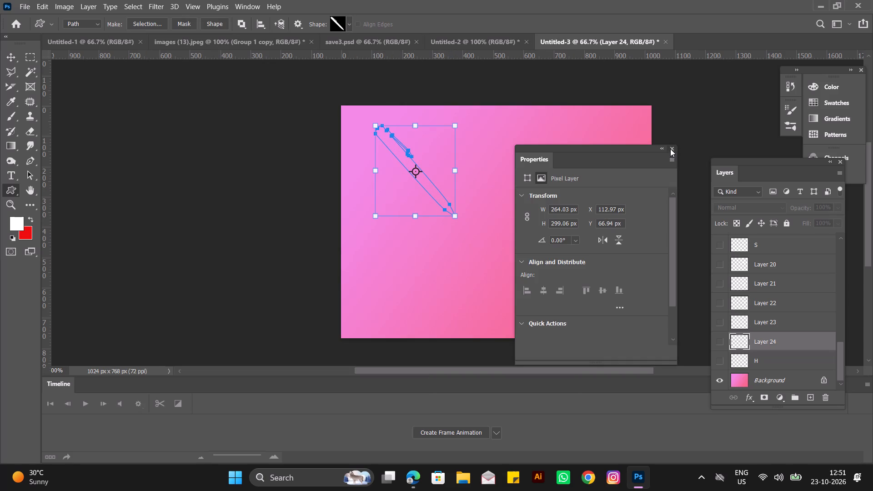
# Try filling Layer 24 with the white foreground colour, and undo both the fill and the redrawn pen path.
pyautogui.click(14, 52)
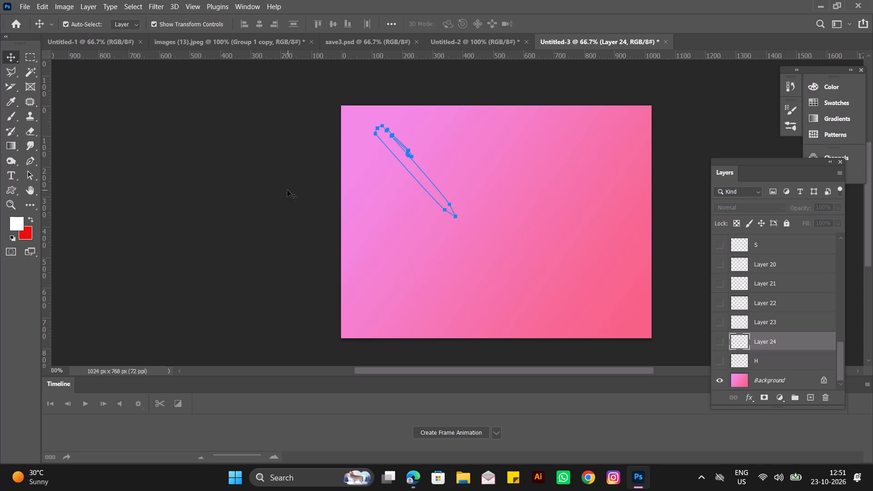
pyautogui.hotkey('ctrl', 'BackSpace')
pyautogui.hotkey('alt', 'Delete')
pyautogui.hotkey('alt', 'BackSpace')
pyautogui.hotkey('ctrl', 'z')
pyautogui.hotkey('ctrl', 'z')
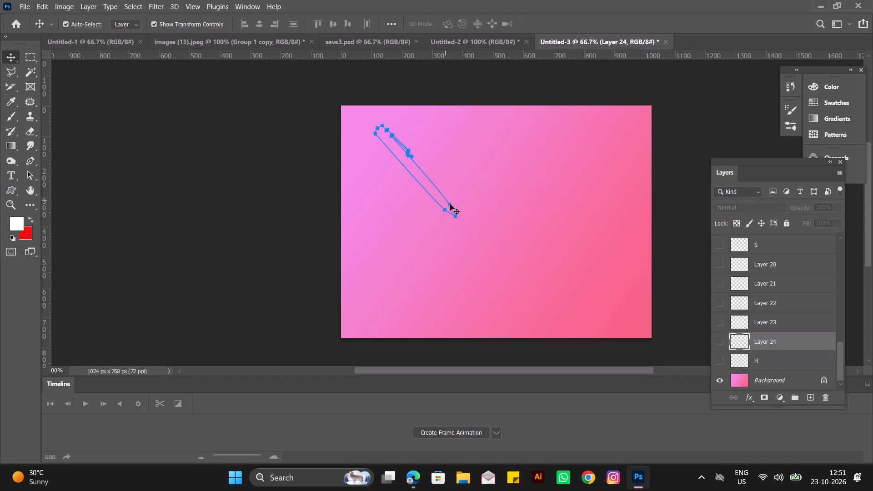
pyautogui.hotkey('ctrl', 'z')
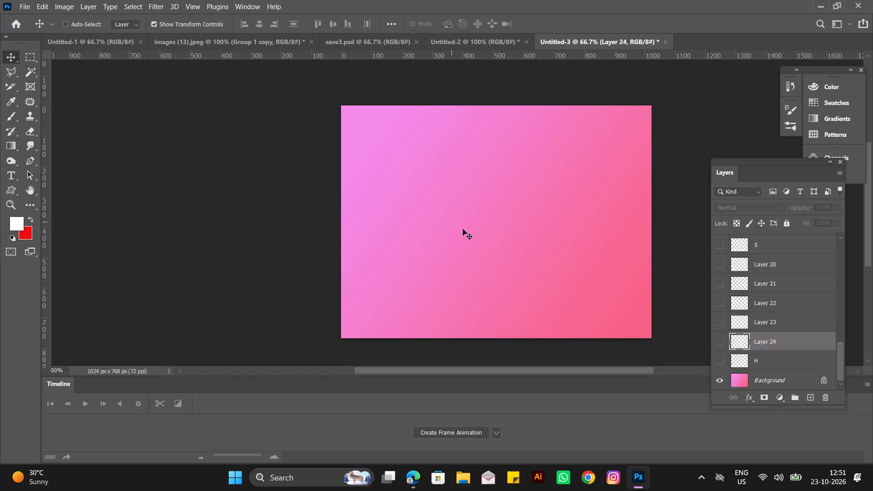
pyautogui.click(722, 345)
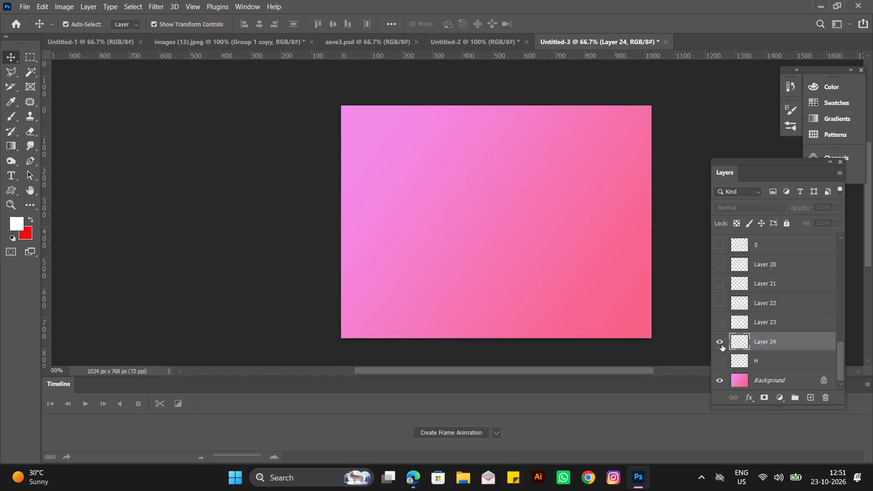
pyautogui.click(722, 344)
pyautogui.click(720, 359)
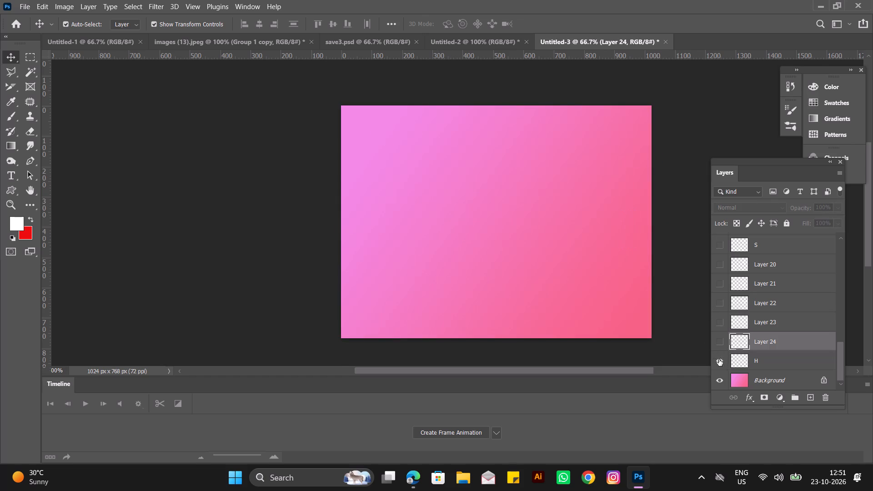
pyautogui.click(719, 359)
# Activate the Custom Shape tool and add a new empty layer directly above the Background.
pyautogui.click(10, 187)
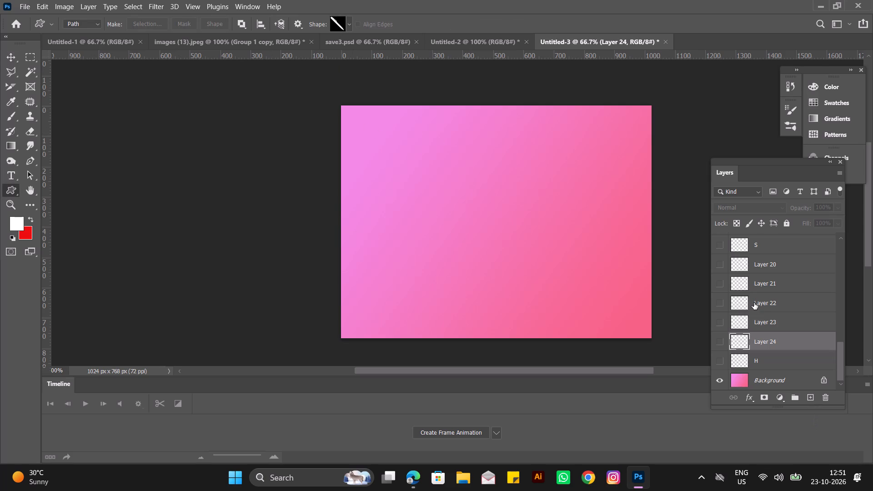
pyautogui.scroll(20, 753, 301)
pyautogui.scroll(18, 753, 301)
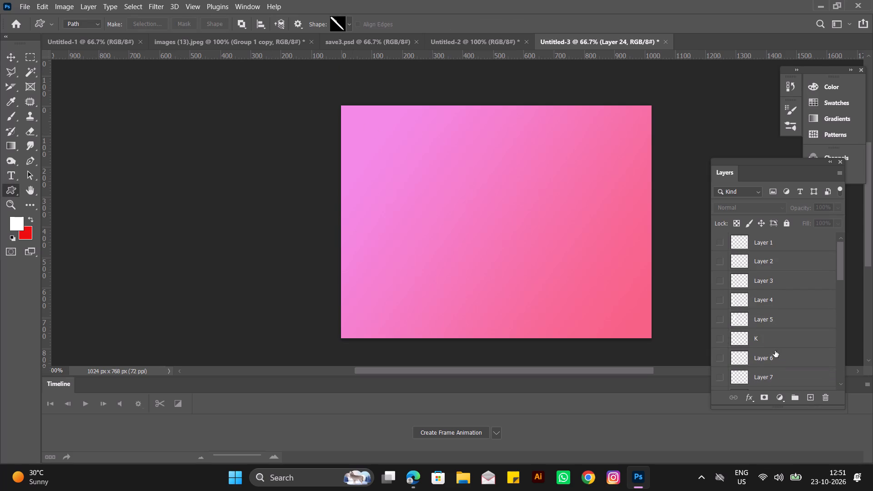
pyautogui.scroll(-20, 806, 372)
pyautogui.scroll(-9, 806, 372)
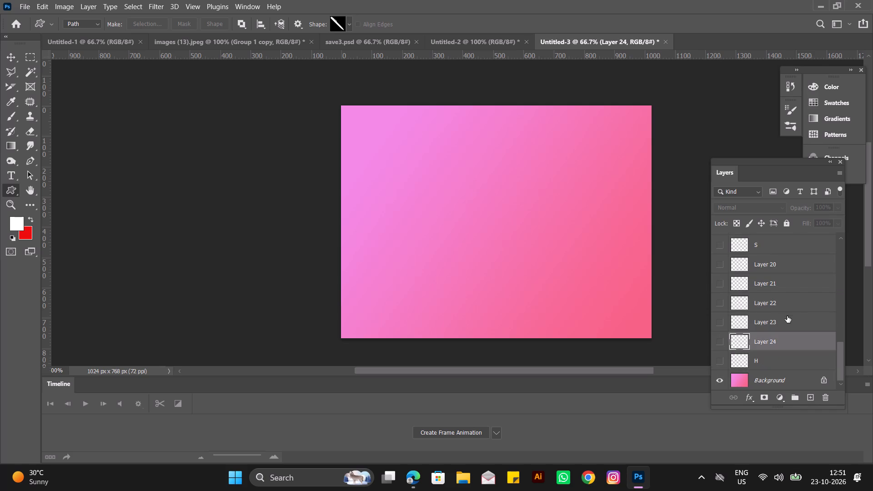
pyautogui.click(774, 375)
pyautogui.click(778, 360)
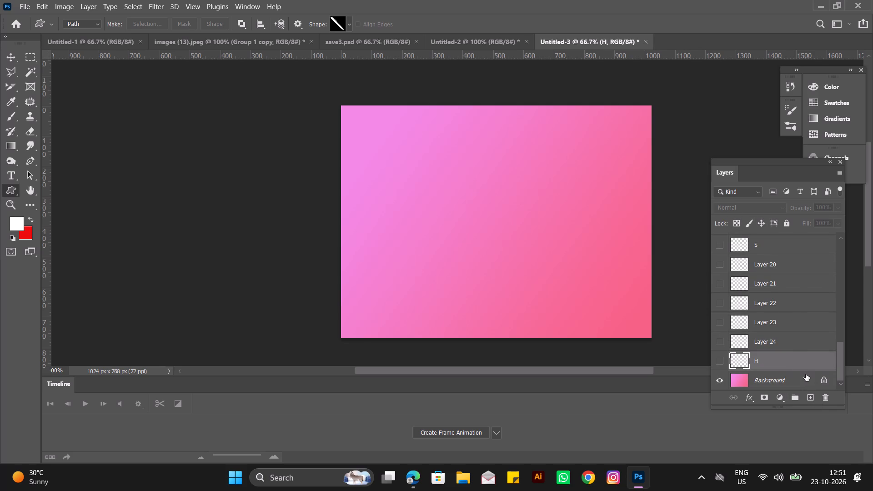
pyautogui.click(792, 358)
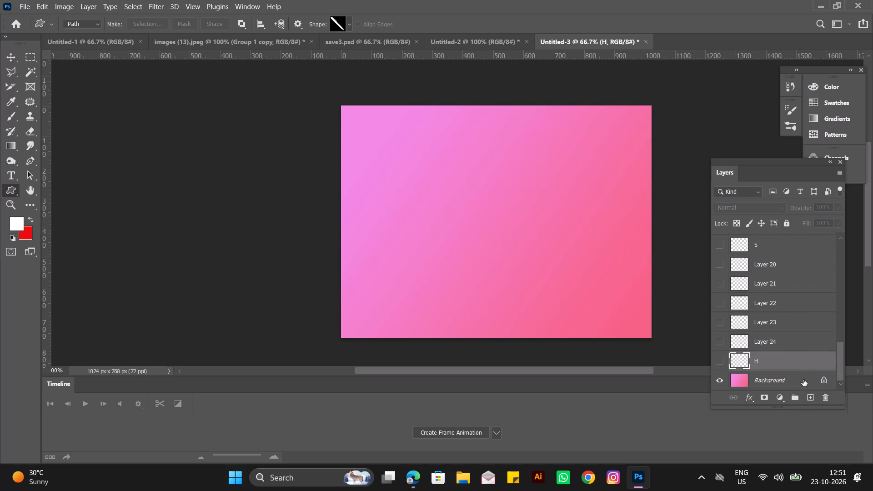
pyautogui.click(803, 380)
pyautogui.click(812, 395)
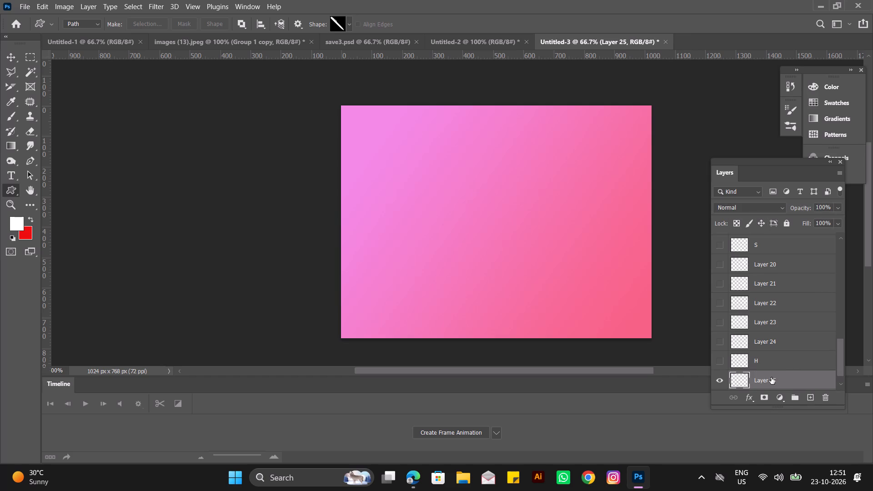
pyautogui.scroll(-4, 768, 376)
# Draw a ballpoint-pen custom shape path about 245 × 363 px on the new layer, left of the canvas centre, and dismiss its properties.
pyautogui.moveTo(408, 155); pyautogui.dragTo(435, 175)
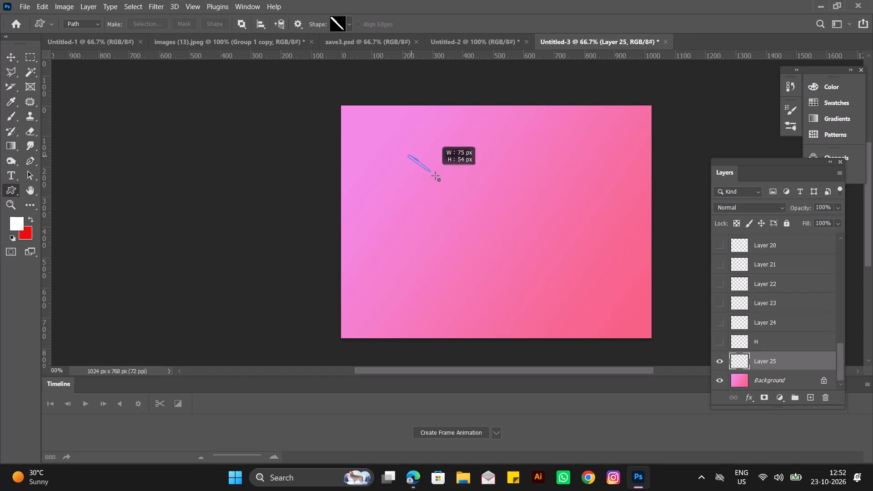
pyautogui.moveTo(435, 175); pyautogui.dragTo(472, 247)
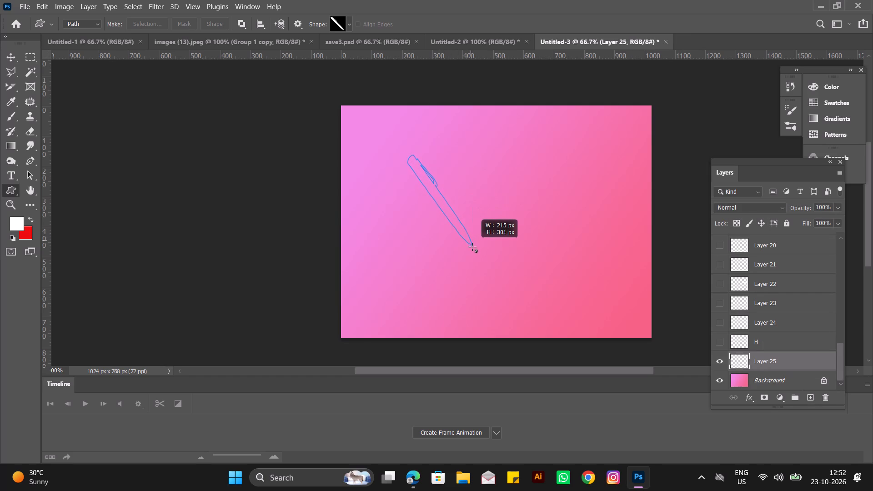
pyautogui.moveTo(472, 247); pyautogui.dragTo(482, 265)
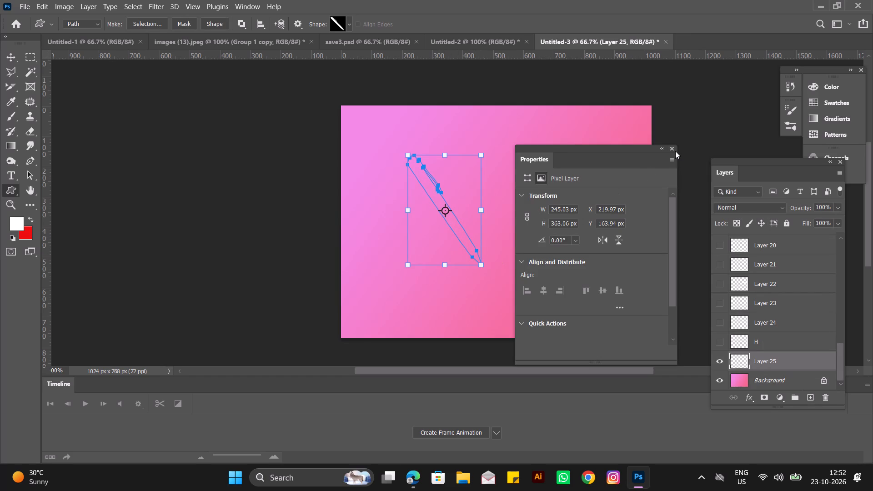
pyautogui.click(670, 150)
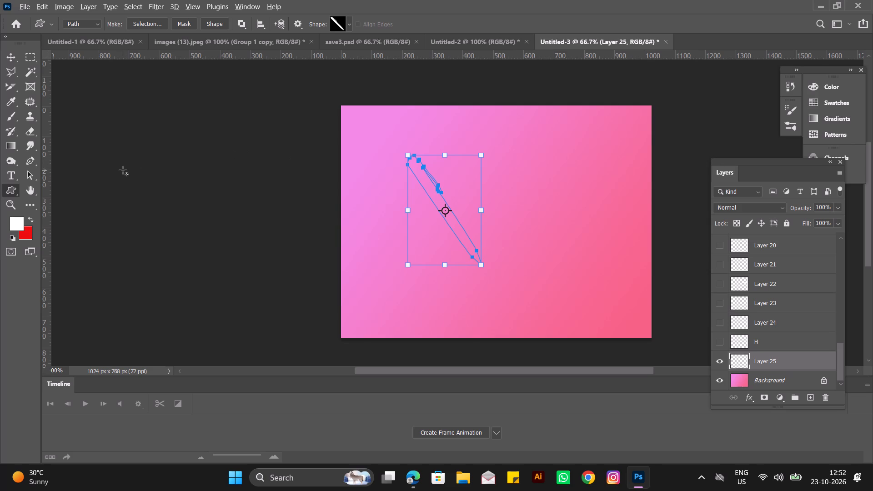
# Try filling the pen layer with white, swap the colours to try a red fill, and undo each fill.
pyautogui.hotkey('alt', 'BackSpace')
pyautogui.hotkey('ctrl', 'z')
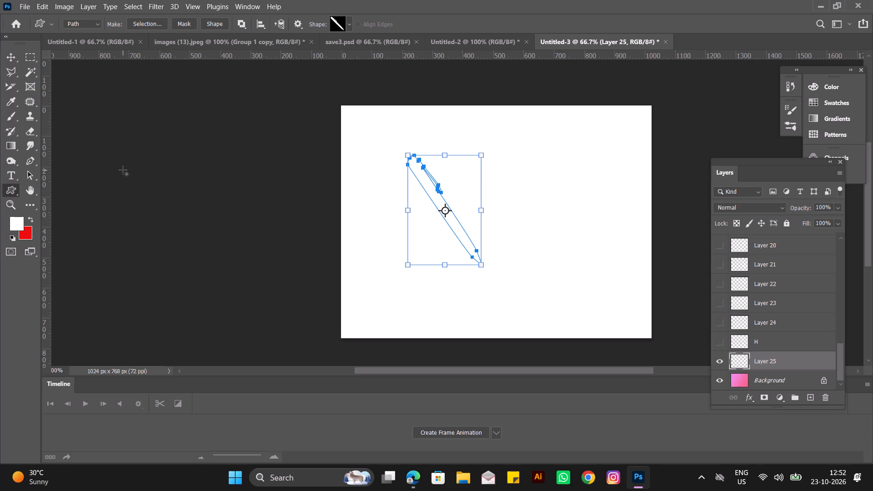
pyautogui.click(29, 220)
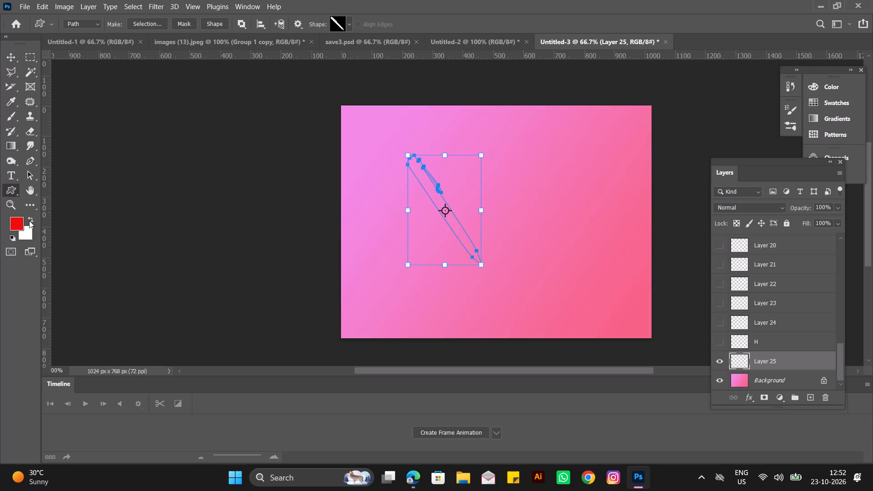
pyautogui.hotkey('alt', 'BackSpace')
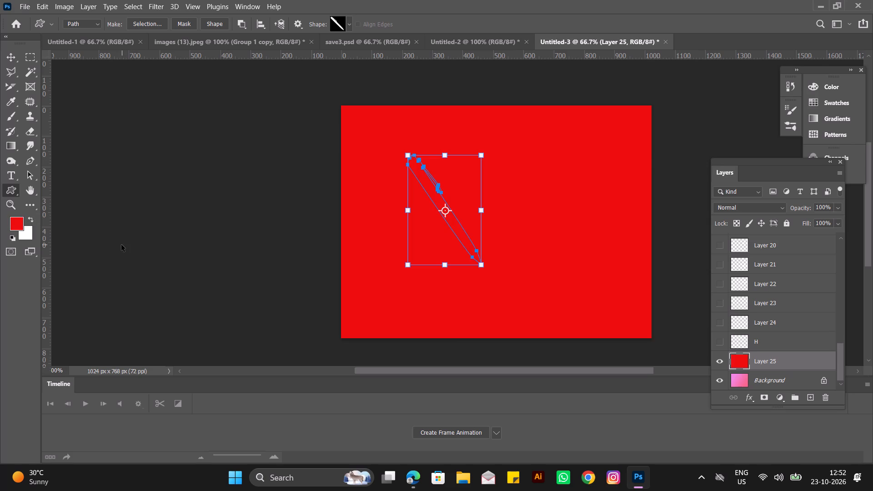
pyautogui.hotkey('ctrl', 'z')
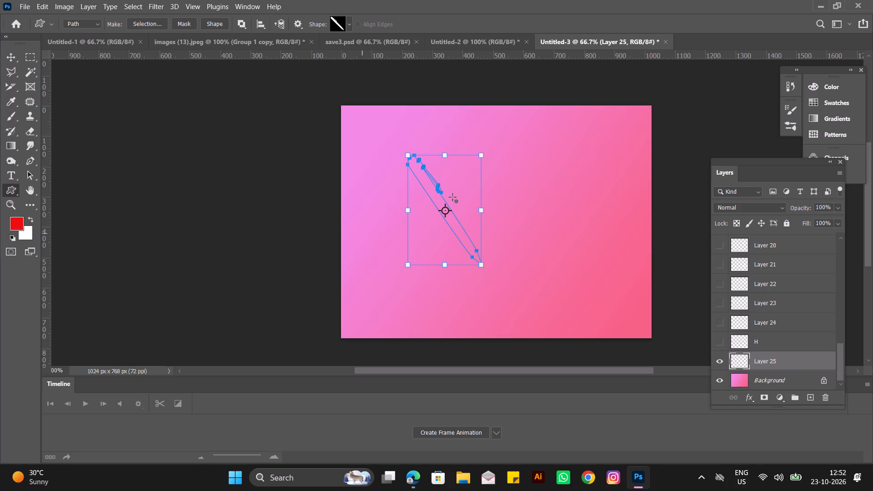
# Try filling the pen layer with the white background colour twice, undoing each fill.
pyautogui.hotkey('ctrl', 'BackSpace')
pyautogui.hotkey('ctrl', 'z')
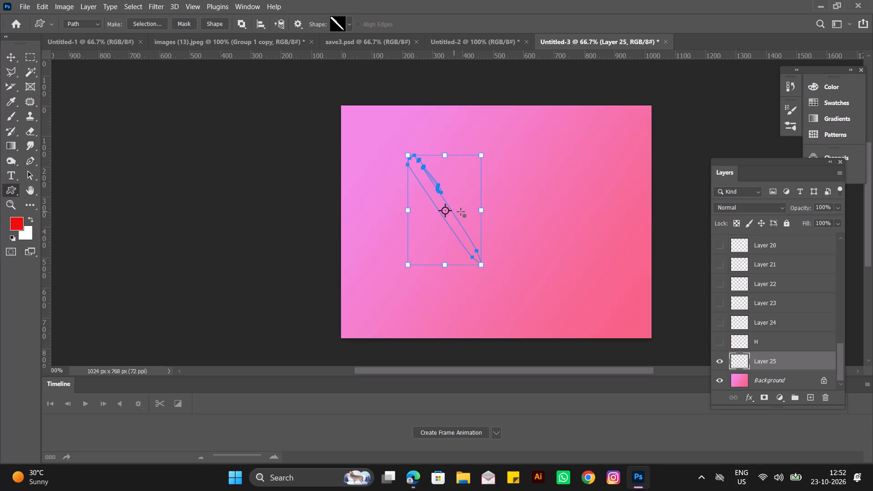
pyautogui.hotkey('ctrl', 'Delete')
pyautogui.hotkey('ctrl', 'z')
# Enlarge the pen path upward and slightly wider, to a height of about 444 px.
pyautogui.moveTo(485, 155); pyautogui.dragTo(479, 130)
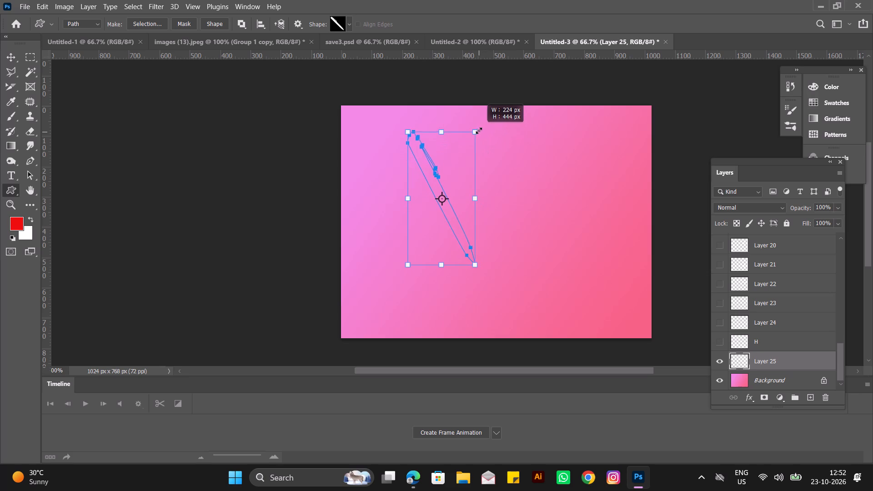
pyautogui.moveTo(479, 130); pyautogui.dragTo(494, 131)
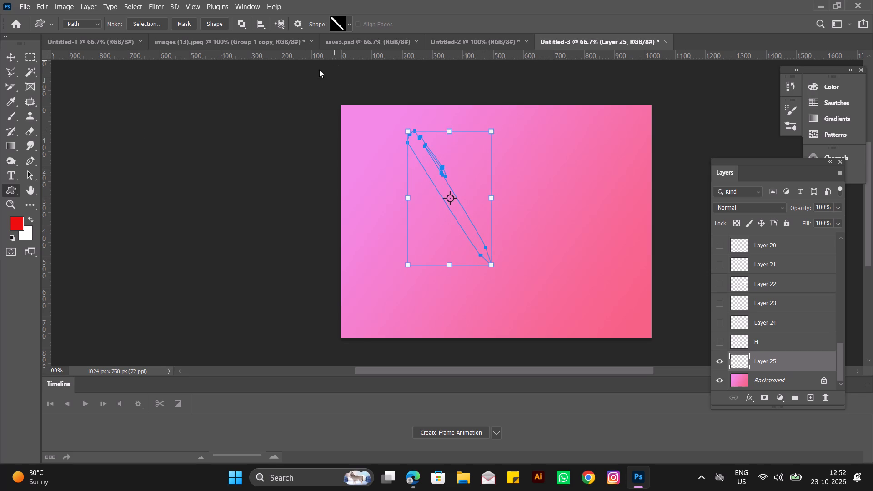
# Change the foreground colour to a darker red.
pyautogui.click(12, 218)
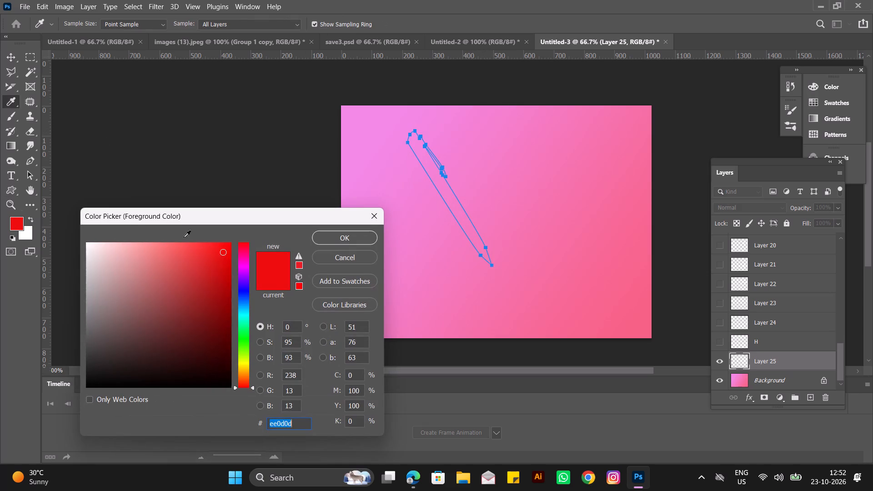
pyautogui.moveTo(226, 250); pyautogui.dragTo(233, 281)
pyautogui.click(335, 237)
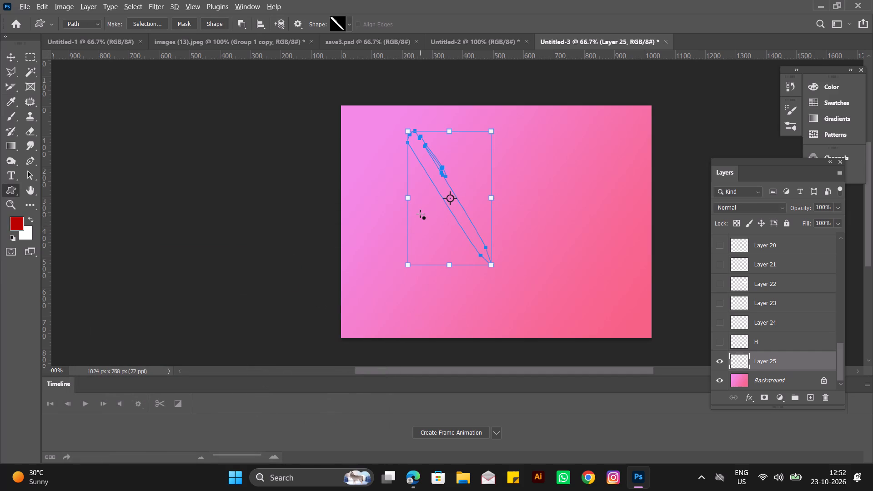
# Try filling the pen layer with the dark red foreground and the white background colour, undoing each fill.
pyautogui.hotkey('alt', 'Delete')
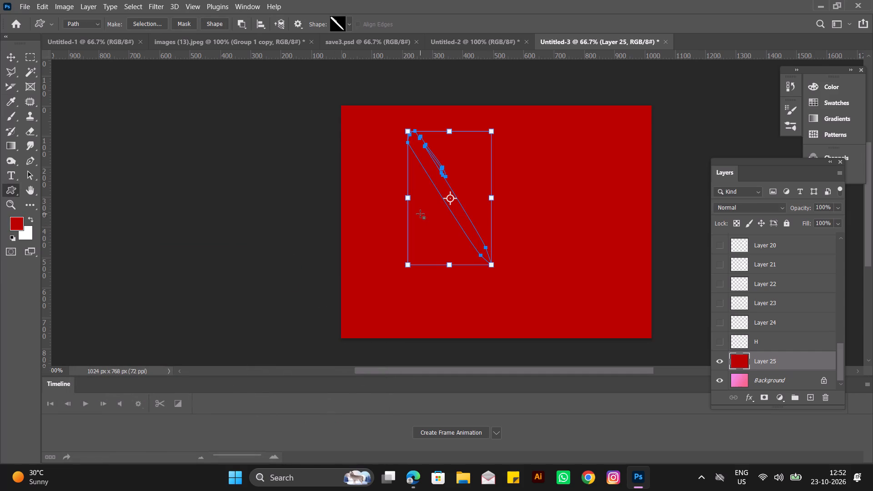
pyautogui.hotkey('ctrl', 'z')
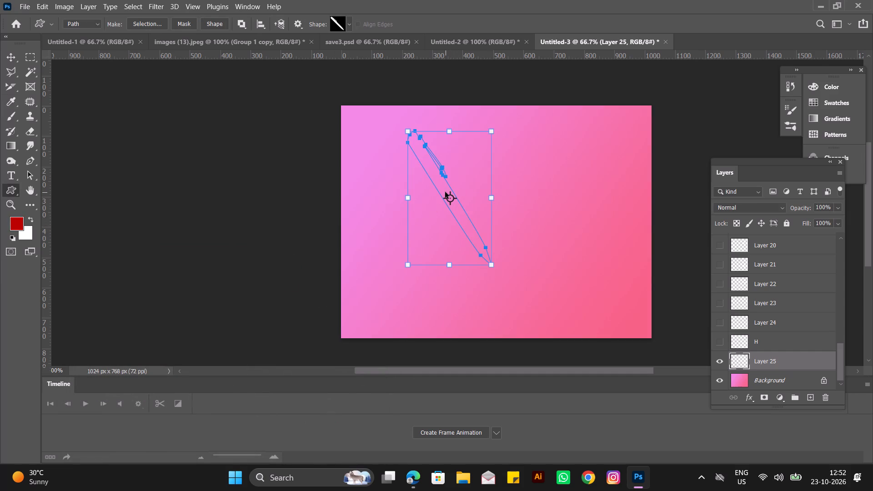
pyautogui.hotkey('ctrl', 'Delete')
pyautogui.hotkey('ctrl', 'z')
# Convert the pen path to a selection, fill it with dark red on Layer 25, and deselect.
pyautogui.hotkey('ctrl', 'Return')
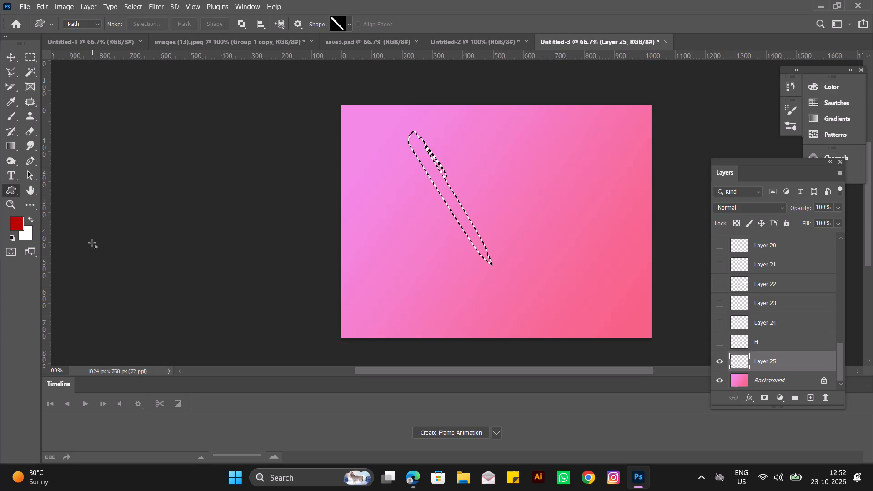
pyautogui.hotkey('alt', 'Delete')
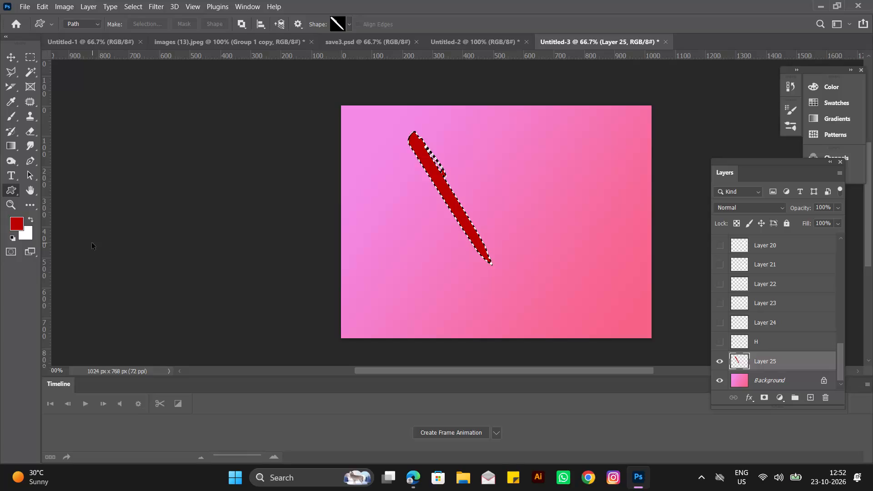
pyautogui.hotkey('ctrl', 'd')
# Move the red pen up and left, towards the canvas's upper-left corner.
pyautogui.click(11, 57)
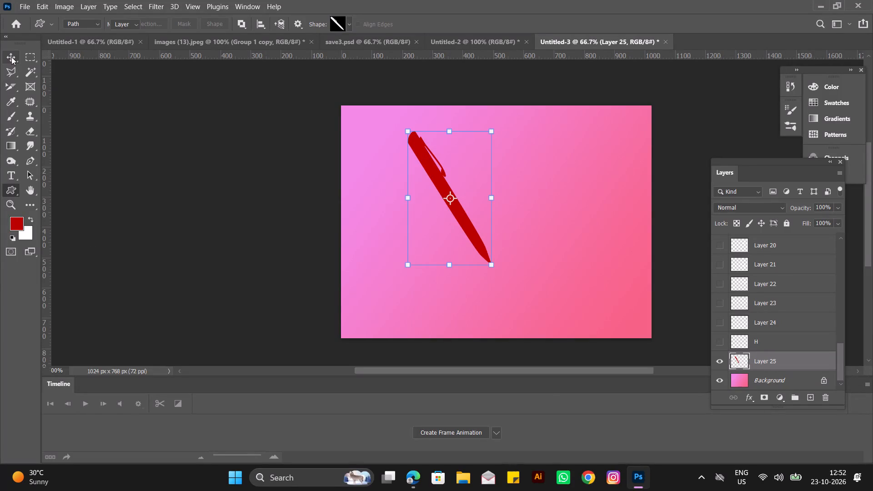
pyautogui.moveTo(436, 176); pyautogui.dragTo(408, 162)
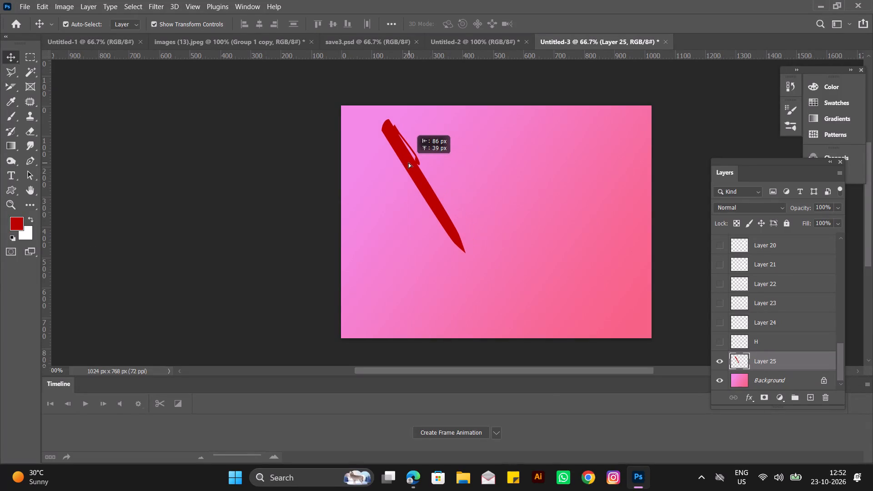
pyautogui.moveTo(408, 162); pyautogui.dragTo(403, 161)
# Create a frame animation and add a second frame.
pyautogui.click(444, 428)
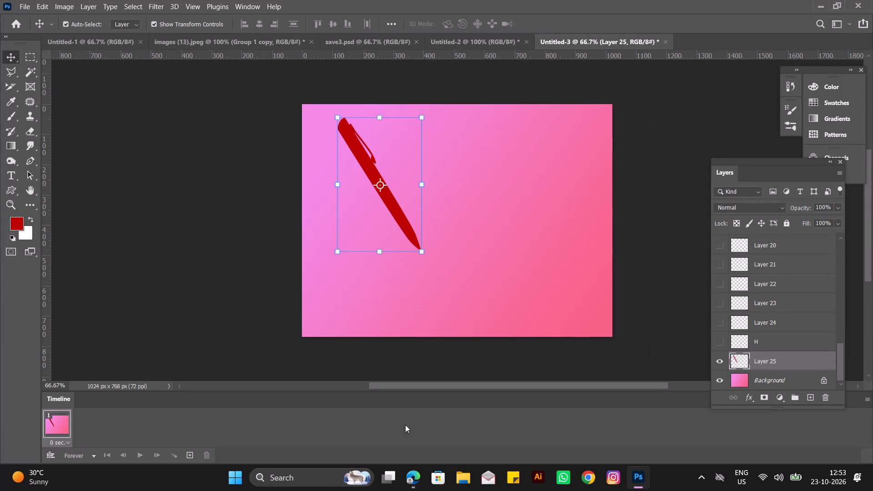
pyautogui.click(185, 459)
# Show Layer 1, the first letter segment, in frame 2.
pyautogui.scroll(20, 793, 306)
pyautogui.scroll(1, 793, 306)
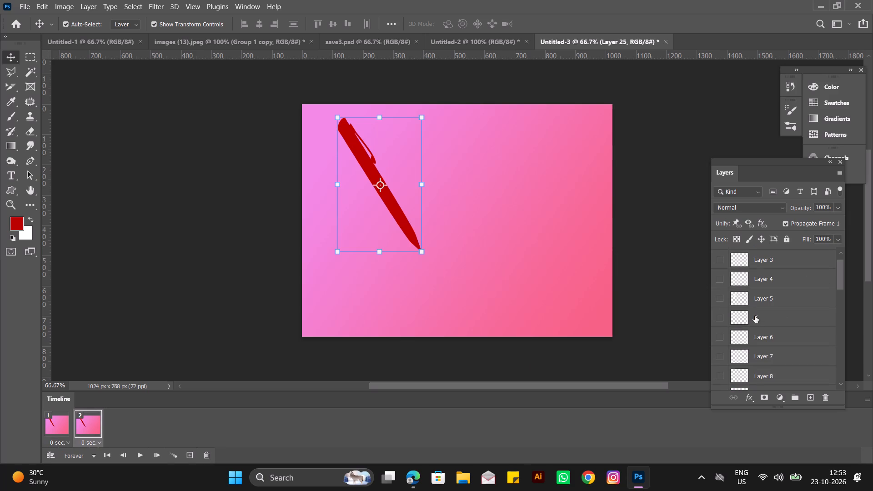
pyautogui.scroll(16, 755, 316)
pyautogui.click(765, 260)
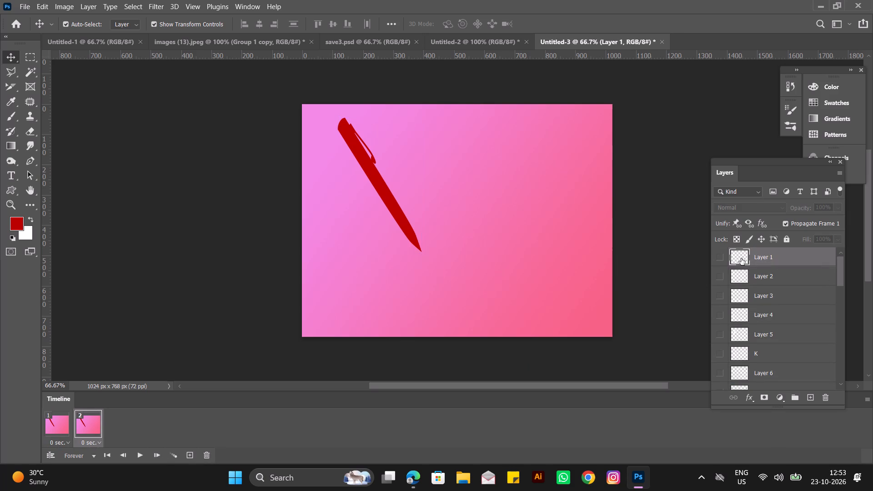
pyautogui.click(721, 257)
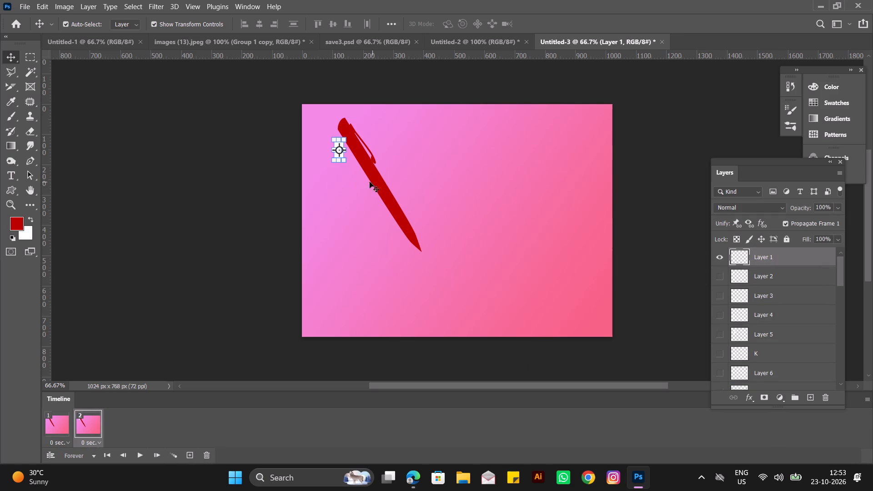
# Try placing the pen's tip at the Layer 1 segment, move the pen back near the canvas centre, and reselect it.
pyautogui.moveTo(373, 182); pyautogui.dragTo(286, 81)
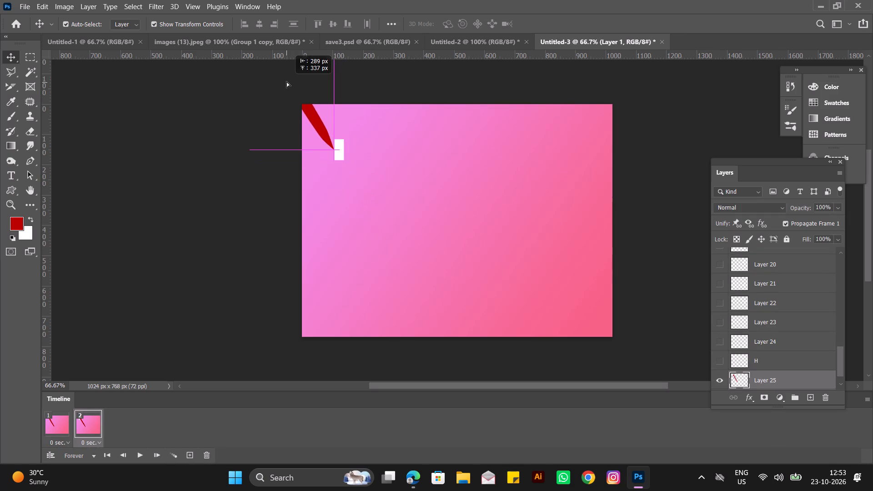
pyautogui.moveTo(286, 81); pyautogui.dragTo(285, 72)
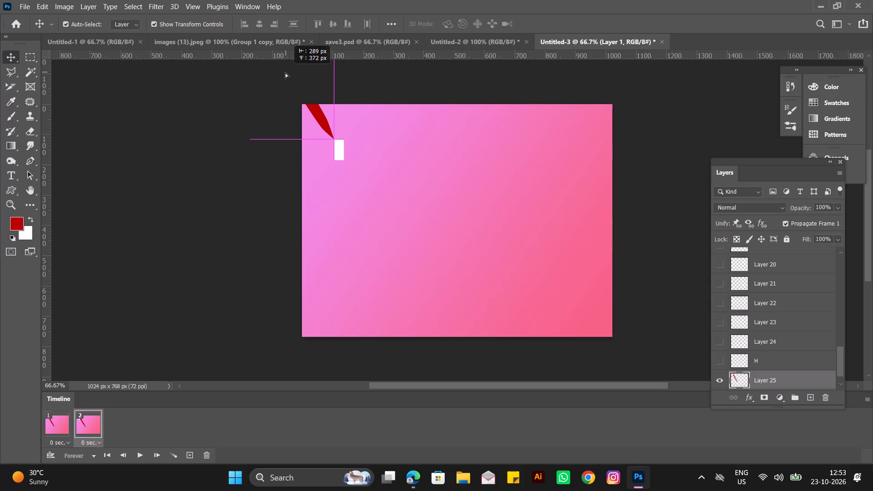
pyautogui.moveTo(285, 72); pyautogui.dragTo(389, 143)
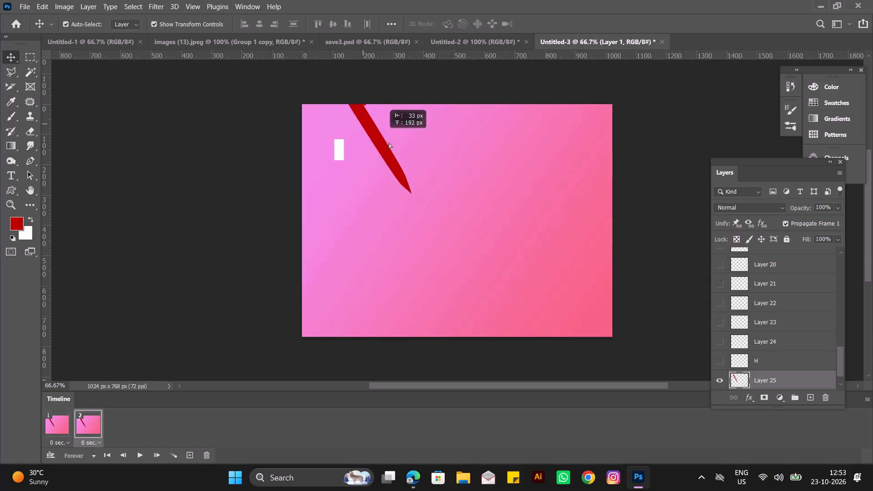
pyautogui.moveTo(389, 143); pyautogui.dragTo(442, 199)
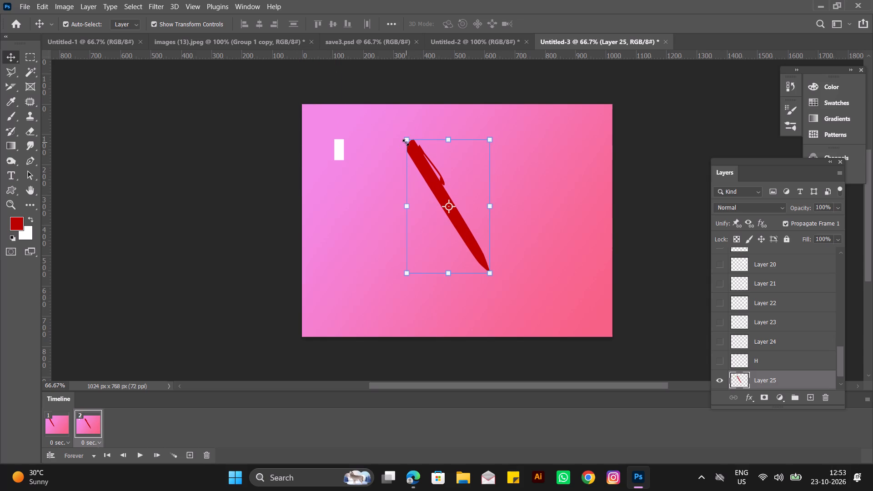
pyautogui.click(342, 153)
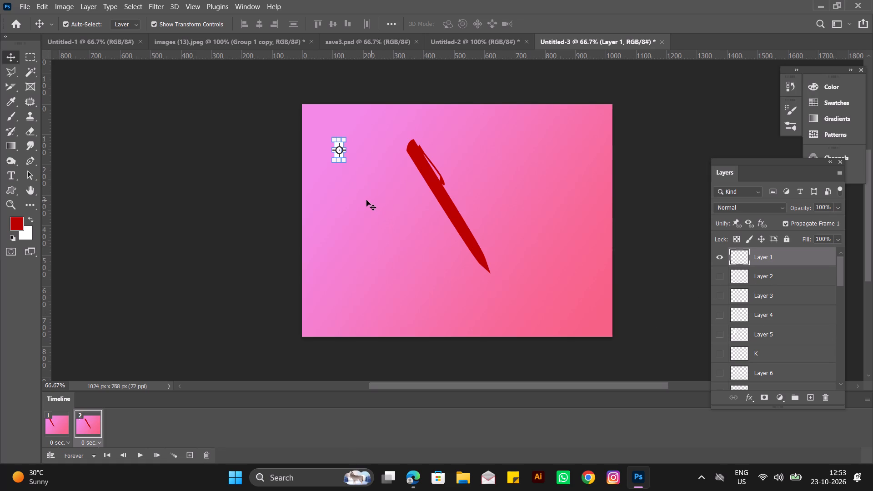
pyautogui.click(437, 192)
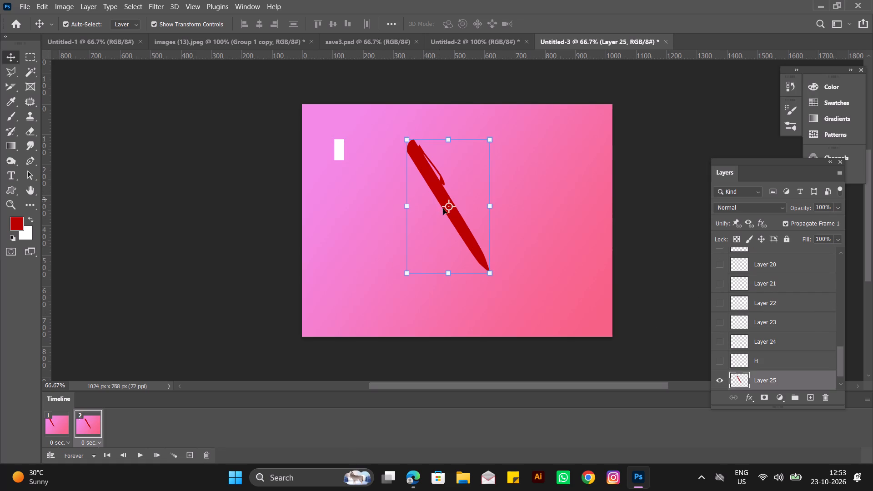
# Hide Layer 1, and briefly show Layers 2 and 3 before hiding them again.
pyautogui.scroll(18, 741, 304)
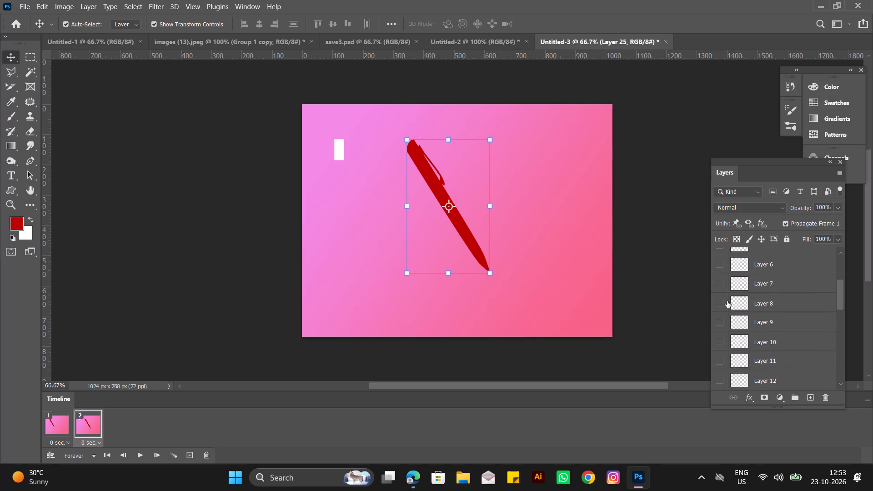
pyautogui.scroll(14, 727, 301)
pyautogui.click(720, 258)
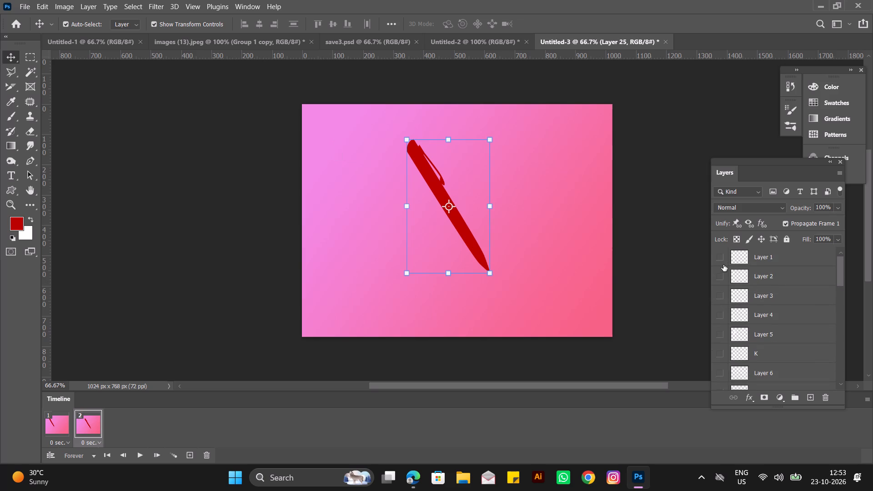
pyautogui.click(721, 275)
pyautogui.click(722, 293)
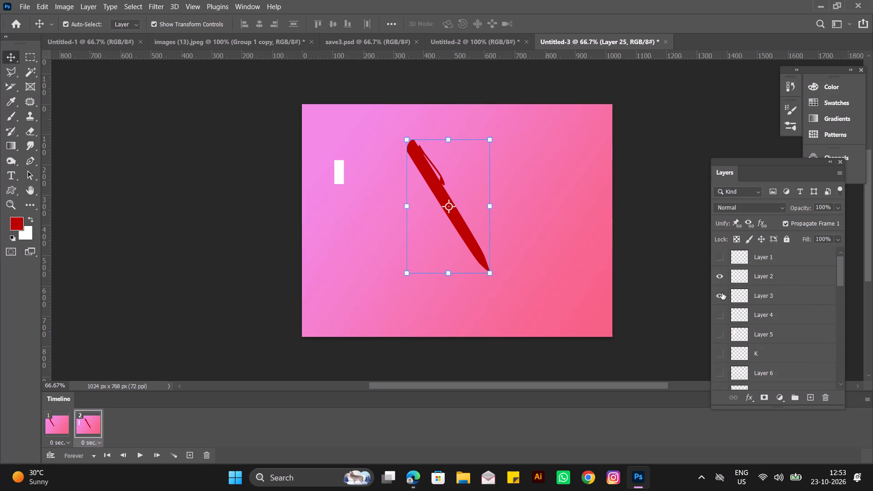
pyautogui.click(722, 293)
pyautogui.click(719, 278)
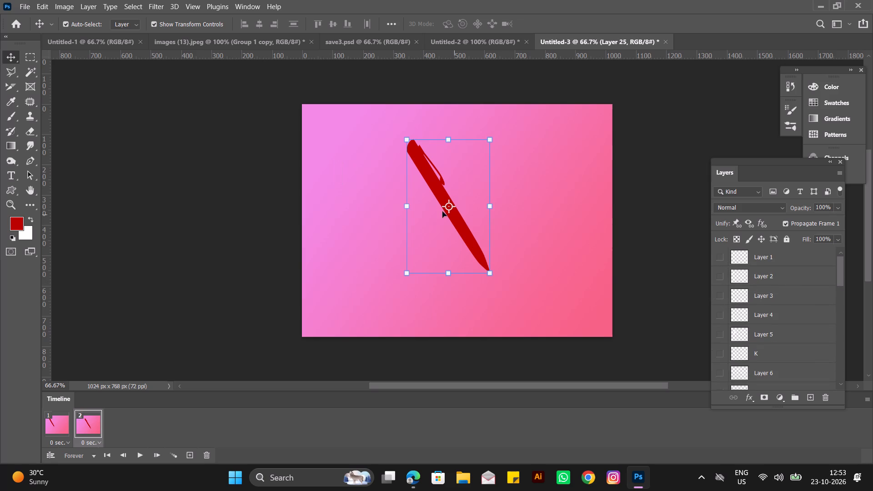
# Move the red pen to the canvas's upper-left corner in frame 2 and scale it to 40.43% width and 34.54% height.
pyautogui.moveTo(431, 183); pyautogui.dragTo(285, 66)
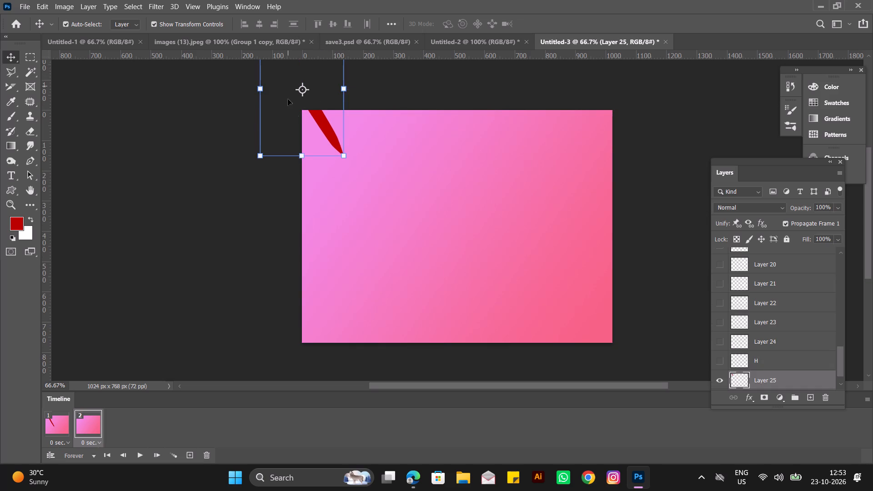
pyautogui.scroll(2, 318, 132)
pyautogui.scroll(-5, 323, 140)
pyautogui.scroll(17, 324, 140)
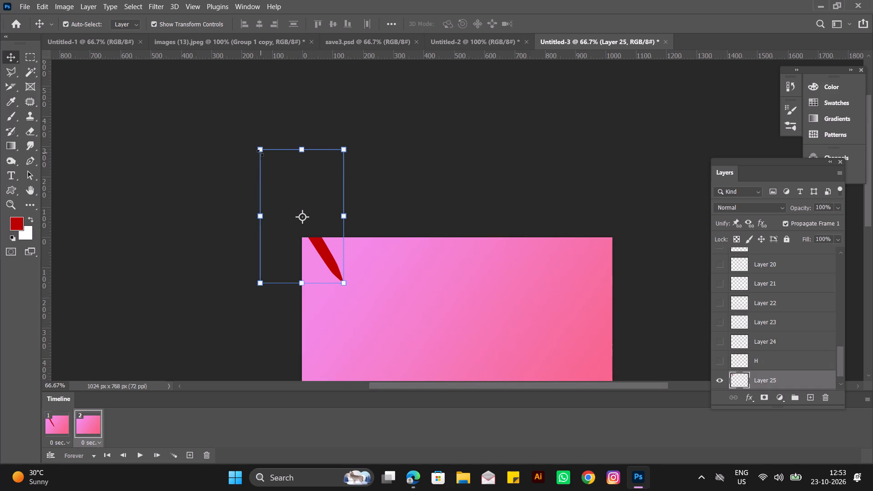
pyautogui.moveTo(260, 150); pyautogui.dragTo(312, 245)
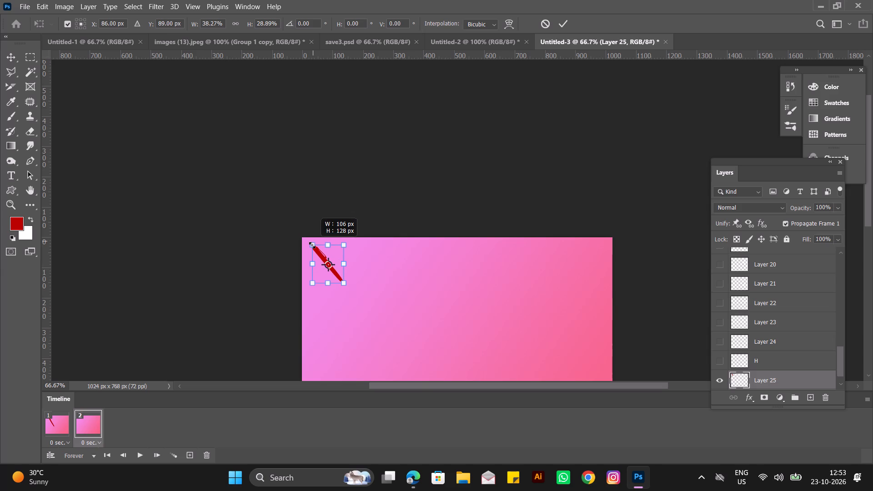
pyautogui.moveTo(312, 245); pyautogui.dragTo(310, 242)
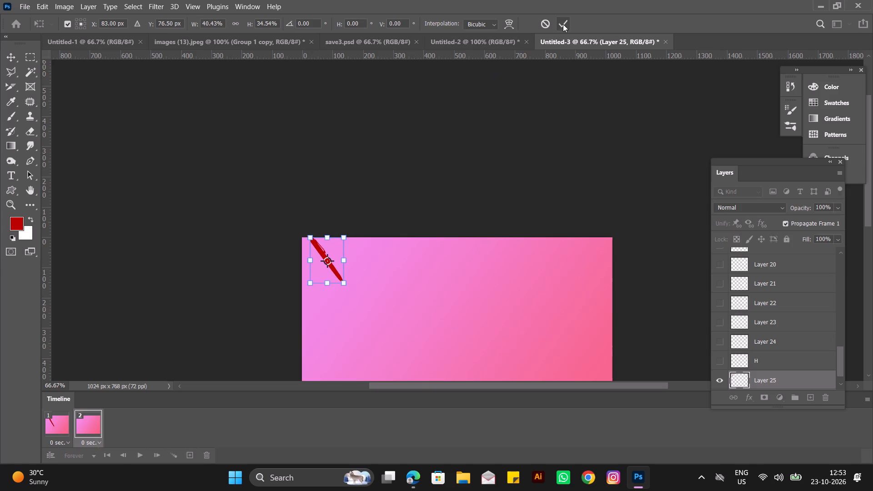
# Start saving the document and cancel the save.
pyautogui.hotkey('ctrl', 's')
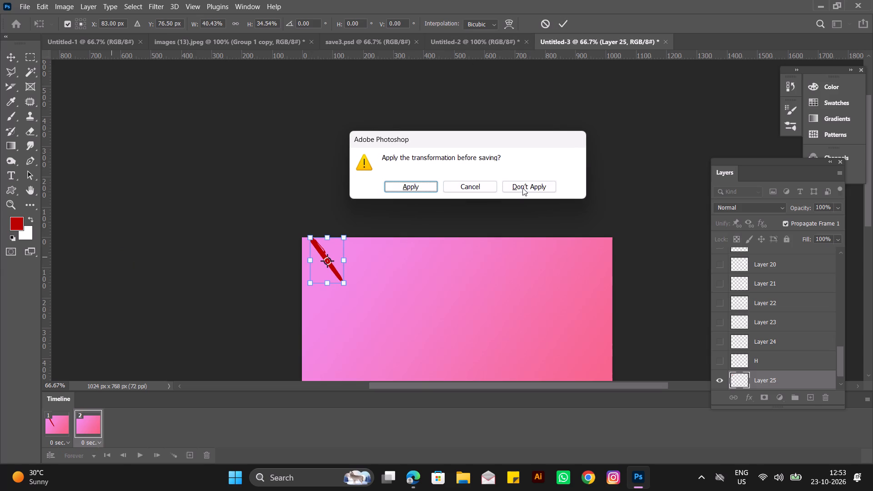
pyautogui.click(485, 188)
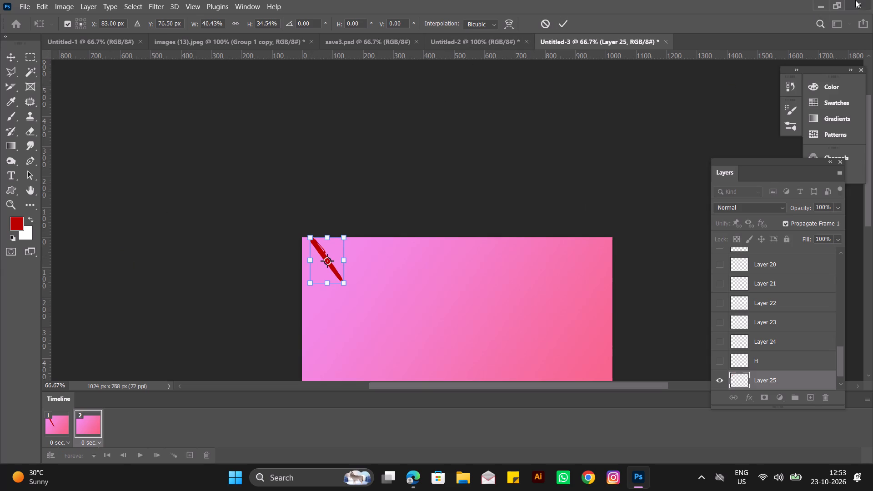
# Minimize Photoshop to reach the desktop and launch the Kuro application.
pyautogui.click(855, 0)
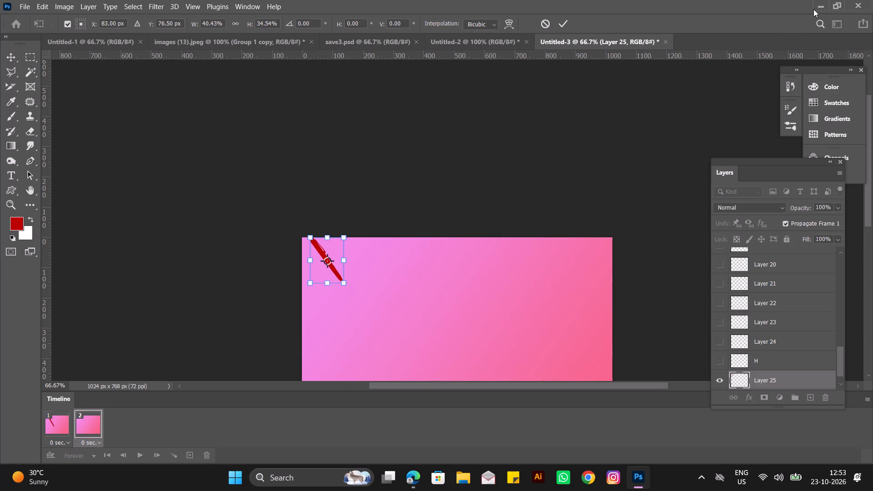
pyautogui.click(815, 6)
pyautogui.doubleClick(70, 180)
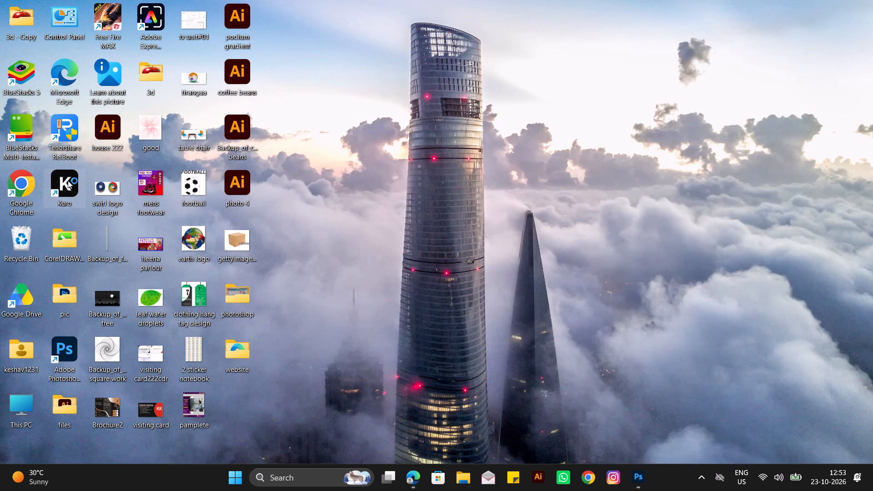